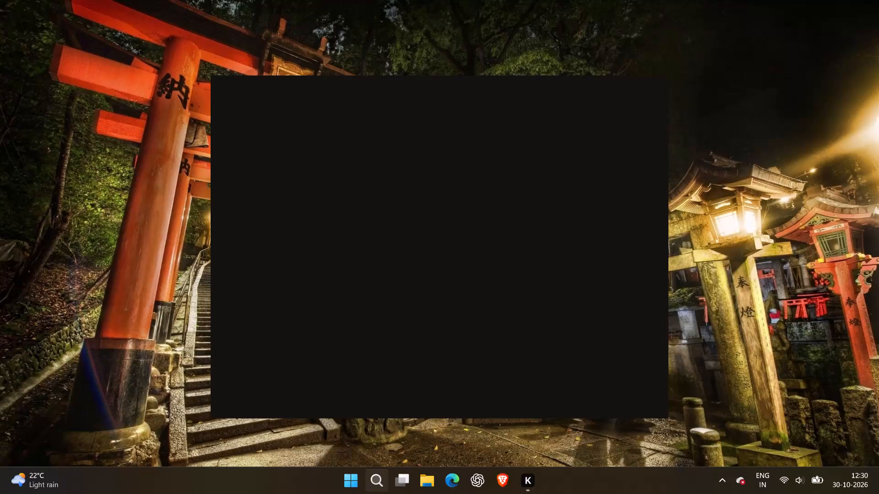
Launch the CapCut app from the recent Windows searches.
left_click(385, 480)
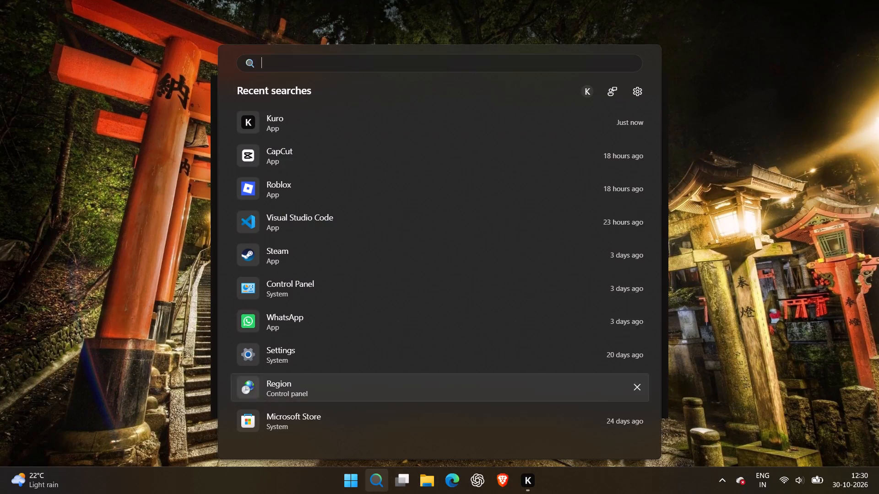
left_click(304, 146)
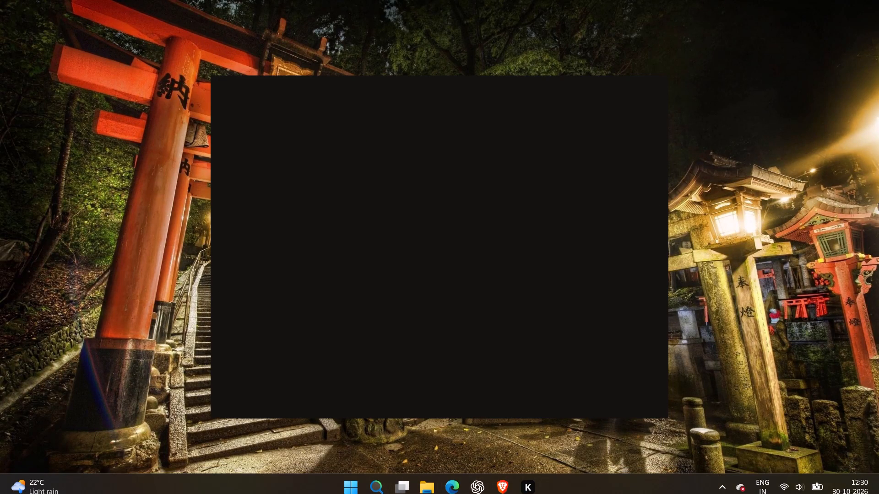
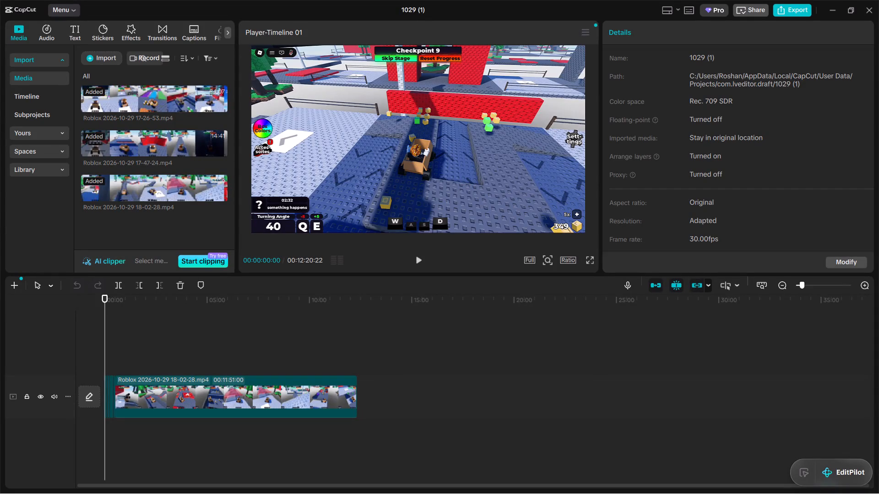
Play the opening clips of the timeline from the beginning to review the Roblox footage.
left_click(417, 260)
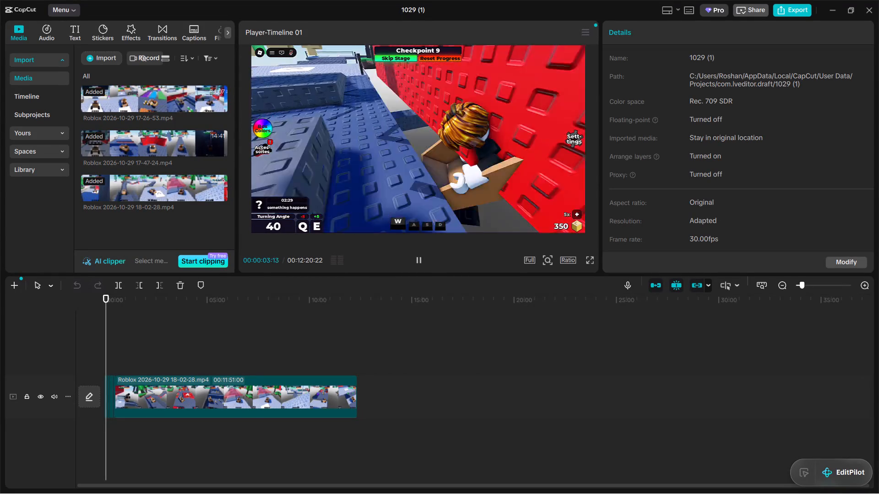
left_click(417, 260)
triple_click(863, 284)
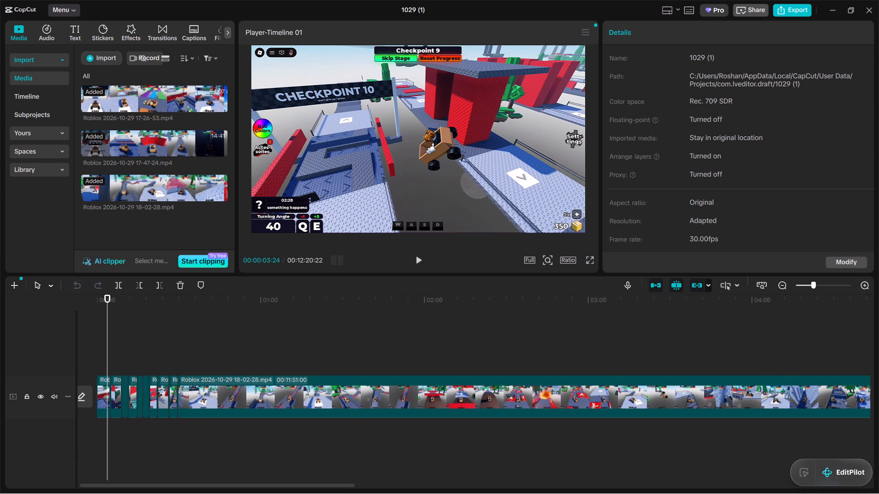
triple_click(865, 286)
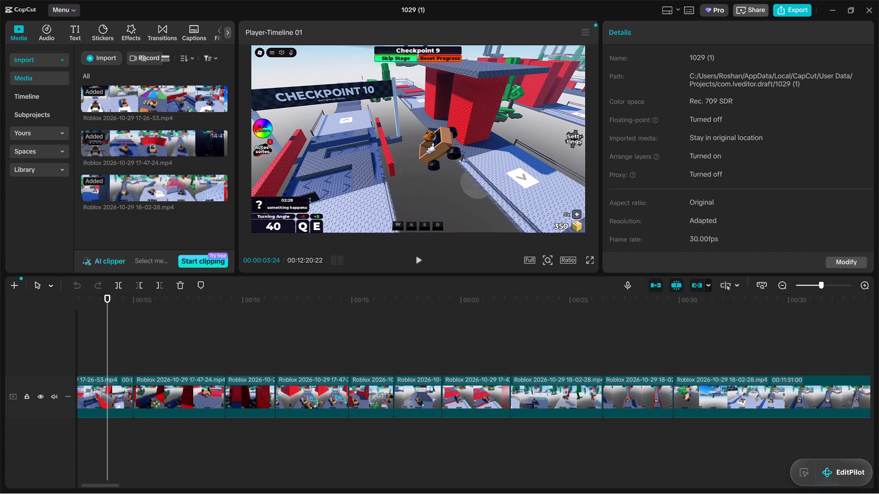
left_click_drag(101, 483, 0, 493)
left_click(121, 333)
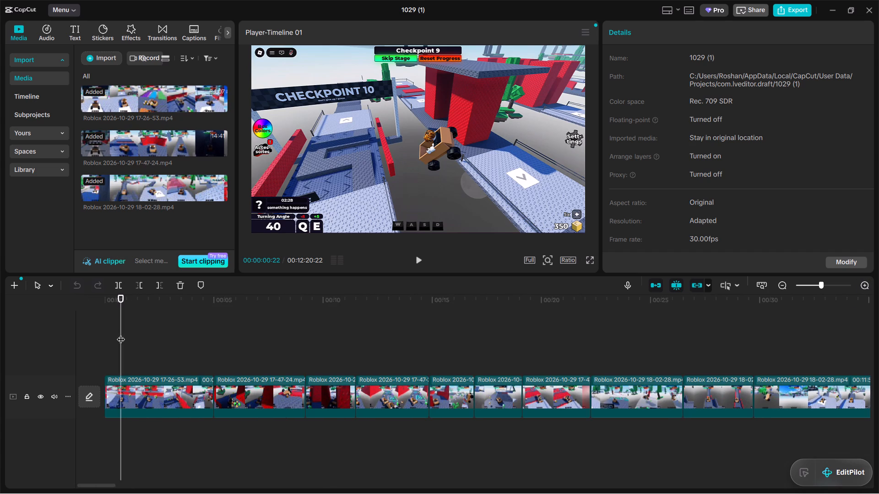
left_click(415, 262)
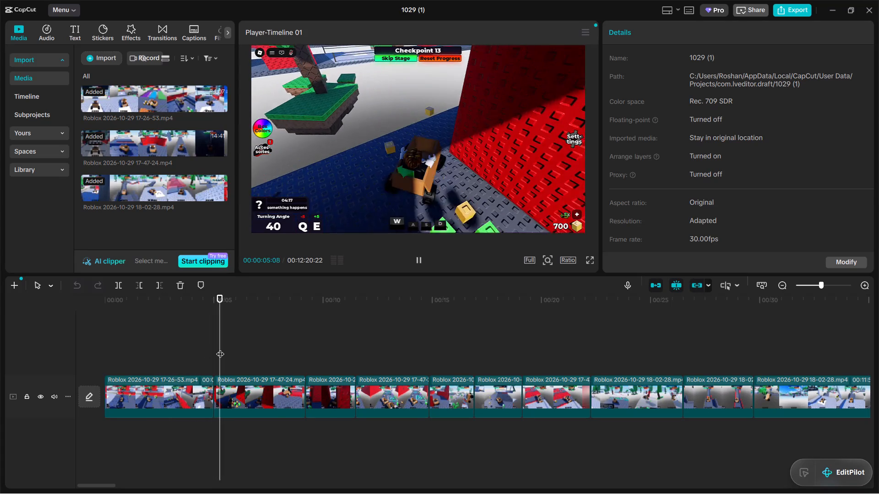
left_click_drag(220, 348, 0, 359)
left_click_drag(251, 322, 20, 359)
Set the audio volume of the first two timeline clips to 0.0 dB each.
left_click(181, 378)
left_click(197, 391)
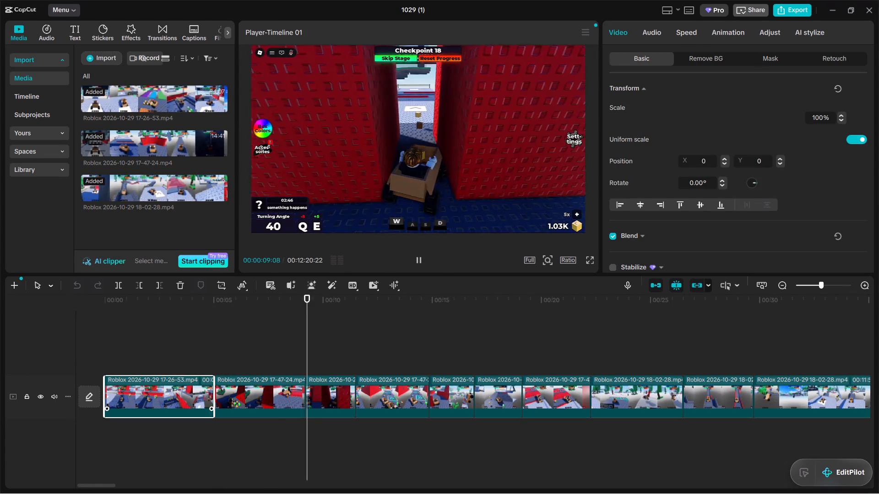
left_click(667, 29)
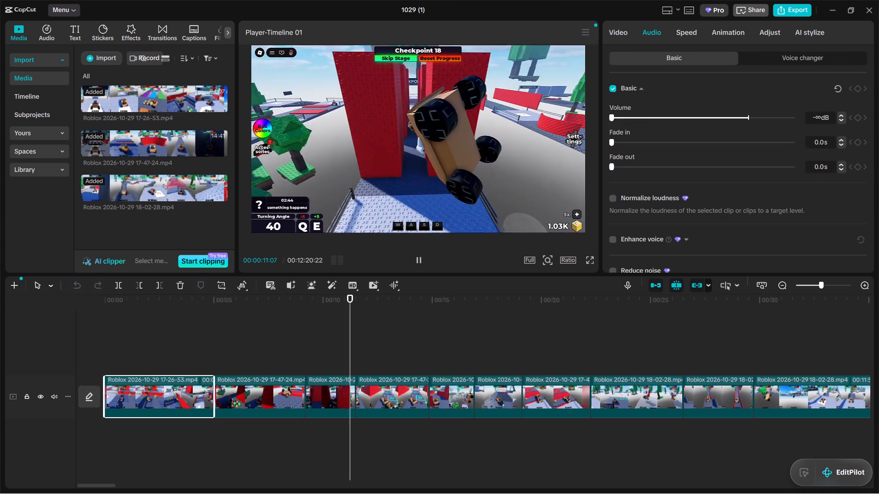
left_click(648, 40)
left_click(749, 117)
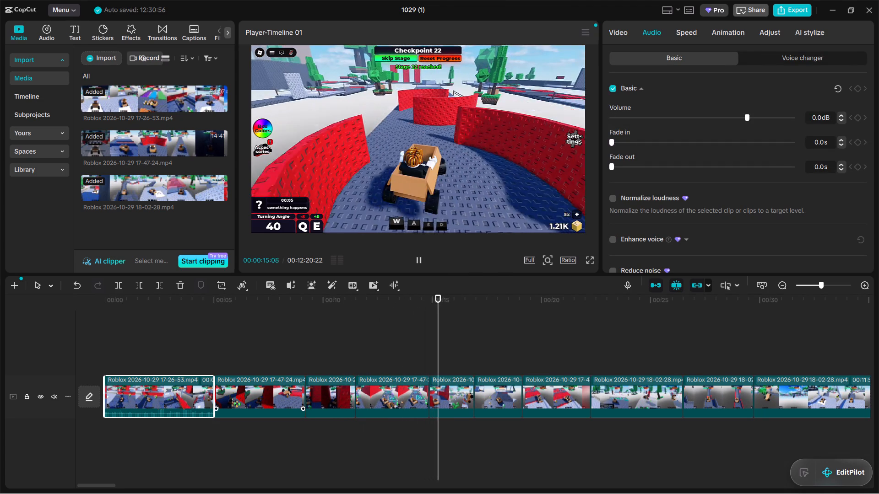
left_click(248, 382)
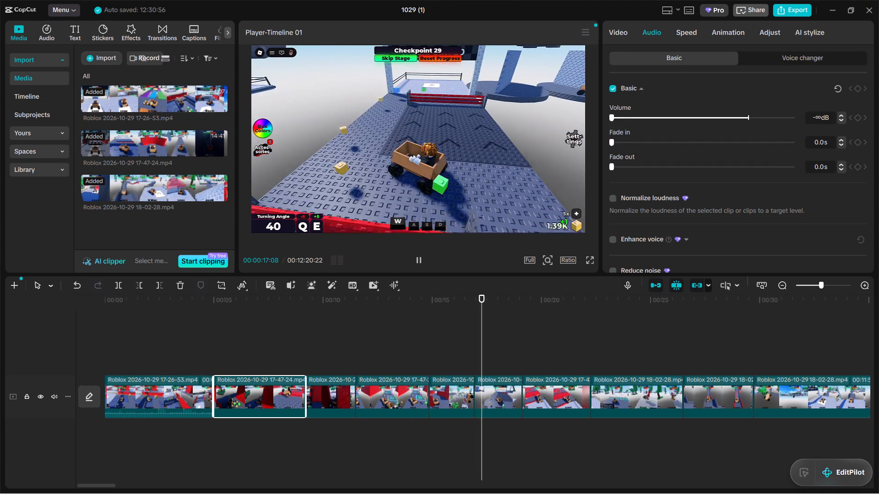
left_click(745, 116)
Play the timeline from the start to check how the opening clips sound.
left_click_drag(518, 310, 0, 351)
left_click(421, 260)
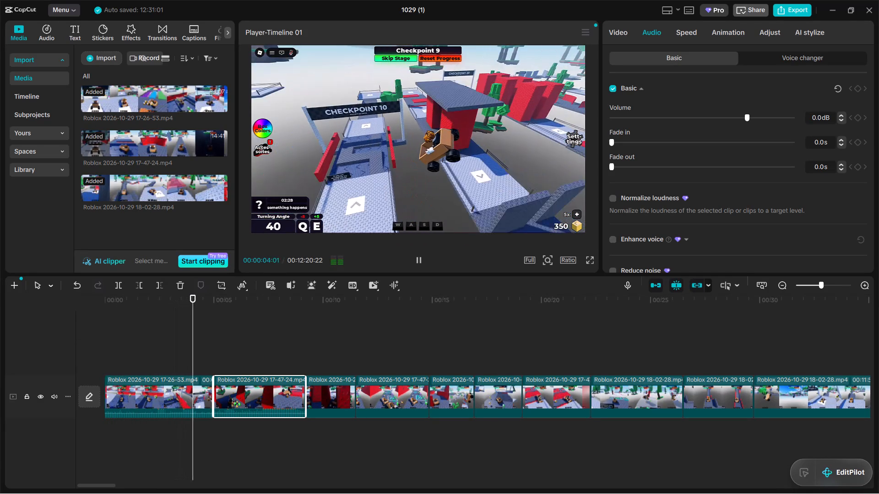
left_click(418, 260)
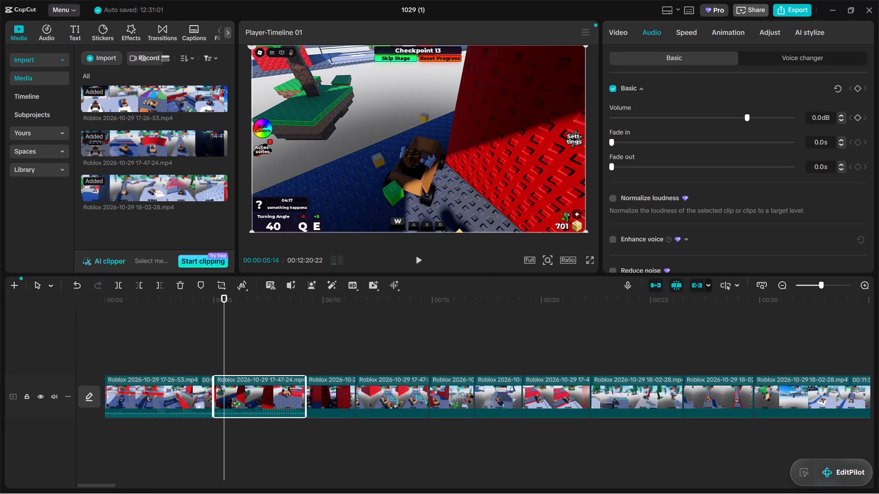
left_click(418, 260)
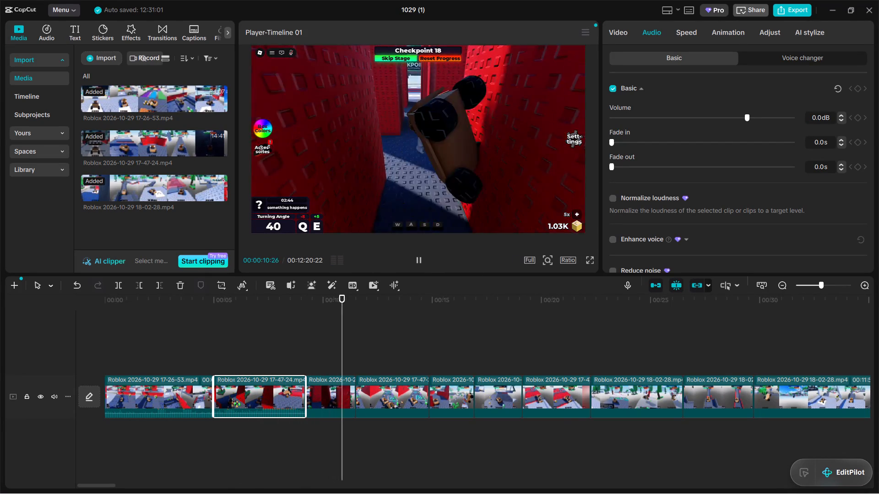
left_click(418, 260)
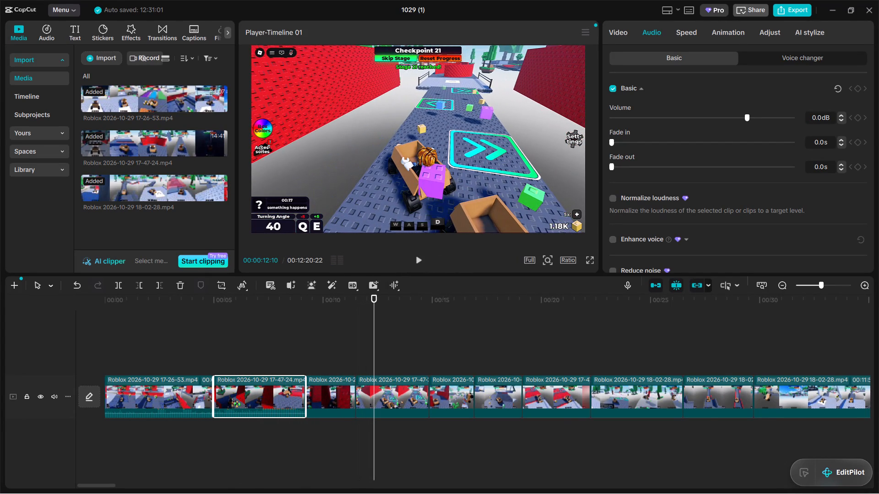
Browse the media files on New Volume (D:) for something to import, and leave without importing anything.
left_click(89, 63)
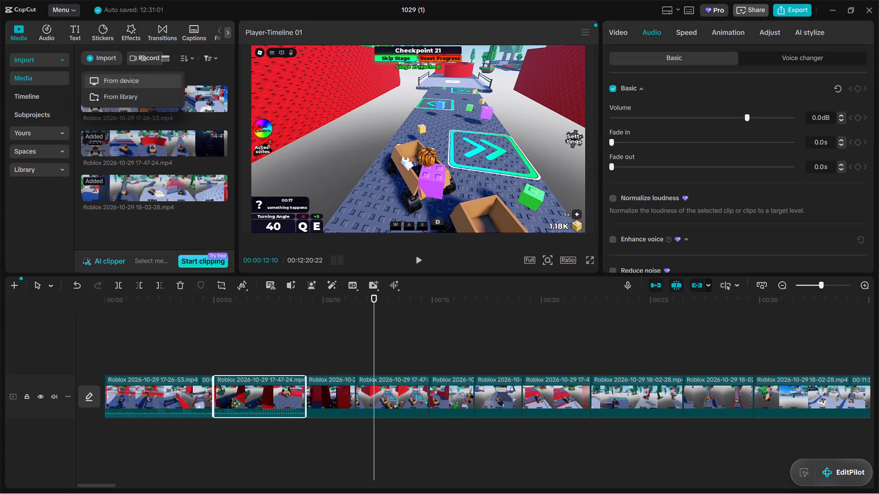
left_click(107, 85)
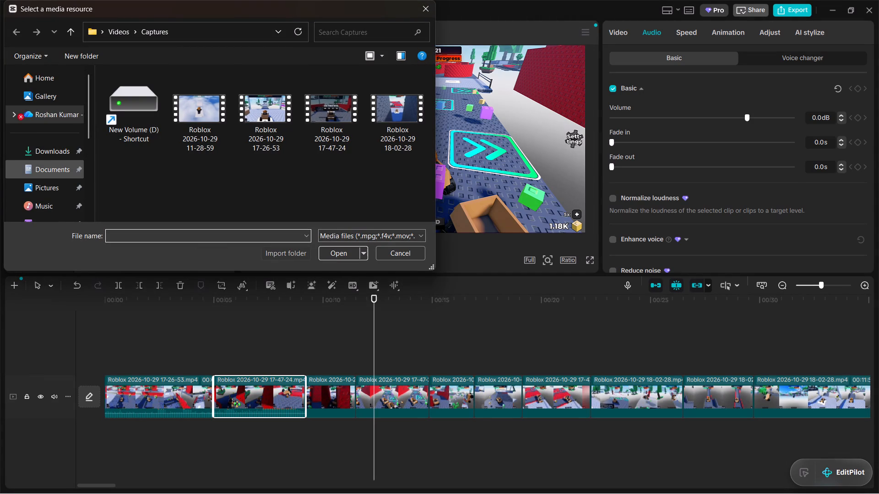
double_click(130, 119)
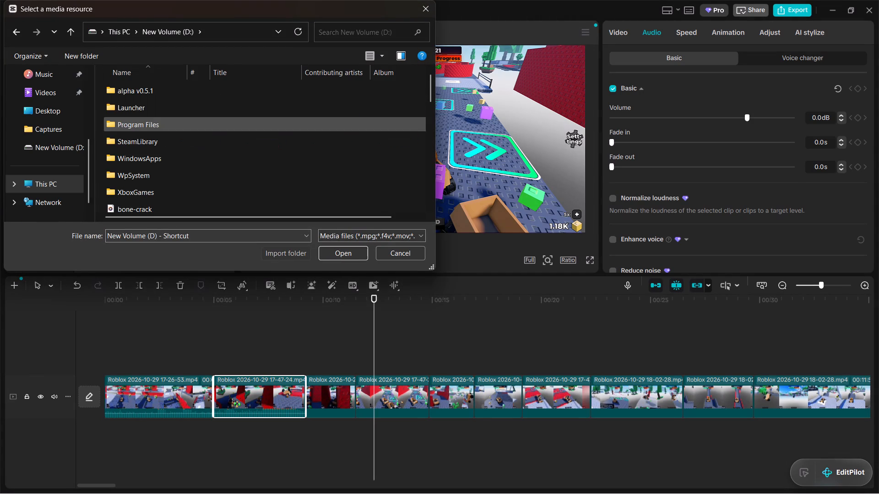
scroll(198, 186, "down", 3)
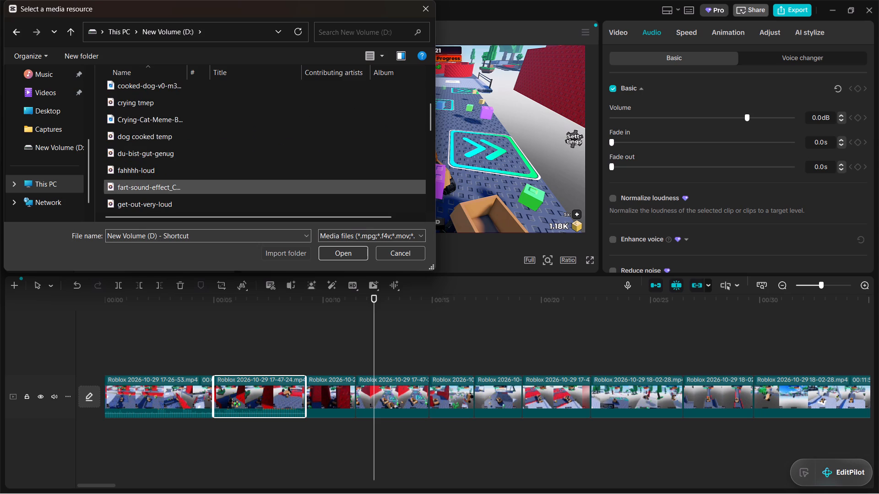
scroll(201, 181, "down", 4)
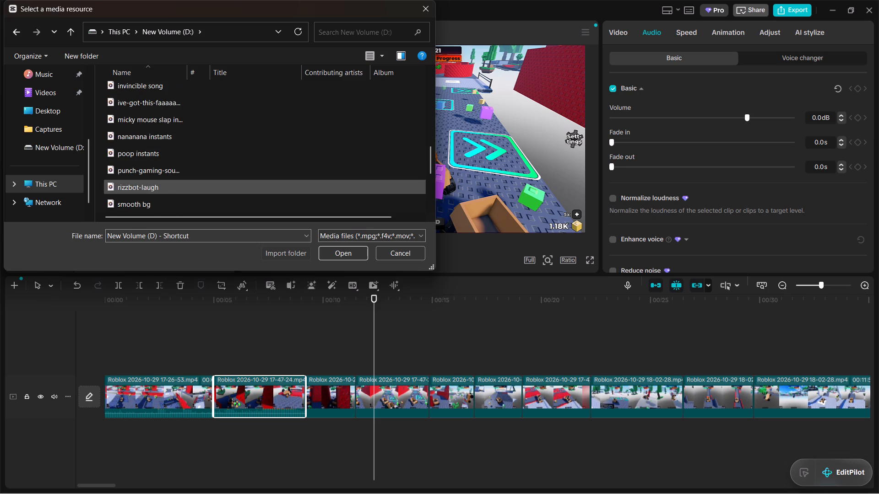
scroll(195, 187, "down", 2)
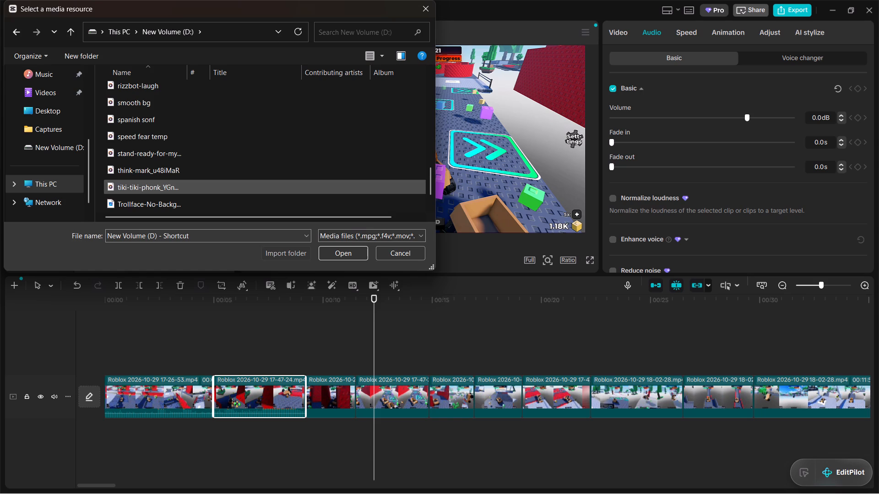
scroll(195, 198, "down", 2)
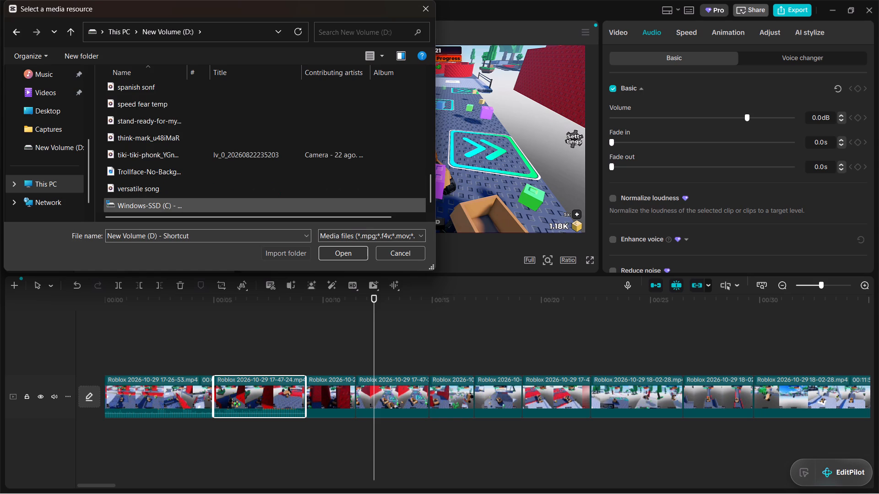
scroll(195, 198, "down", 1)
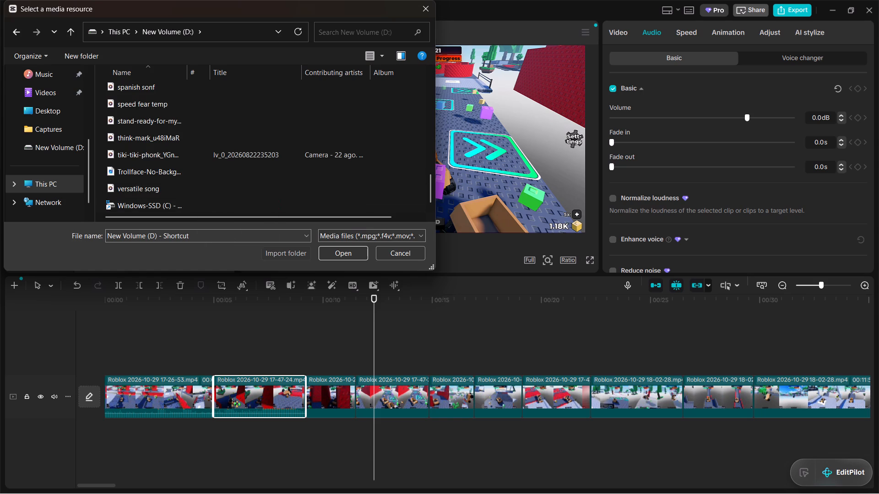
scroll(188, 175, "up", 1)
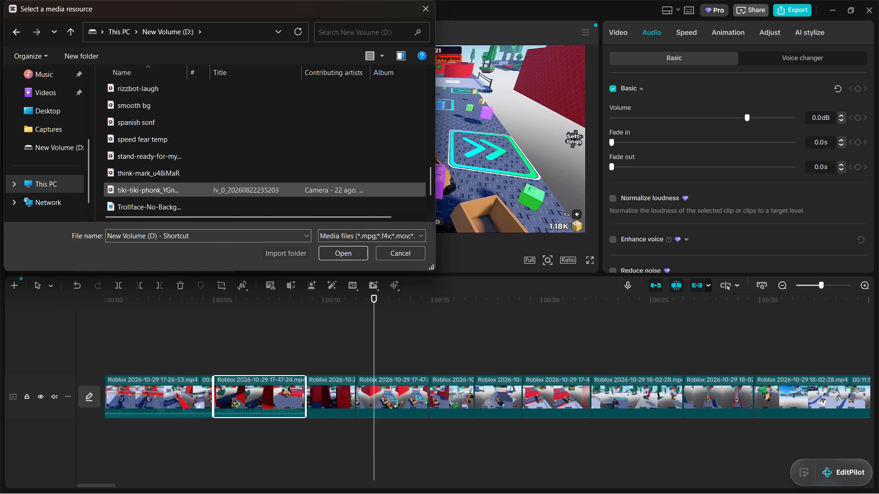
scroll(173, 144, "up", 1)
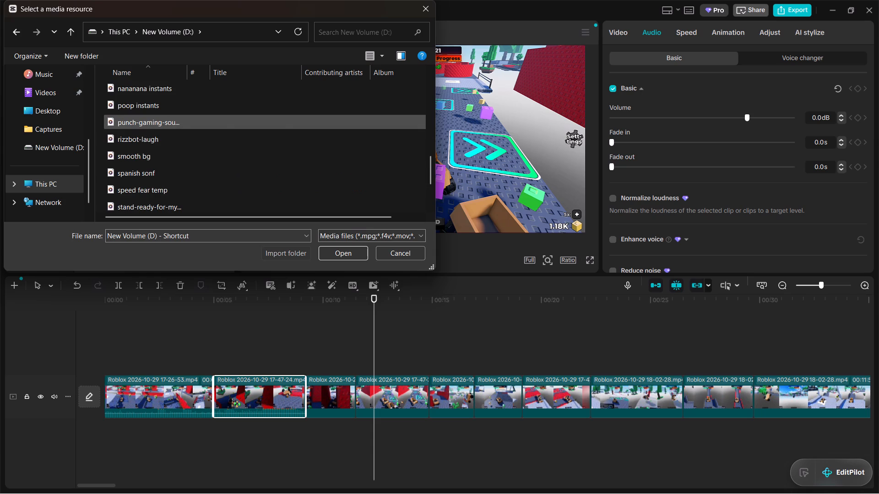
scroll(159, 118, "up", 1)
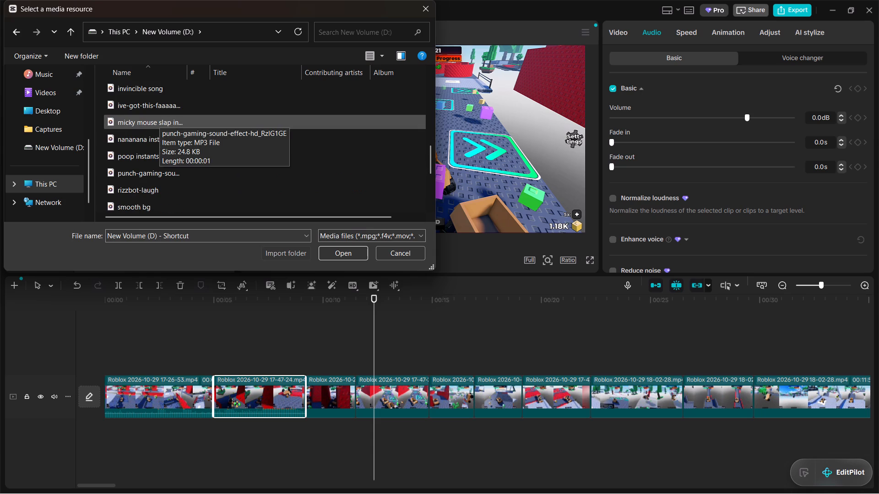
scroll(159, 121, "up", 2)
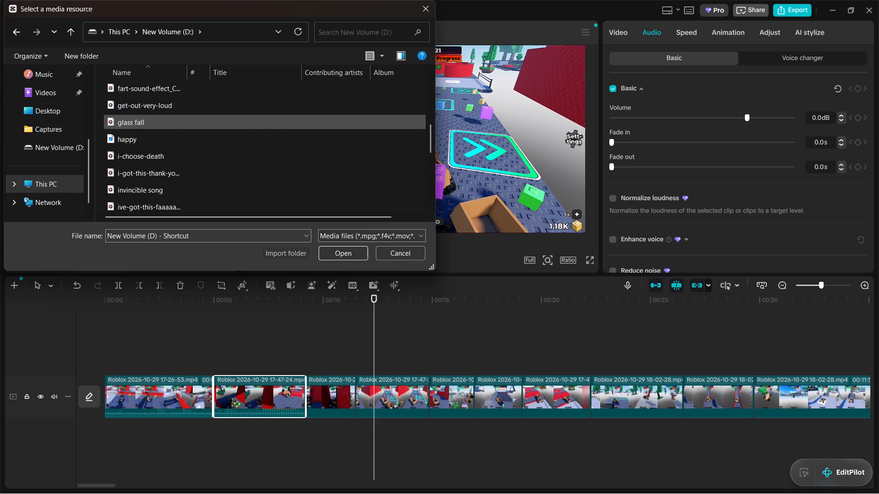
scroll(159, 121, "up", 2)
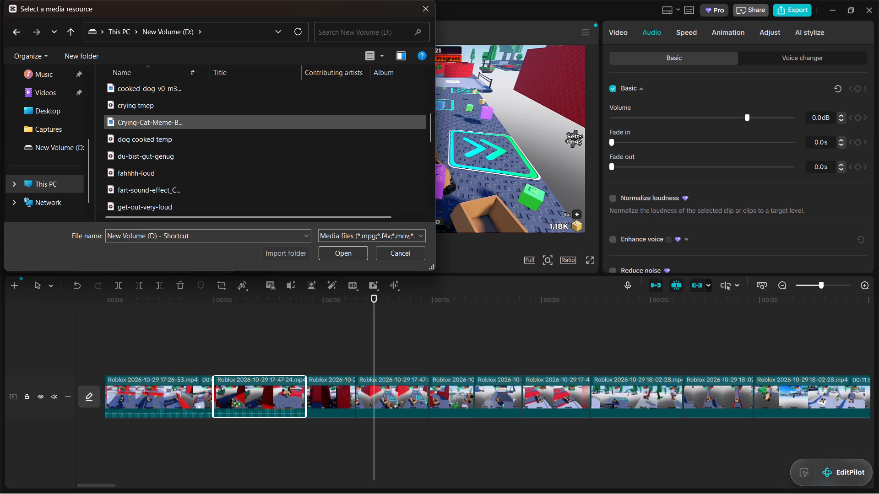
scroll(159, 121, "up", 1)
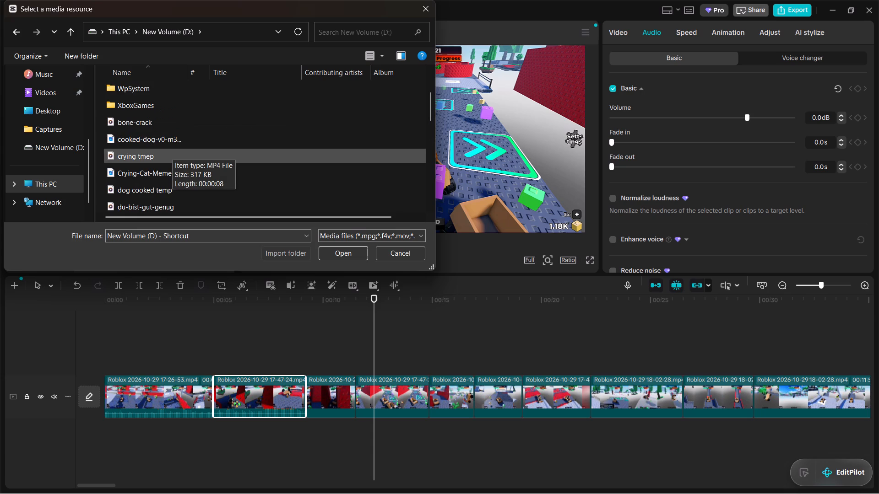
scroll(172, 150, "down", 3)
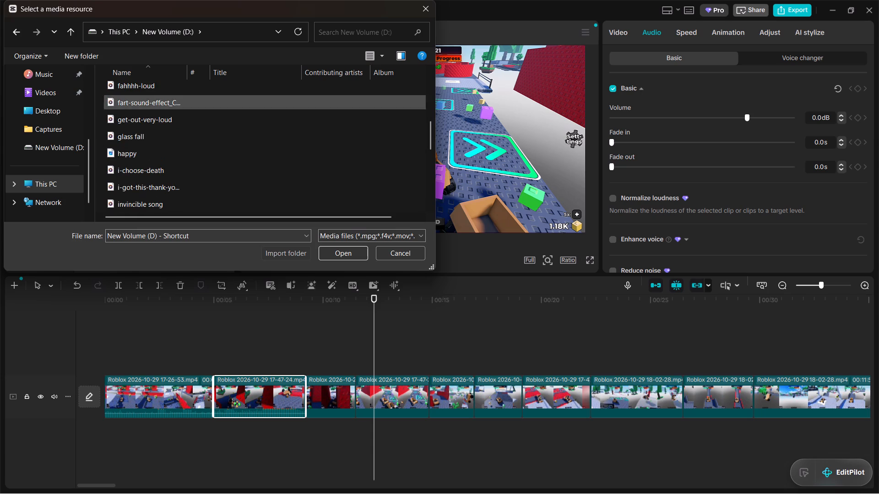
left_click(425, 11)
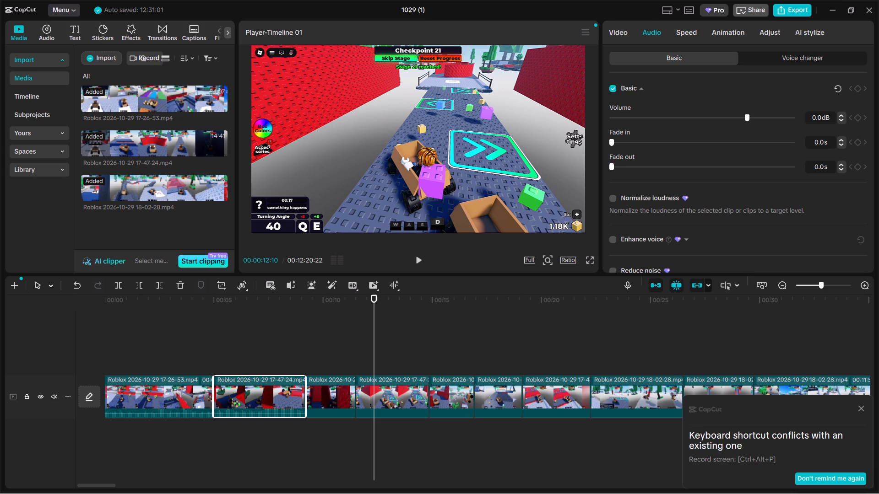
left_click(860, 406)
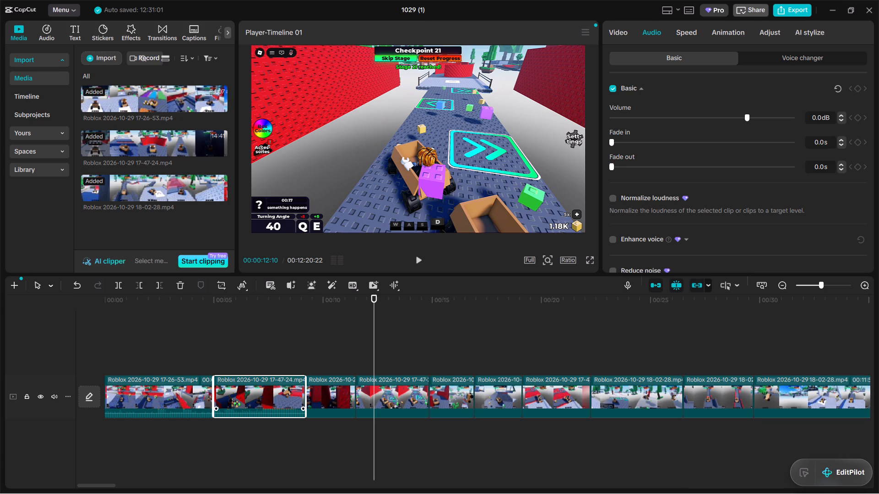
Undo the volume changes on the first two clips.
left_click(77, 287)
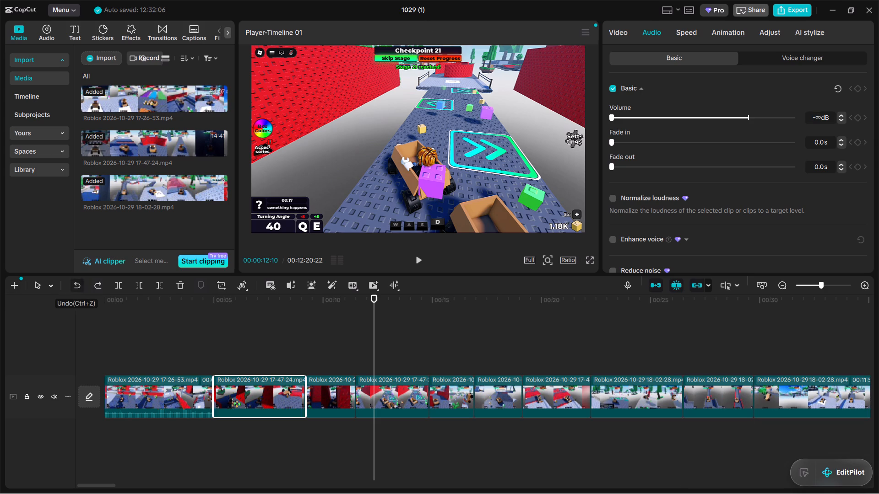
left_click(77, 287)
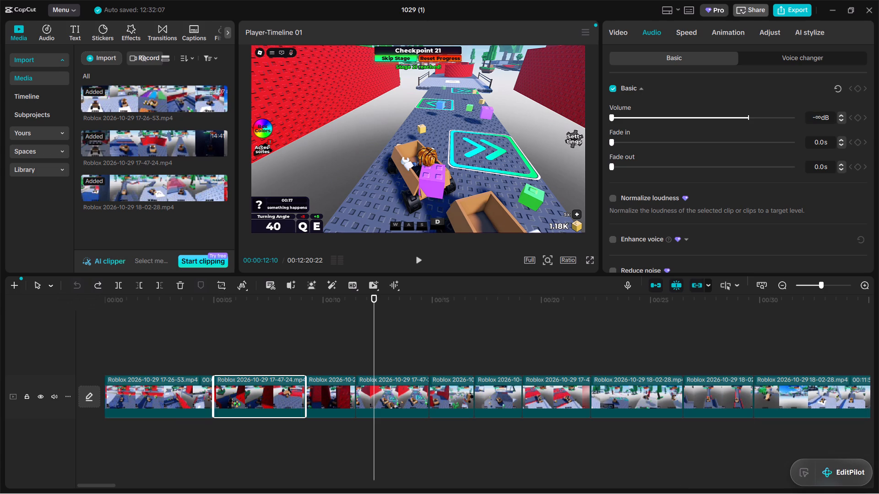
Check the audio settings of the first four timeline clips and return the playhead to the start.
left_click(134, 383)
left_click(268, 395)
left_click(345, 387)
left_click(369, 382)
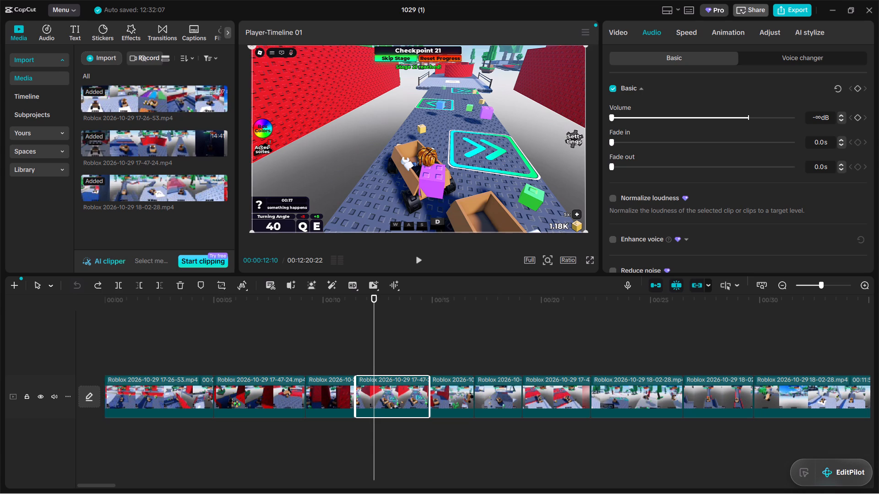
left_click_drag(376, 347, 76, 338)
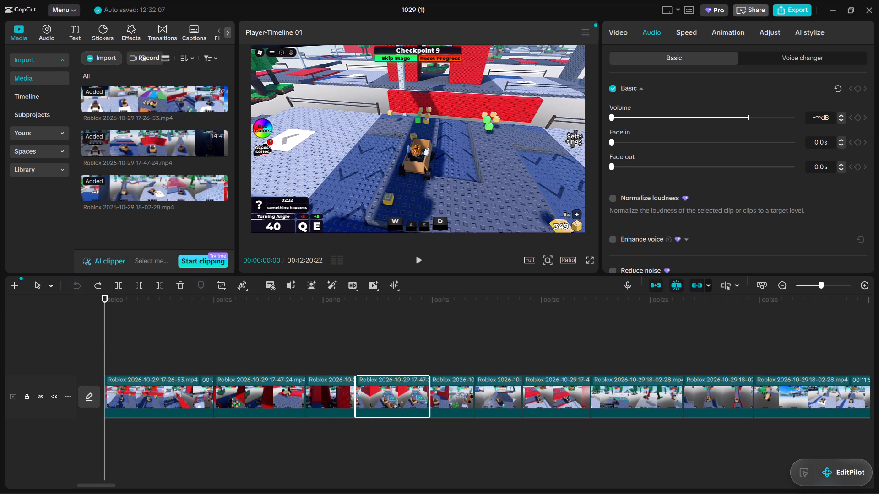
Play the timeline from the start into the long last clip, stopping at about 45 seconds, to review the footage.
left_click(750, 330)
left_click(417, 258)
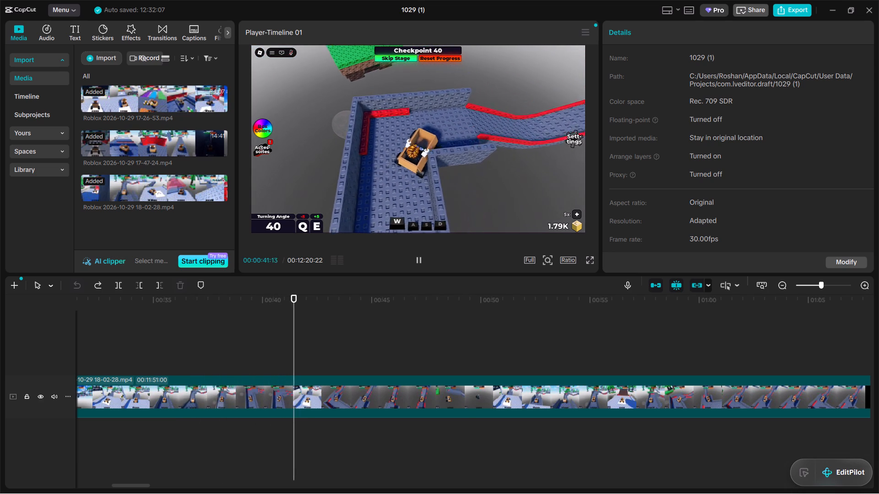
left_click(419, 262)
left_click(419, 262)
left_click(419, 262)
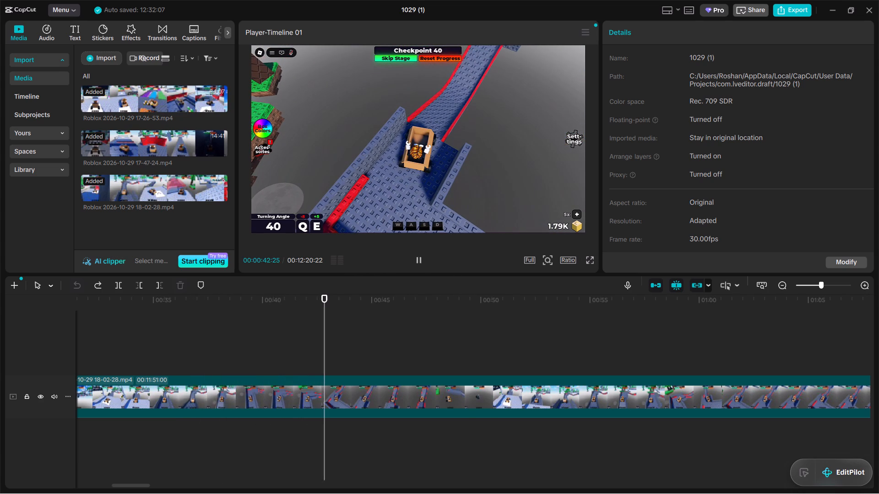
left_click(419, 262)
left_click(419, 262)
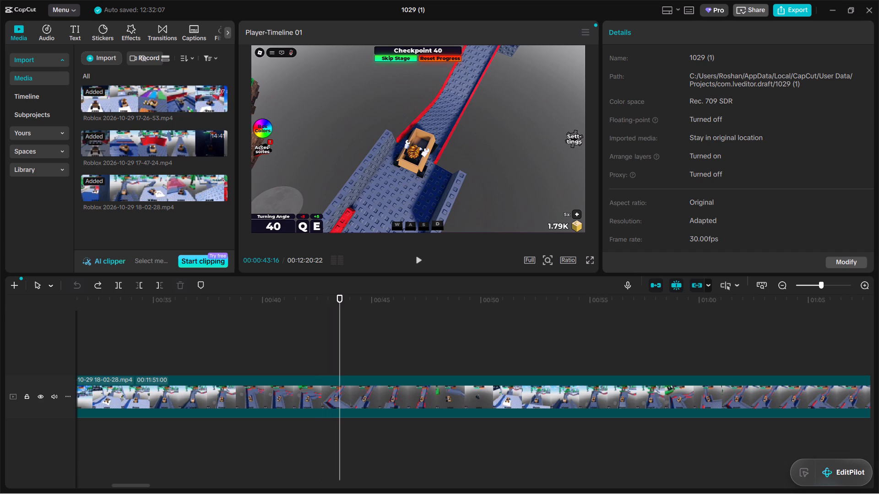
left_click(419, 262)
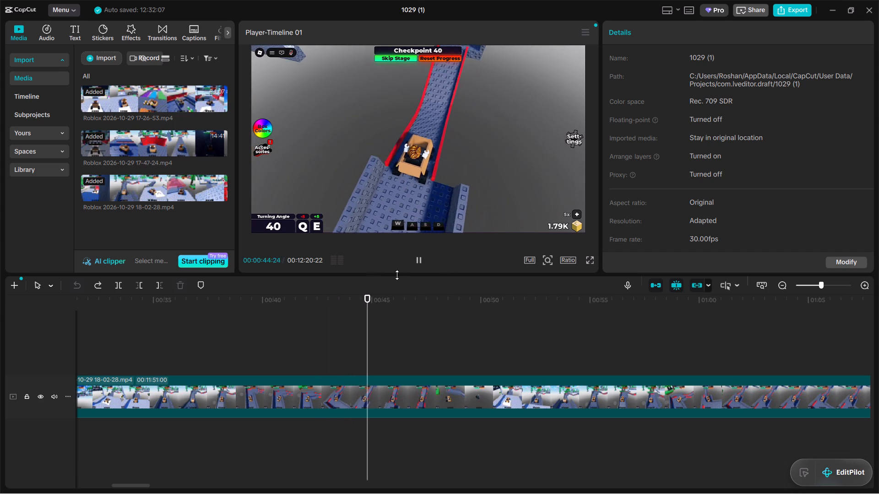
left_click(414, 260)
Scrub through the timeline between about 00:25 and 01:19 to examine the Checkpoint 40 gameplay.
left_click_drag(387, 315, 371, 318)
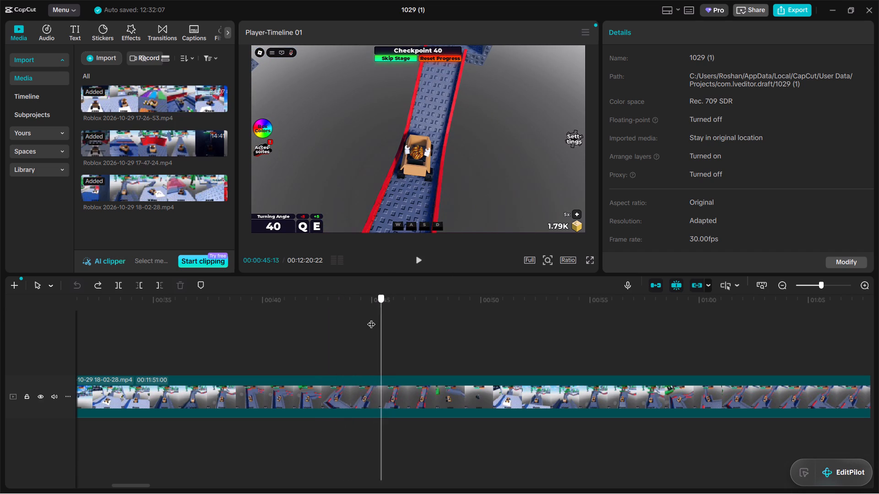
left_click_drag(371, 318, 98, 329)
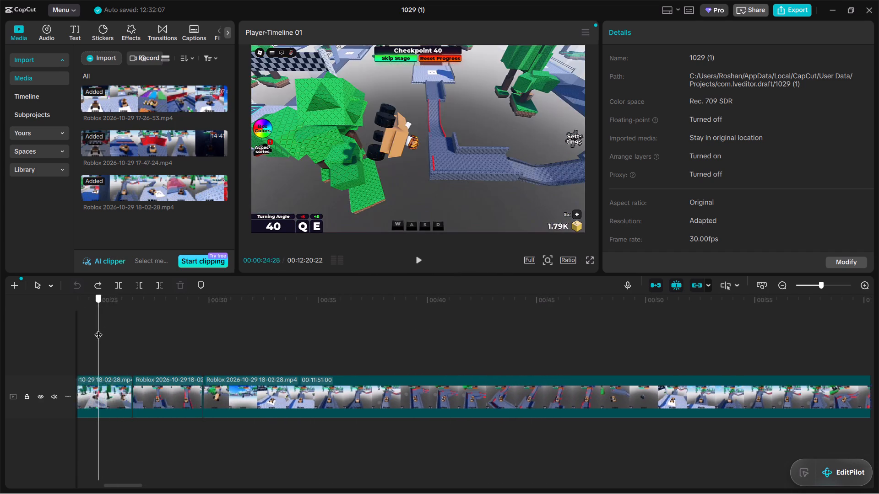
left_click_drag(98, 329, 320, 323)
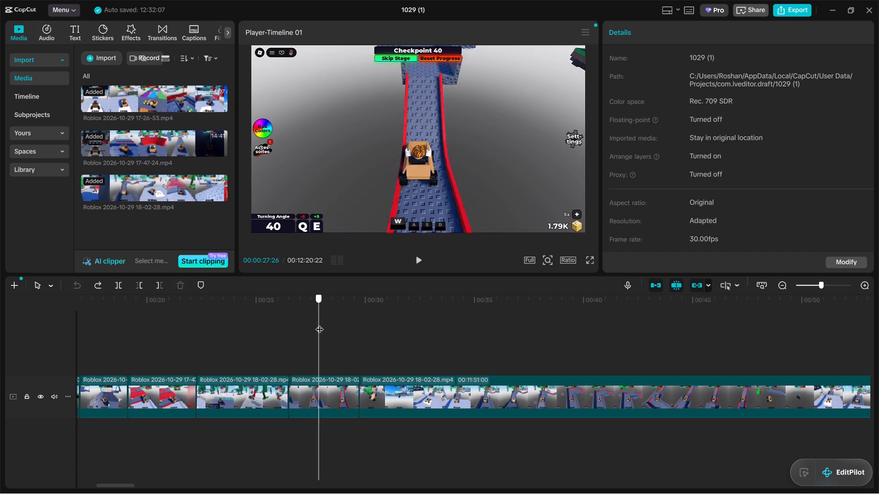
left_click_drag(320, 323, 470, 326)
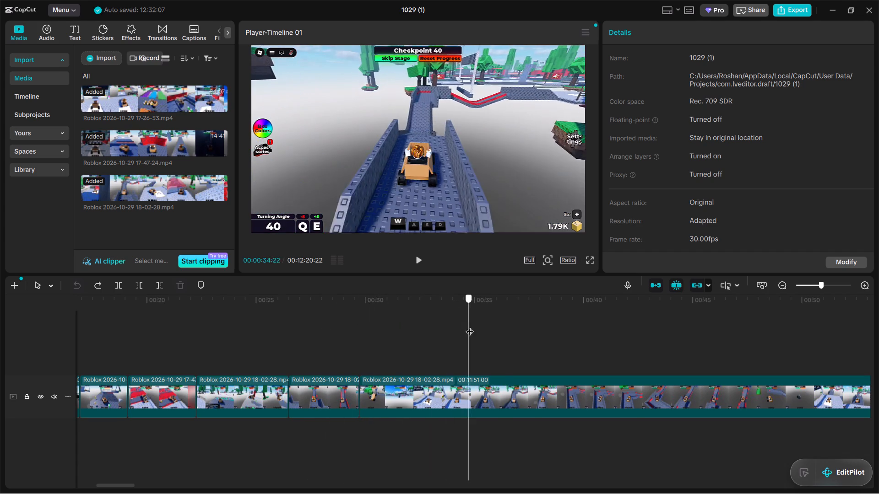
left_click_drag(470, 326, 667, 328)
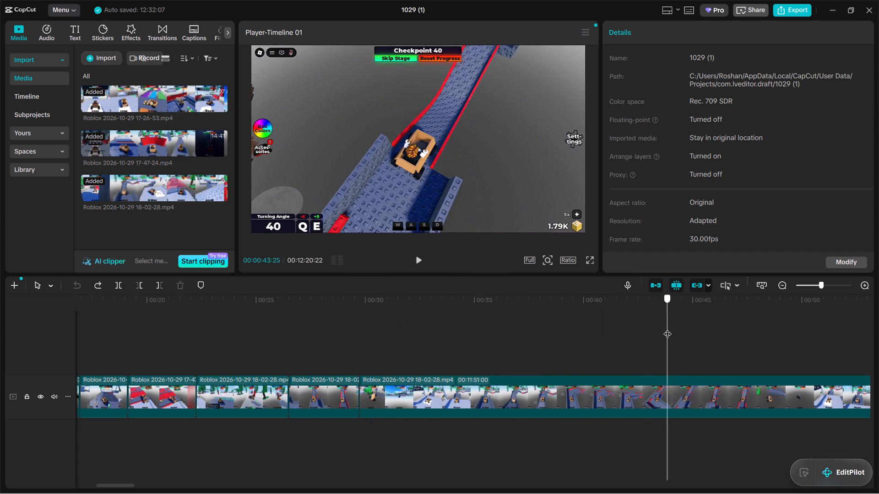
left_click_drag(667, 328, 795, 318)
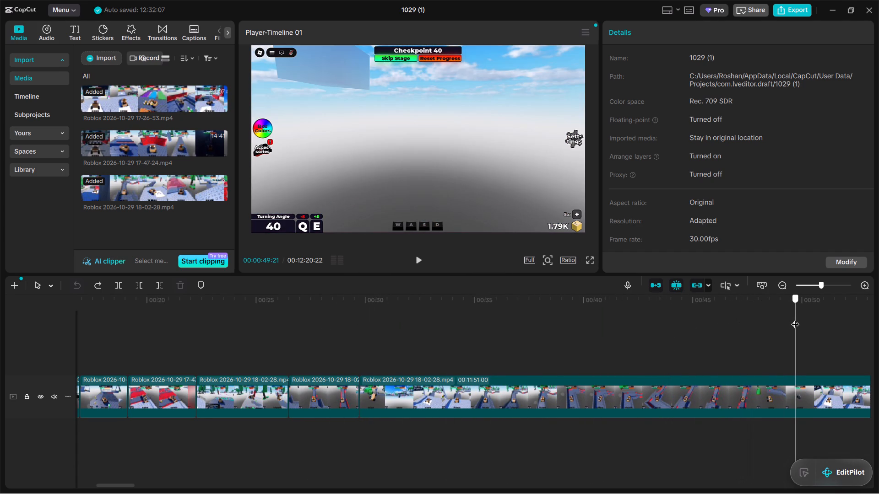
left_click_drag(795, 318, 866, 313)
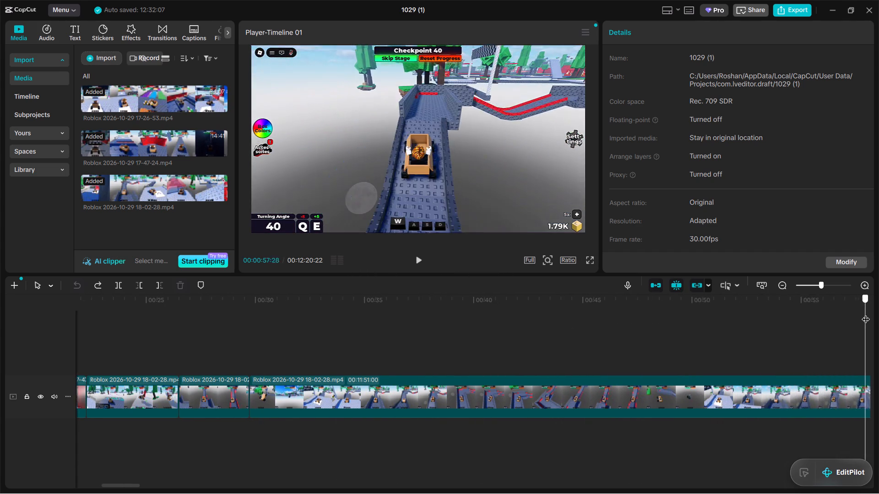
left_click_drag(866, 313, 793, 326)
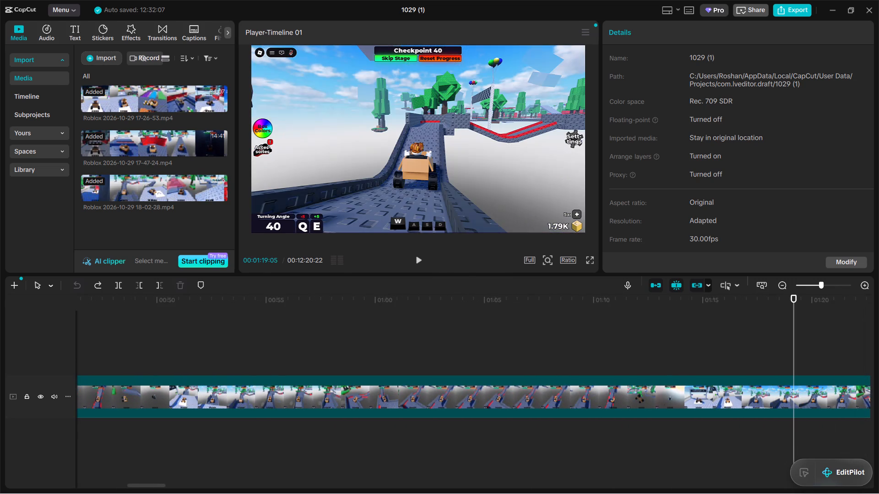
Sample the last clip between about 02:04 and 02:23 to examine the Checkpoint 41 attempts.
left_click_drag(154, 482, 184, 489)
left_click_drag(148, 488, 248, 490)
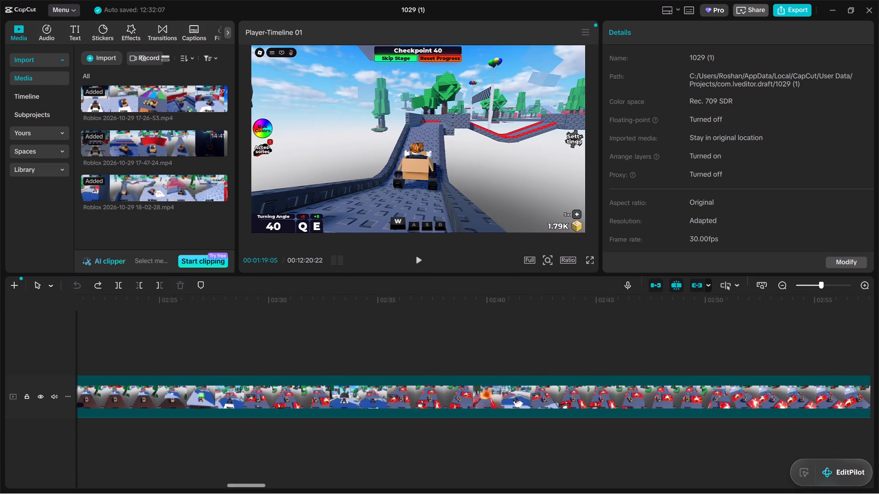
left_click(122, 370)
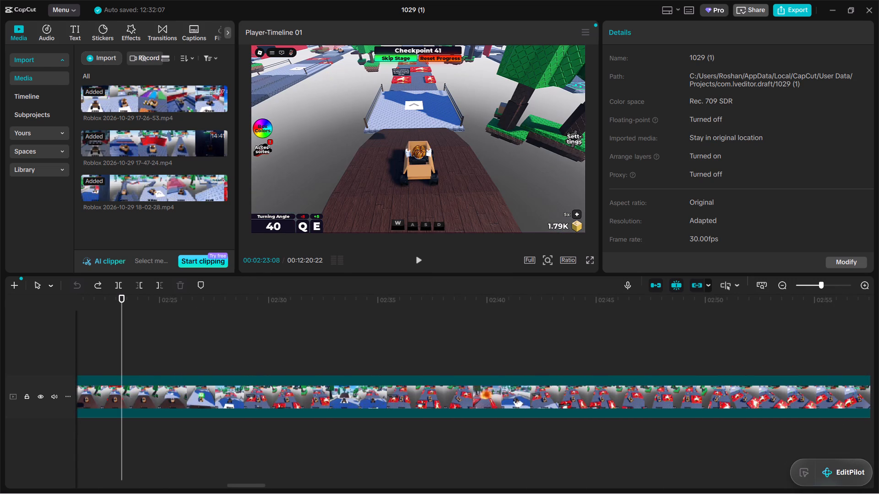
left_click_drag(234, 484, 216, 490)
left_click(278, 375)
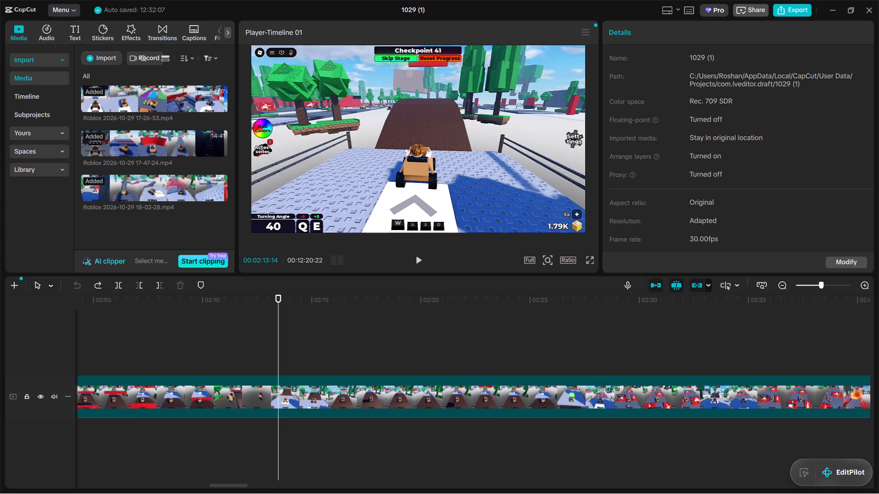
left_click(186, 367)
left_click(144, 368)
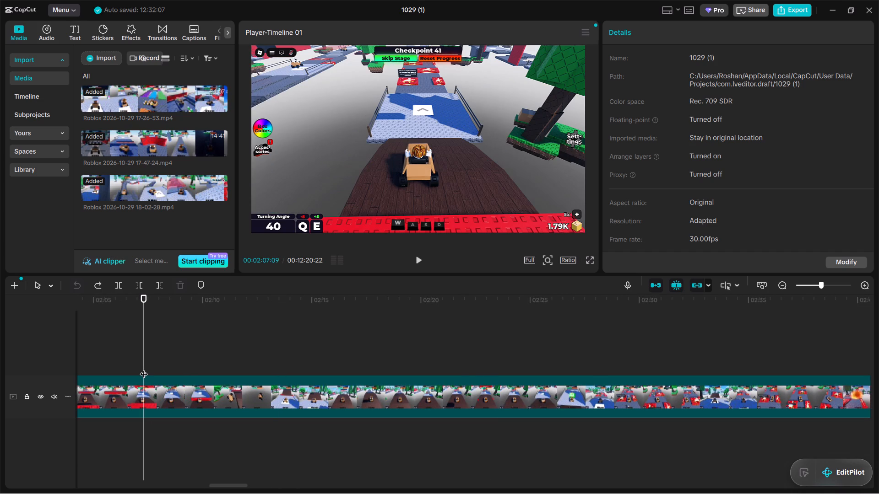
left_click(87, 361)
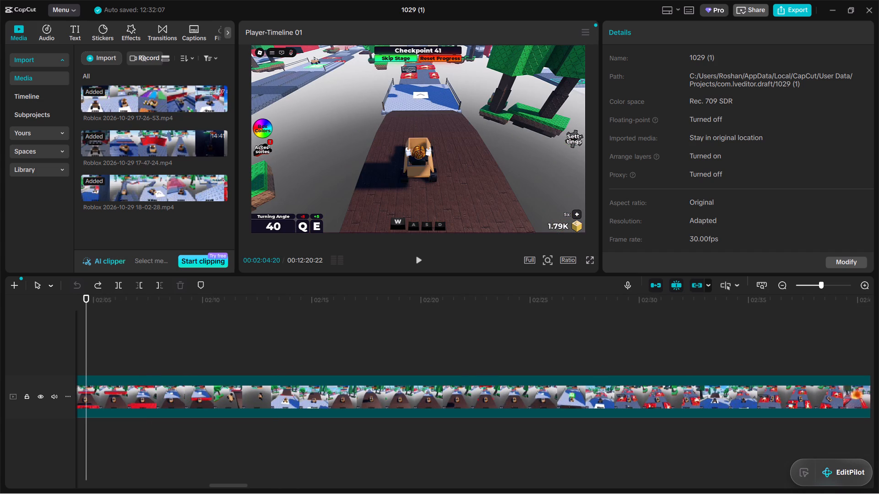
left_click_drag(211, 485, 190, 490)
Play the last clip from 00:01:53:17 to about 03:23 to find where the next useful gameplay moment begins.
left_click(281, 362)
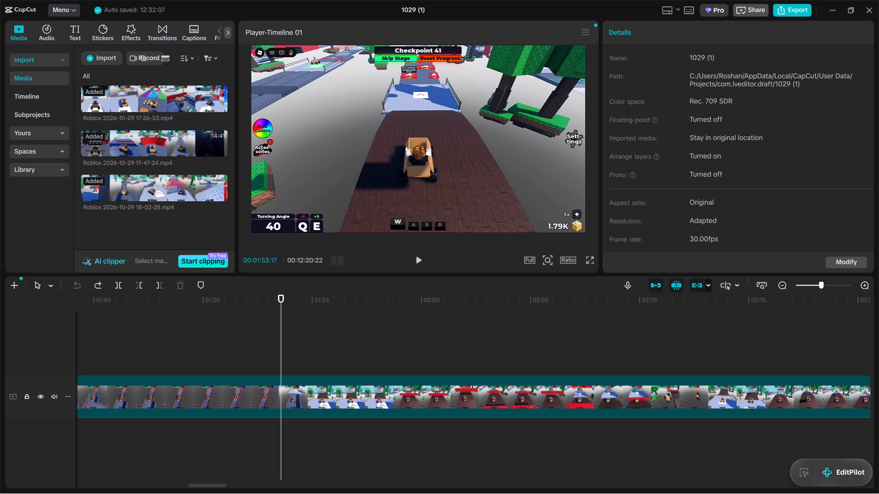
left_click(419, 257)
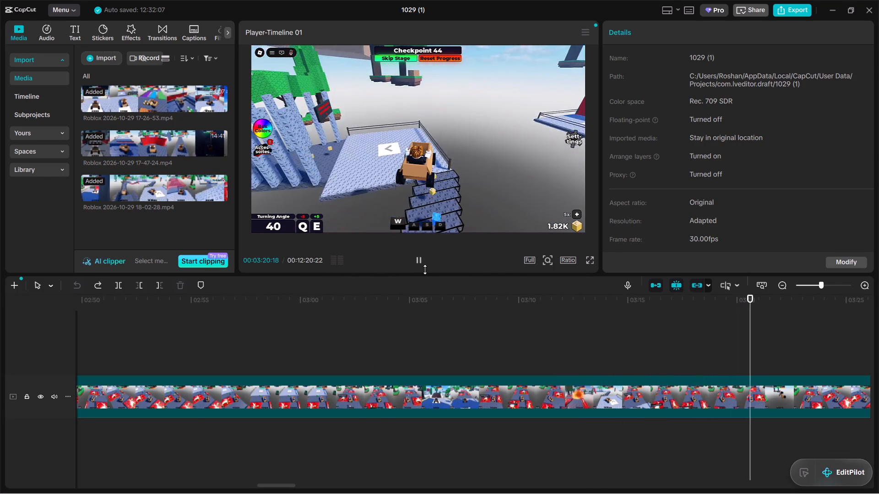
left_click(425, 269)
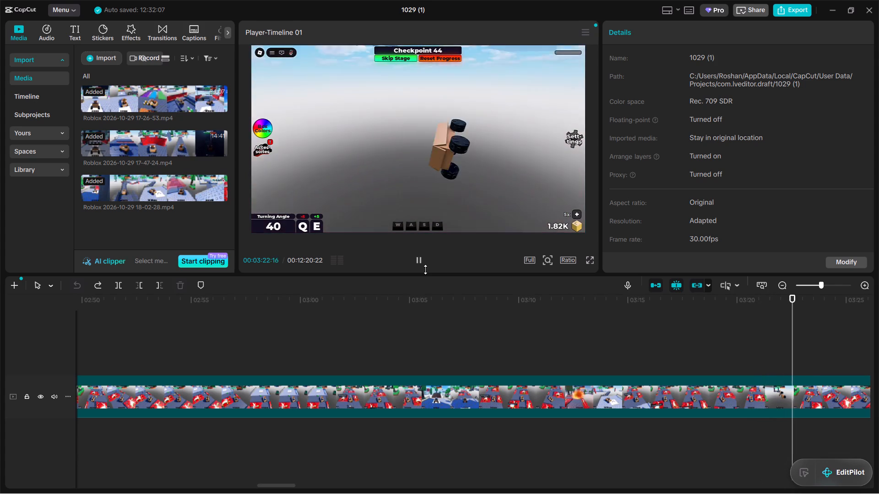
left_click(418, 259)
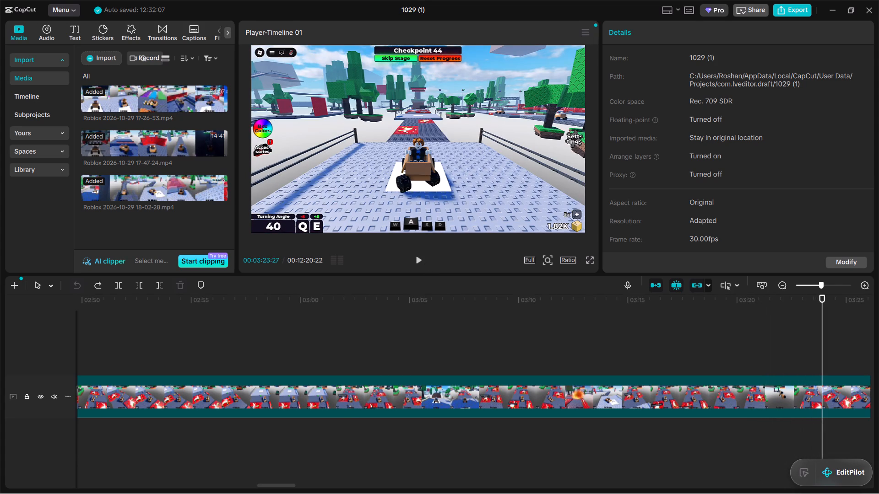
Trim away the part of the long last clip before 00:03:16:19, at the Checkpoint 44 stairs.
left_click(673, 340)
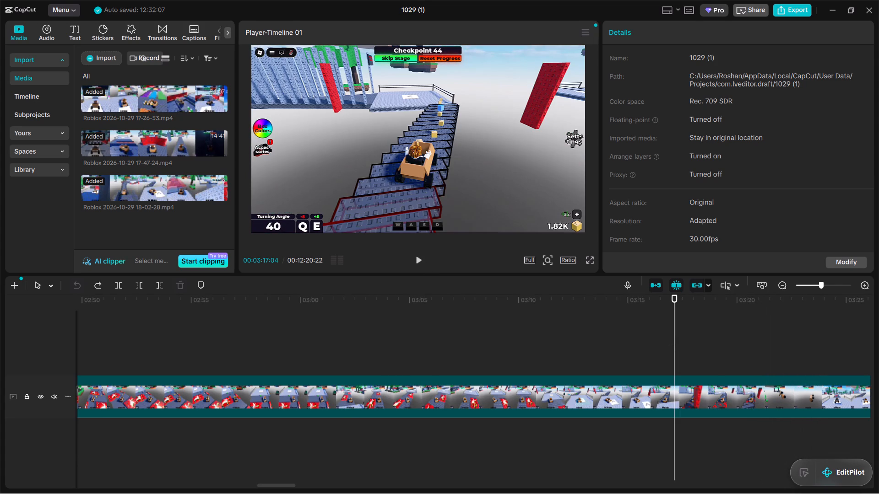
left_click(665, 337)
left_click(639, 405)
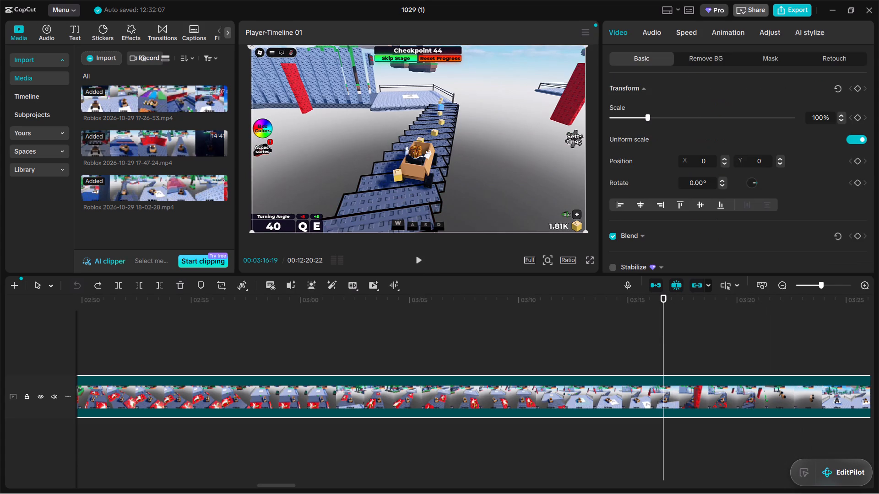
left_click(135, 286)
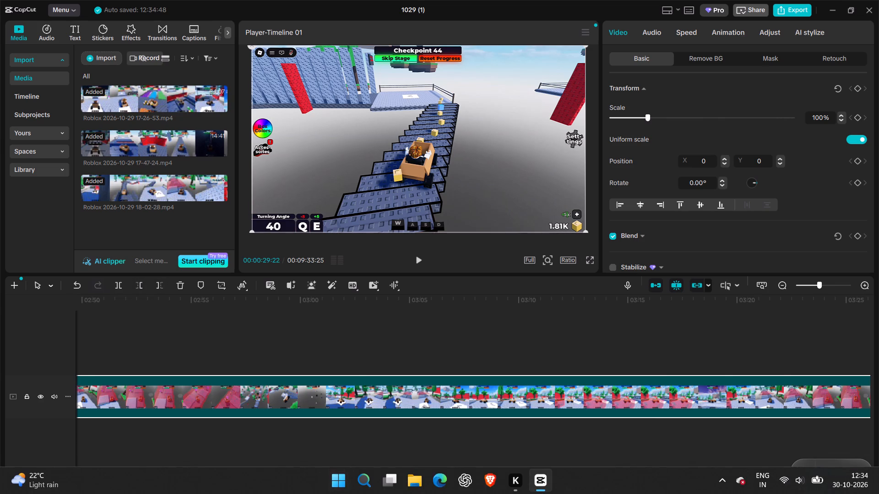
Play from 00:00:27:26 across the join into the shortened last clip to check the cut.
left_click_drag(320, 485, 278, 493)
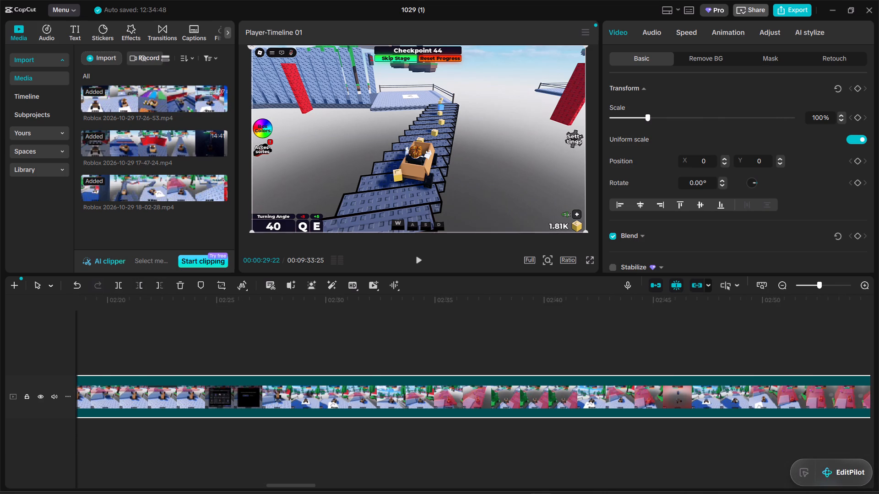
left_click_drag(288, 485, 236, 488)
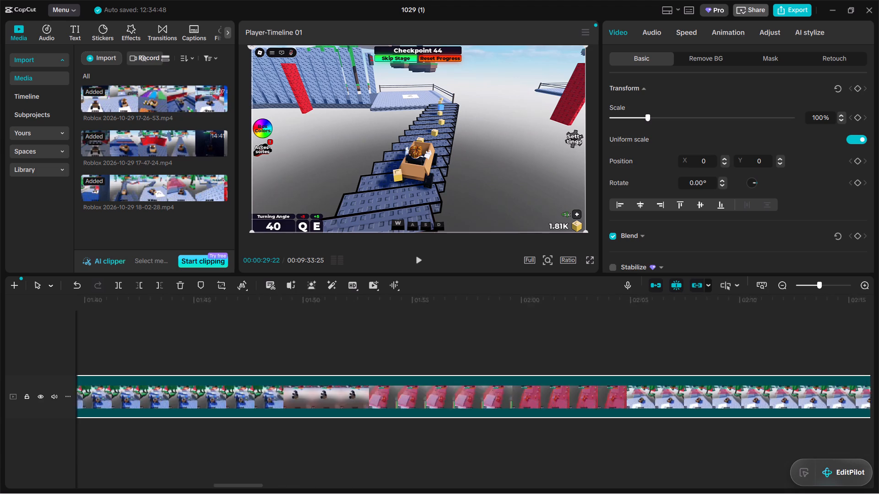
left_click_drag(236, 488, 134, 490)
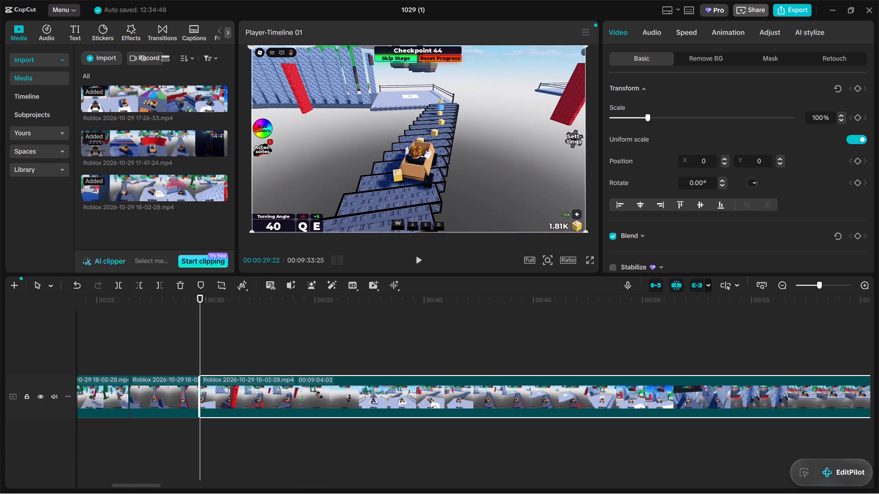
left_click_drag(134, 490, 133, 490)
left_click(174, 372)
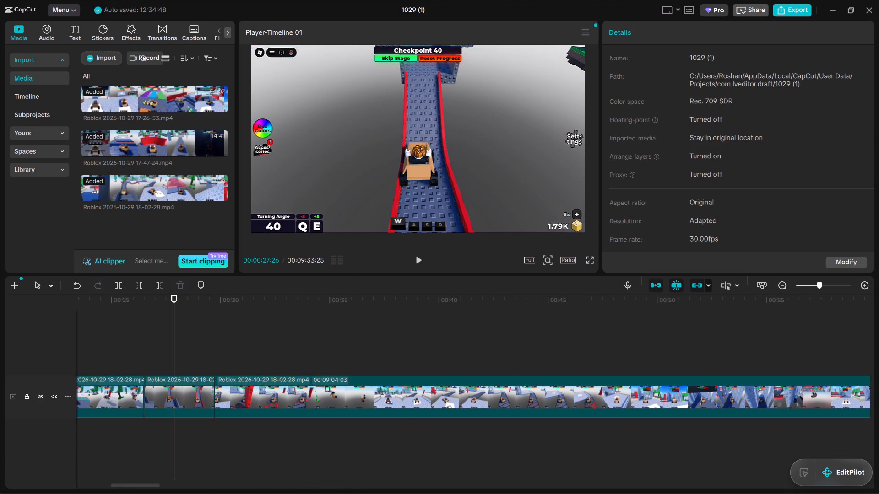
key("space")
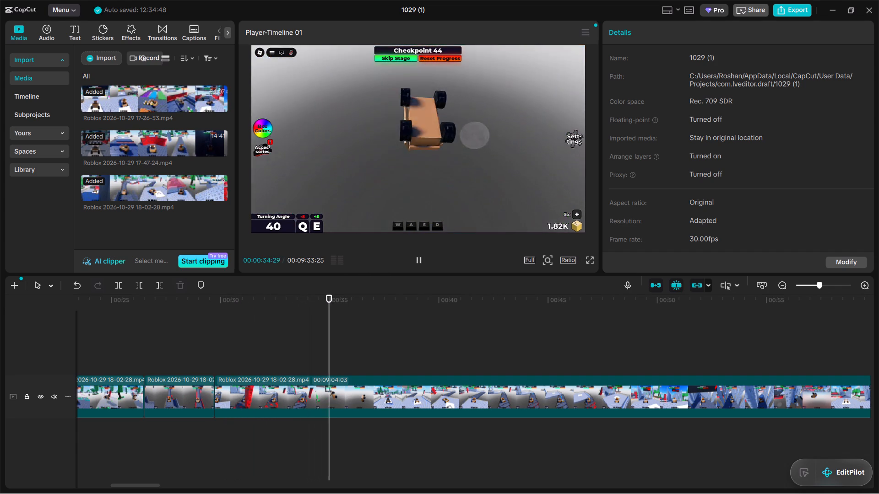
left_click(420, 260)
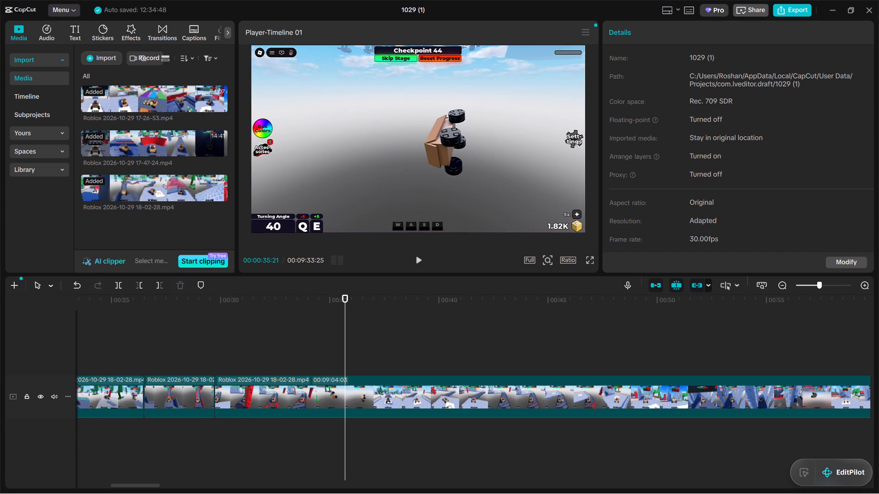
Trim the start of the last clip again, cutting its footage before 00:00:31:09.
left_click(222, 344)
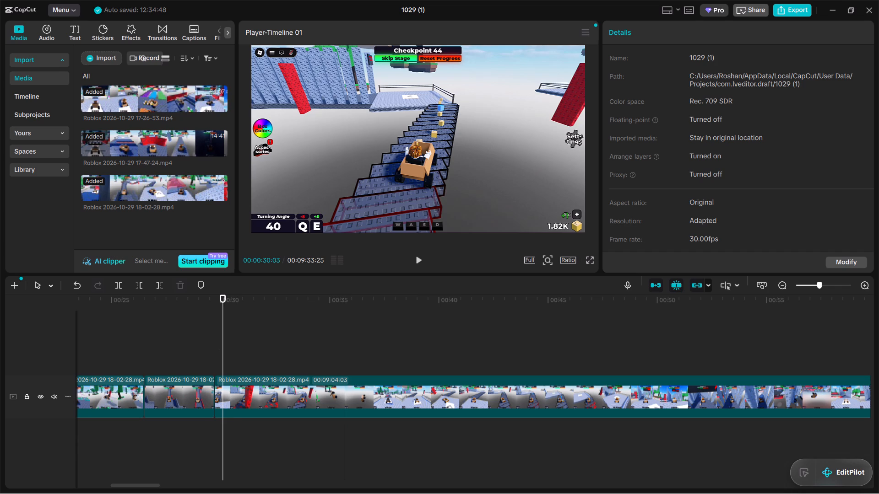
left_click(233, 342)
left_click(249, 375)
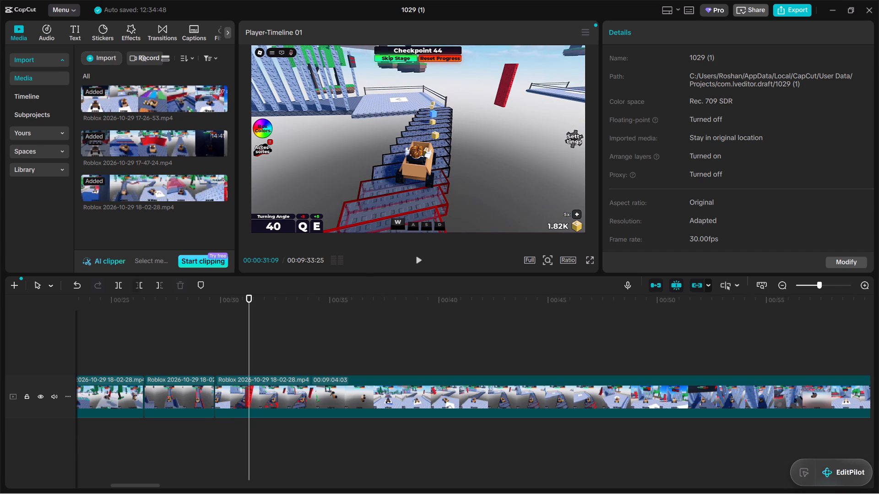
left_click(244, 405)
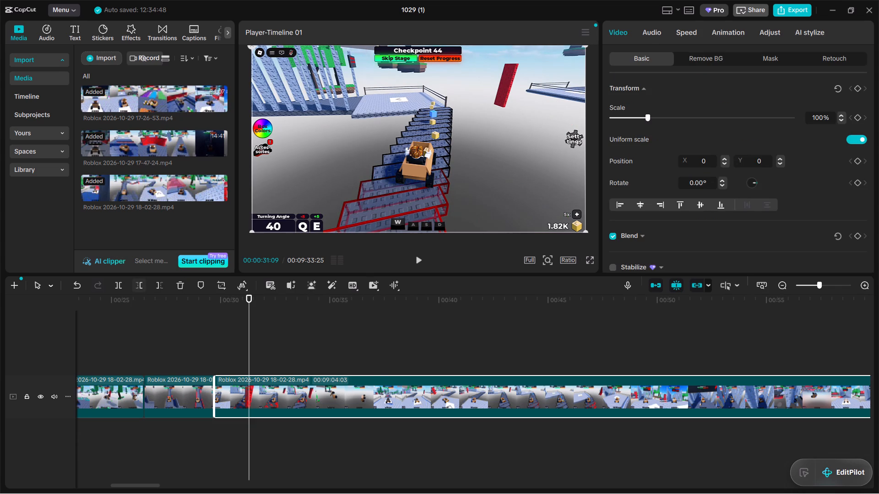
left_click(142, 284)
Play from 00:00:28:07 across the join into the last clip to check the tightened cut.
left_click(182, 350)
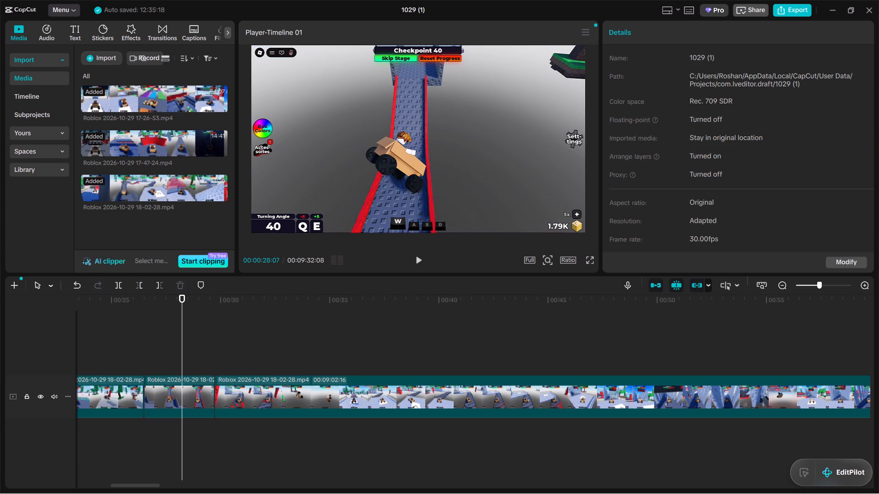
key("space")
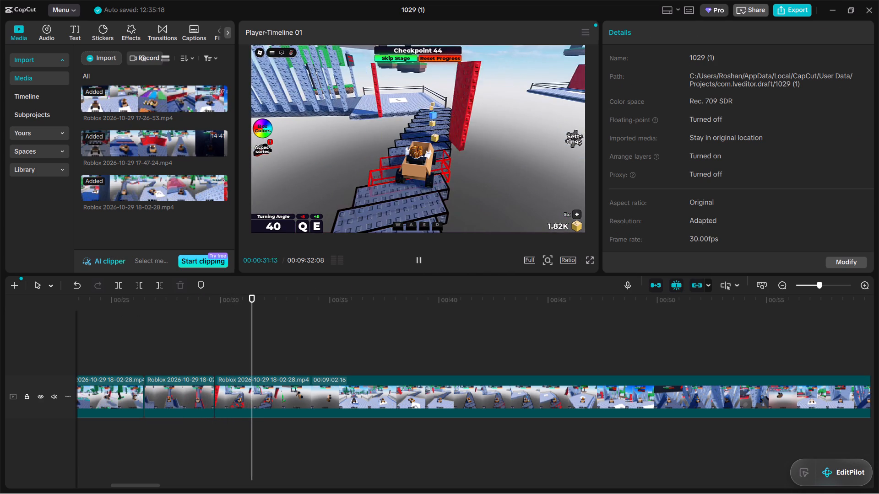
key("space")
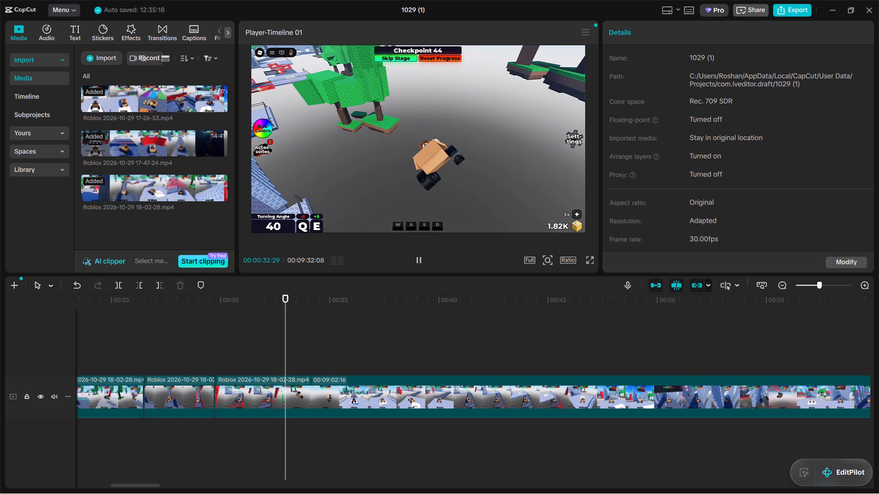
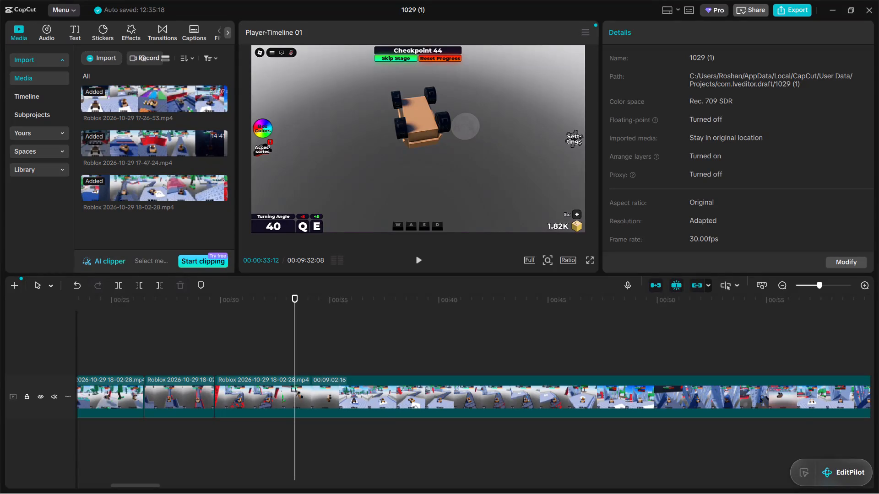
Split the long last clip at 00:00:33:12, where the car tumbles in mid-air at Checkpoint 44.
left_click(257, 385)
left_click(113, 280)
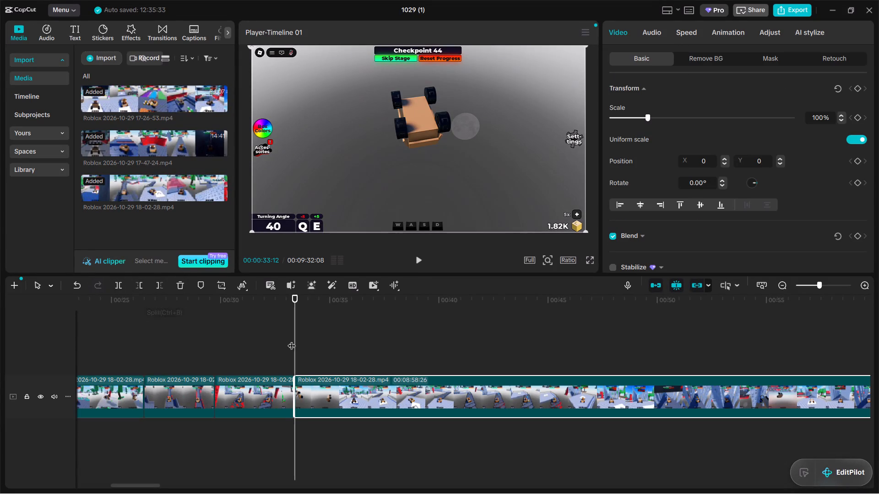
Trim away the last clip's footage before 00:00:49:13, where the car enters the Checkpoint 45 pillar corridor.
key("space")
left_click(384, 352)
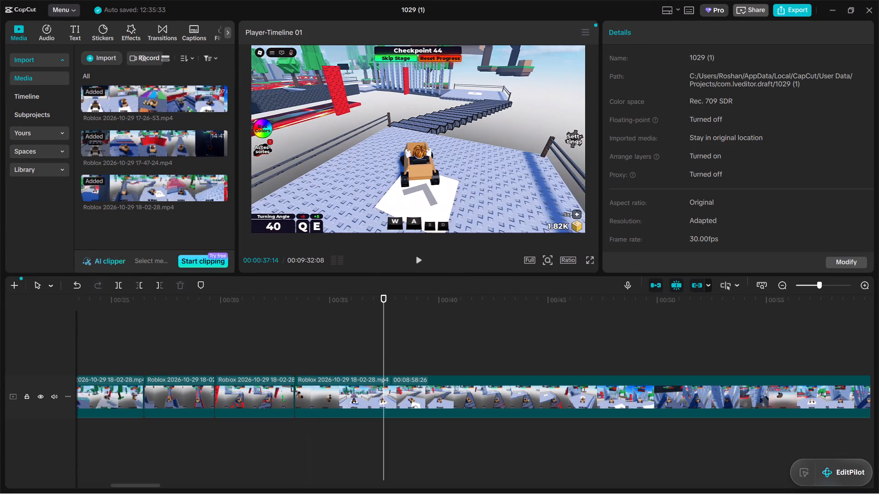
left_click(433, 343)
left_click(462, 343)
left_click(479, 341)
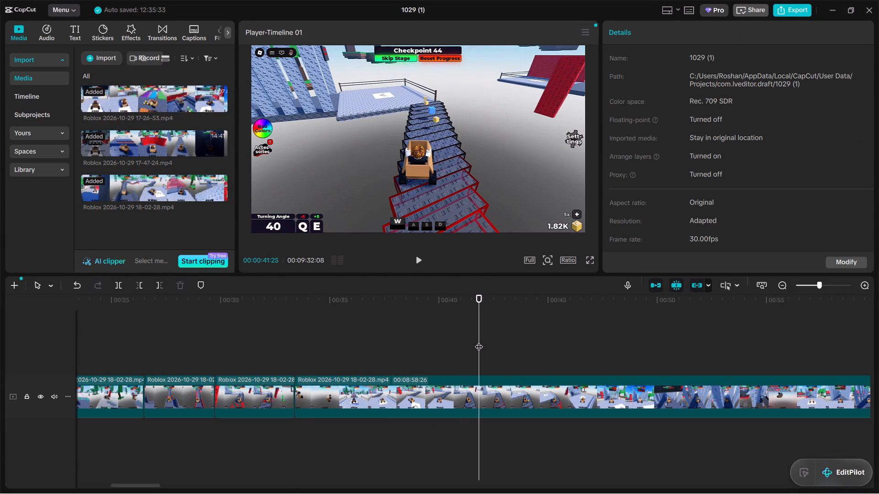
left_click(497, 335)
left_click(515, 336)
left_click(533, 337)
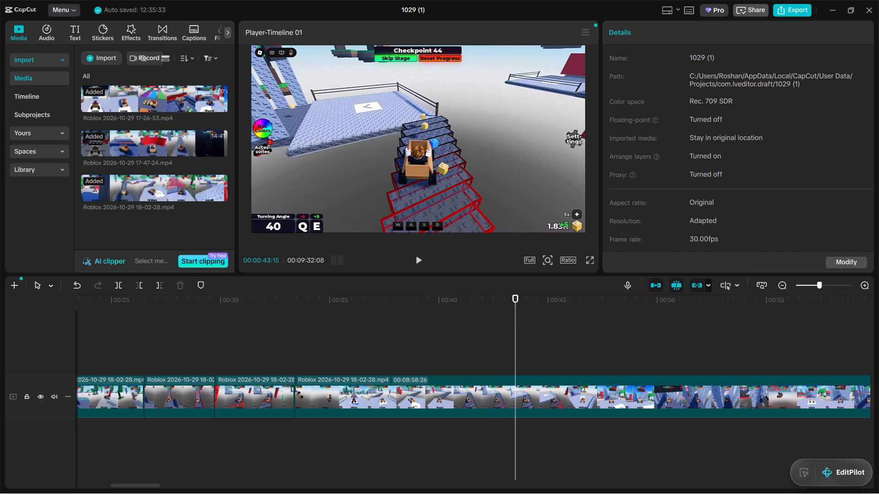
left_click(555, 338)
key("space")
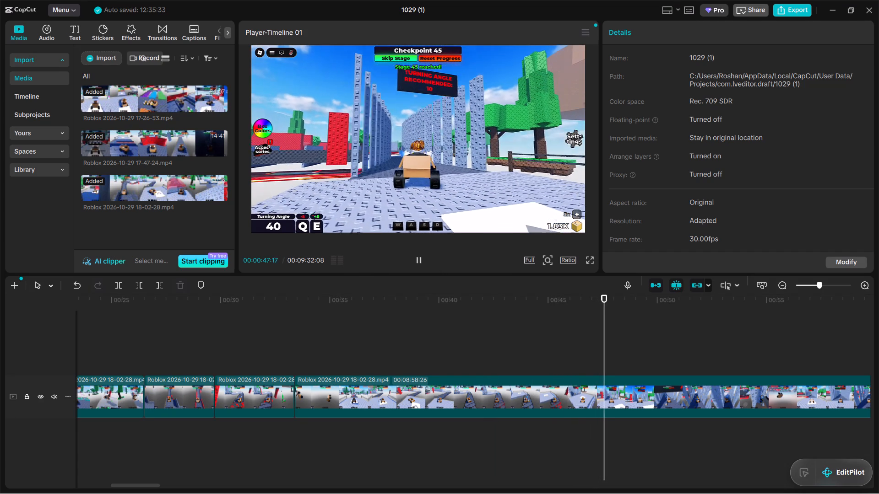
key("space")
key("space")
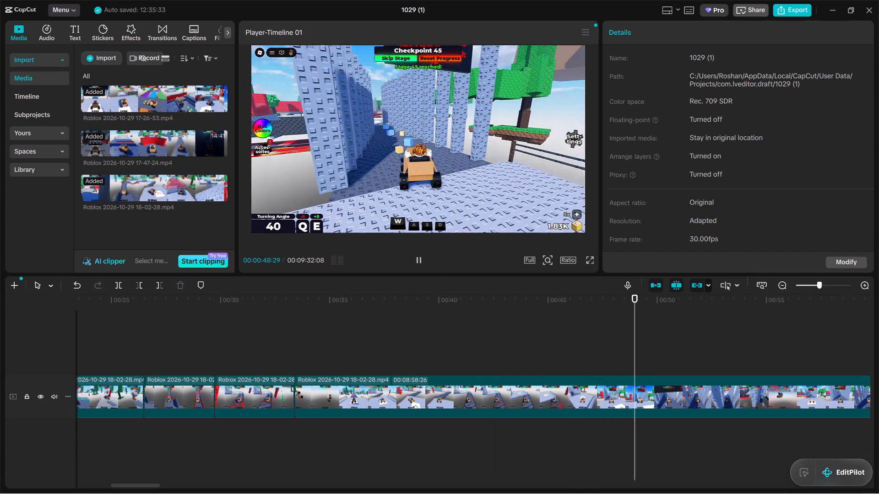
key("space")
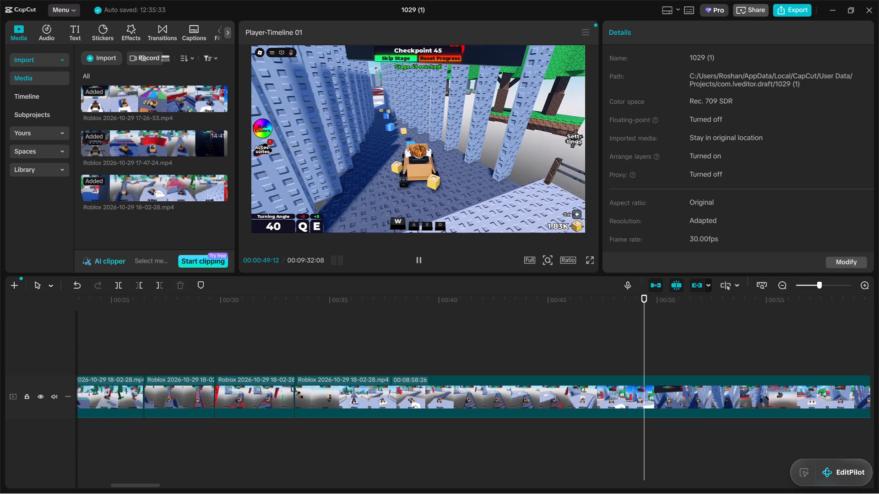
left_click(622, 393)
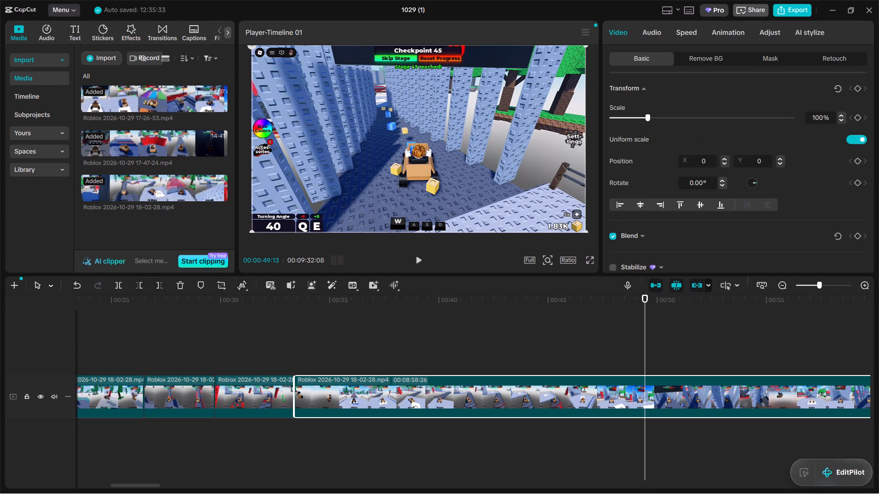
left_click(141, 286)
Trim the start of the last clip again, cutting its footage before 00:00:34:04 in the pillar corridor.
key("space")
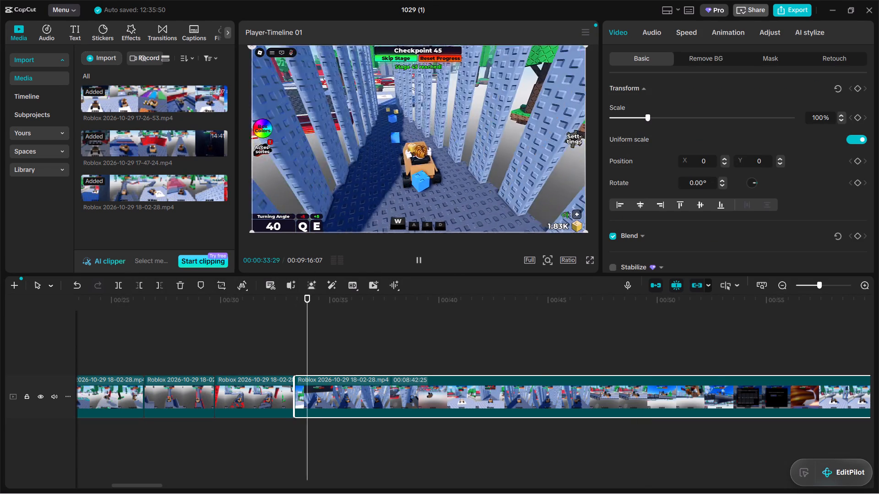
key("space")
key("Left")
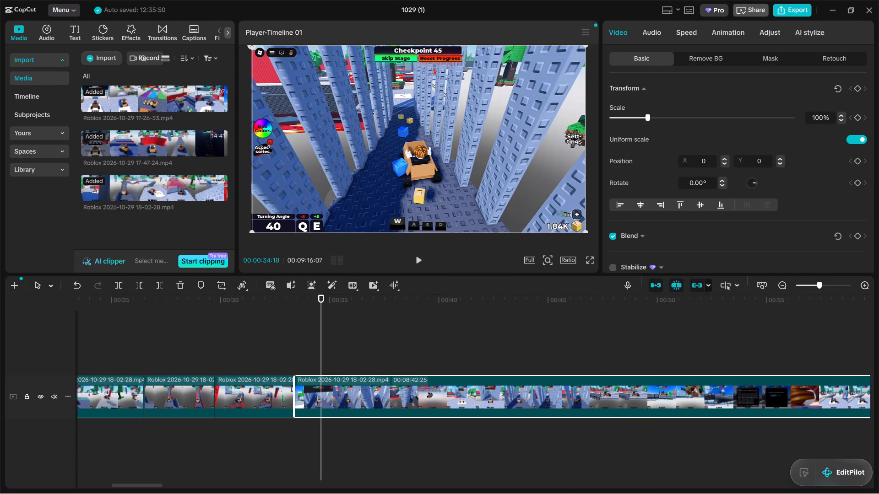
key("Left")
key("Left")
key("Left")
key("Left")
key("Left")
key("Left")
key("Left")
key("Left")
key("Left")
key("Left")
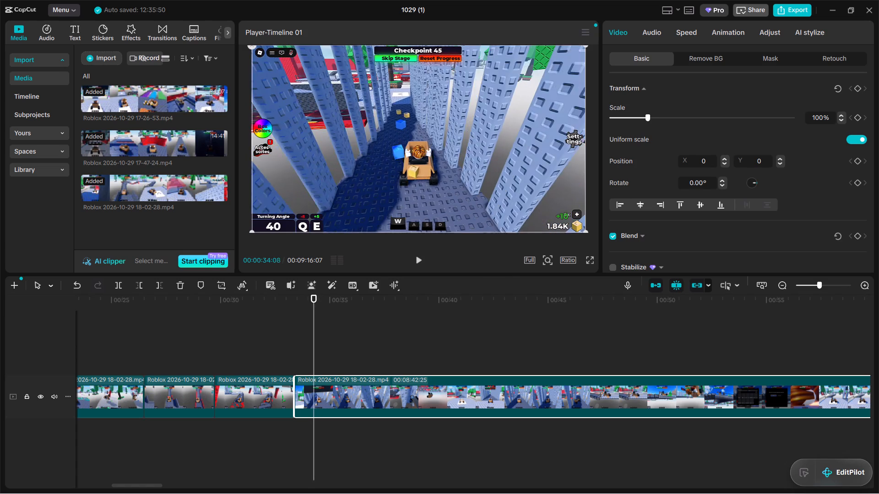
key("Left")
key("Left")
key("Left")
key("Left")
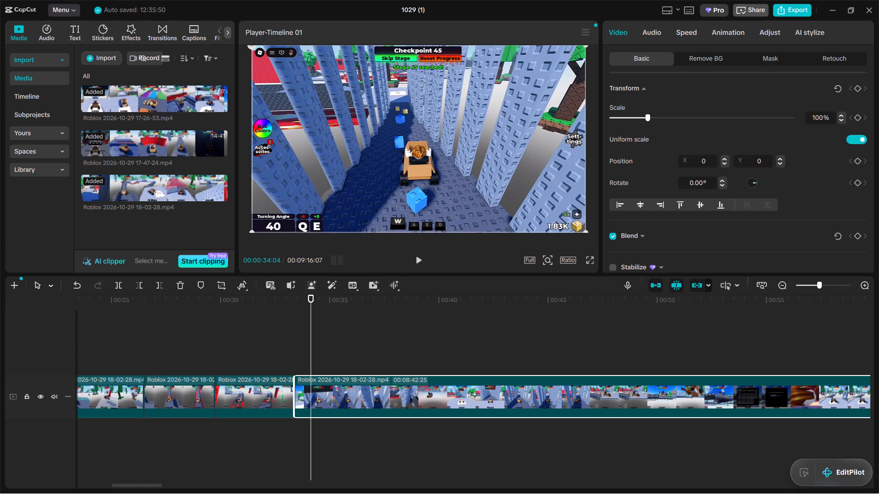
left_click(139, 286)
Cut the last clip's footage before 00:00:43:00, just ahead of the car's crash in the pillar corridor.
key("space")
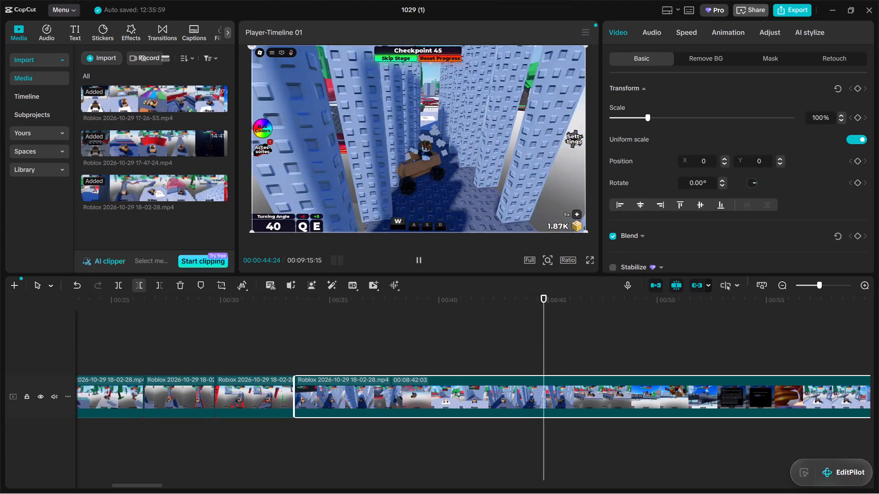
key("Left")
key("Left")
key("Left")
key("Left")
key("Left")
key("Left")
key("Left")
key("Left")
key("Left")
key("Left")
key("Left")
key("Left")
key("Left")
key("Left")
key("Left")
key("Left")
key("Left")
key("Left")
key("Left")
key("Left")
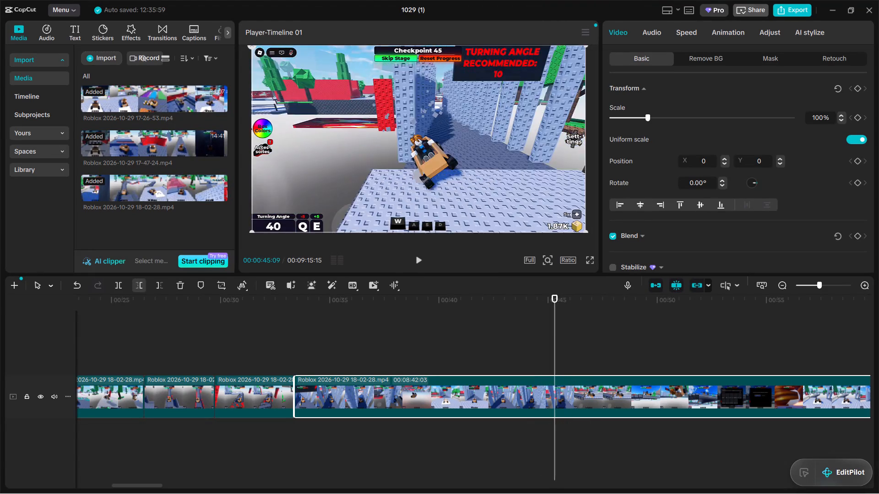
key("Left")
key("Left")
key("Left")
key("Left")
key("Left")
key("Left")
key("Left")
key("Left")
key("Left")
key("Left")
key("Left")
key("Left")
key("Left")
key("Left")
key("Left")
key("Left")
key("Left")
key("Left")
key("Left")
key("Left")
key("Left")
key("Left")
key("Left")
key("Left")
key("Left")
key("Left")
key("Left")
key("Left")
key("Left")
key("Left")
key("Left")
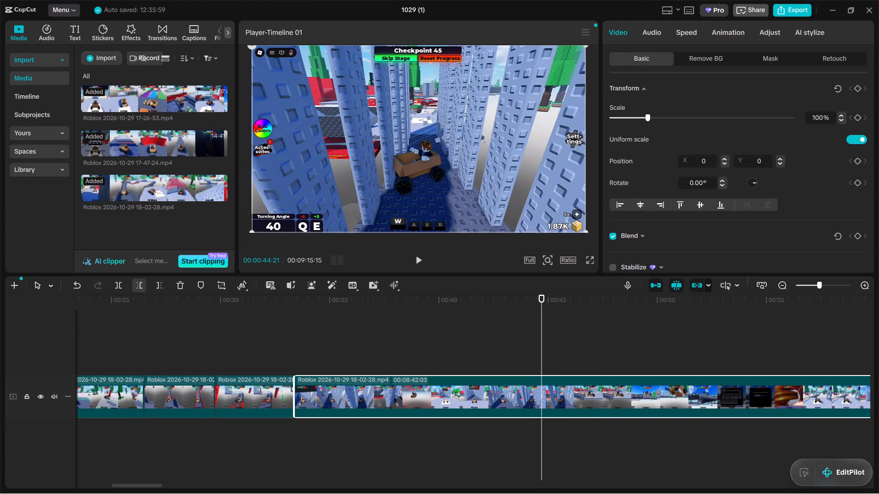
key("Left")
key("Left")
key("Left")
key("Left")
key("Left")
key("Left")
key("Left")
key("Left")
key("Left")
key("Left")
key("Left")
key("Left")
key("Left")
key("Left")
key("Left")
key("Left")
key("Left")
key("Left")
key("Left")
key("Left")
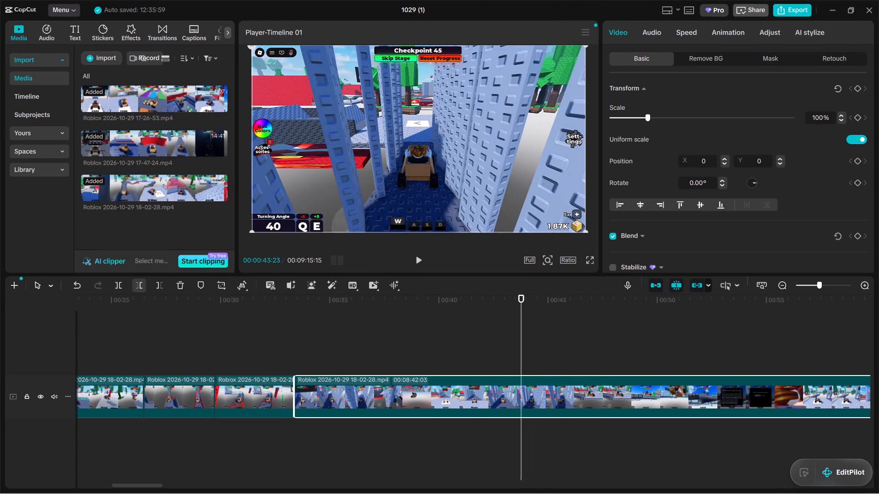
key("Left")
key("Left")
key("Left")
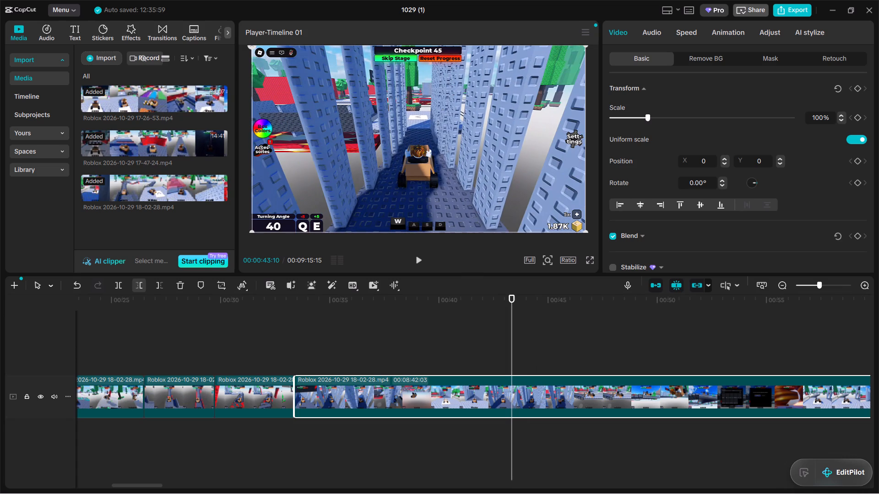
key("Left")
key("Left")
key("Left")
key("Left")
key("Left")
key("Left")
key("Left")
key("Left")
key("Left")
key("Left")
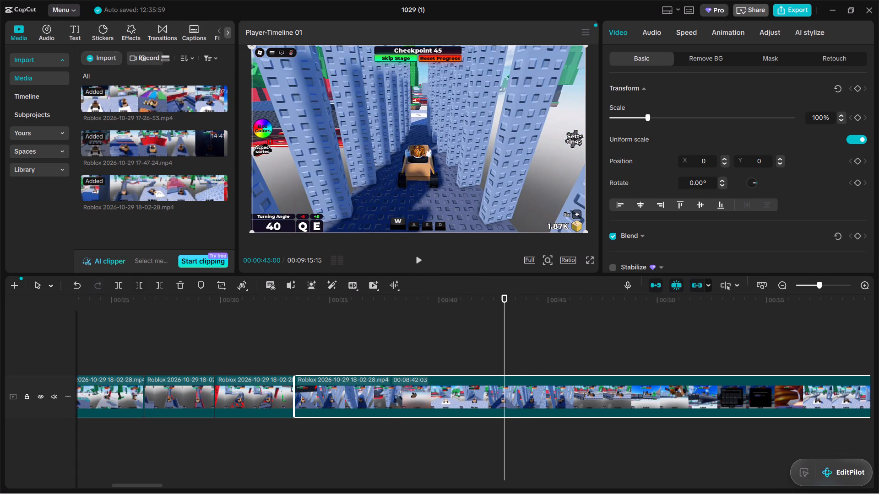
left_click(140, 289)
Split the last clip at 00:00:36:27, where the overturned car lies against the platform railing.
key("space")
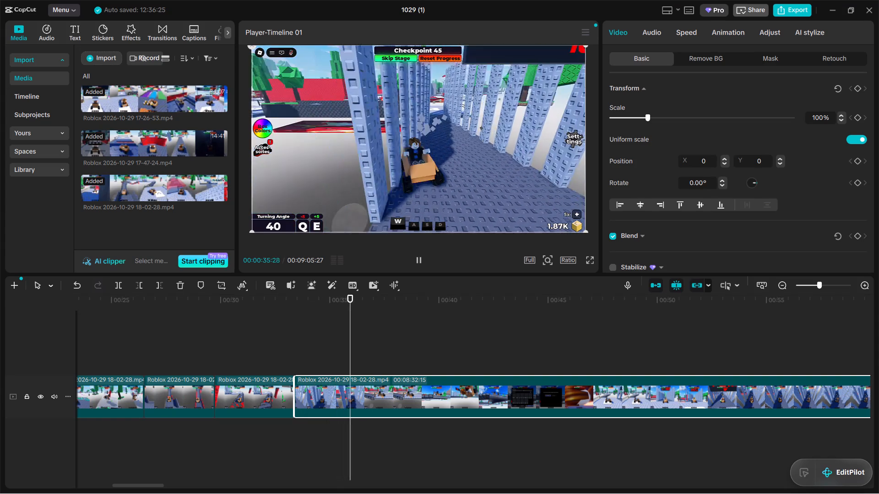
key("space")
key("space")
key("space")
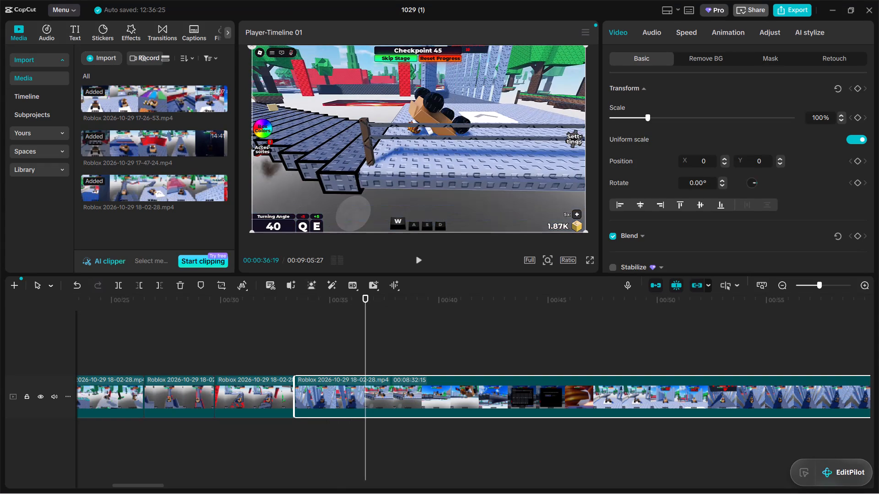
key("space")
key("space")
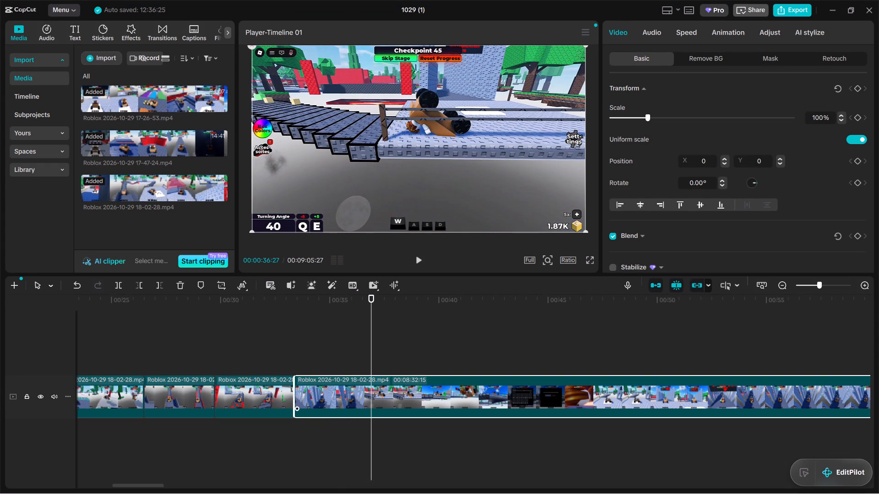
left_click(118, 286)
Play the last clip from 00:00:36:27 through the Checkpoint 45 respawn and on into Checkpoint 46 to find the next cut.
key("space")
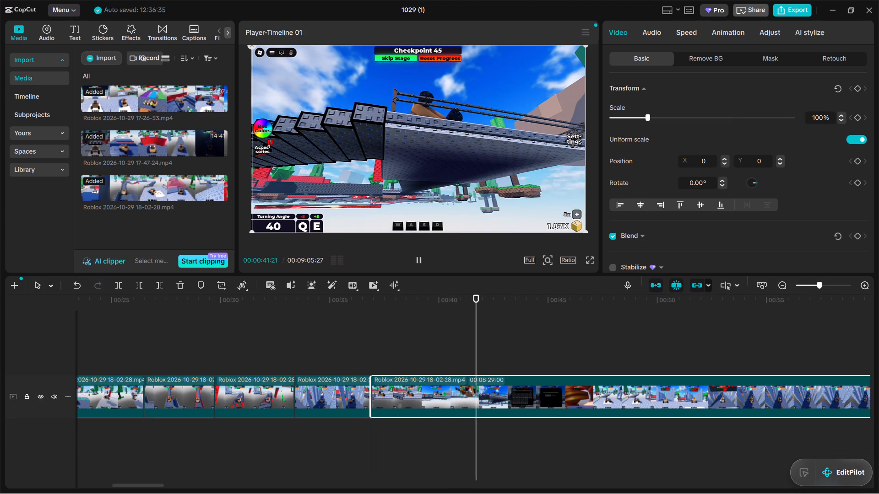
scroll(521, 342, "up", 1, "ctrl")
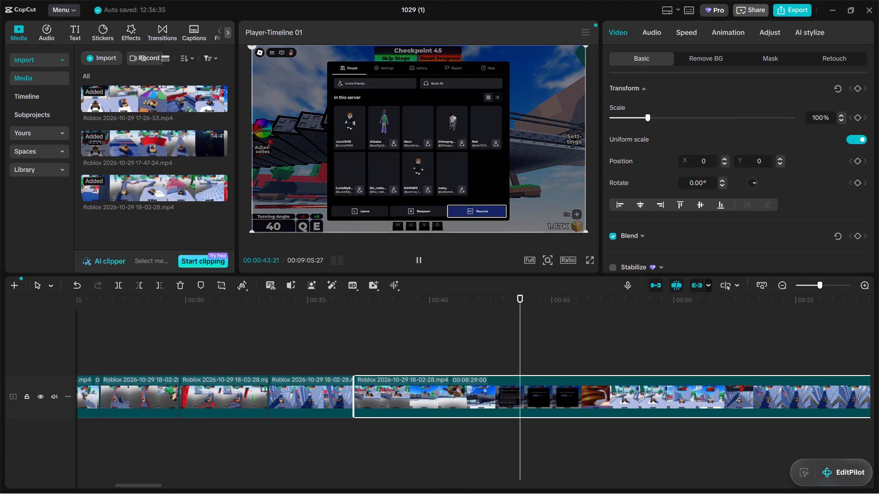
scroll(521, 342, "up", 1, "ctrl")
scroll(521, 342, "left", 3)
scroll(521, 342, "right", 1)
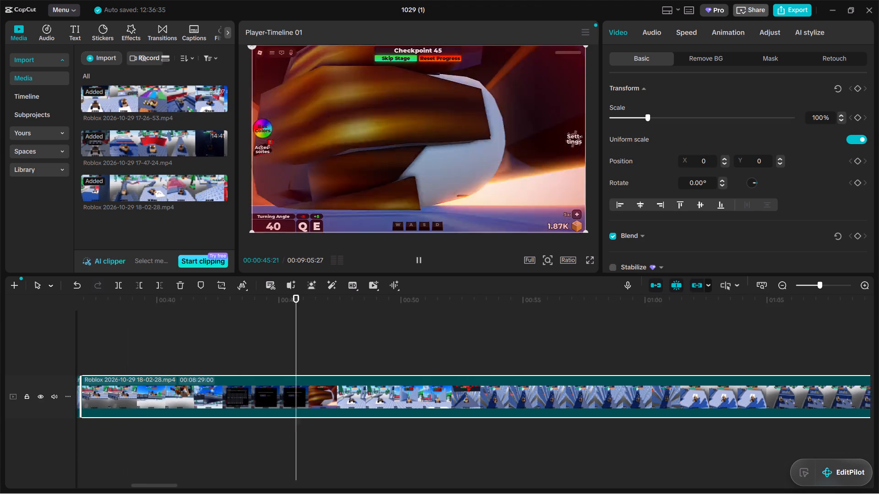
scroll(521, 342, "right", 2)
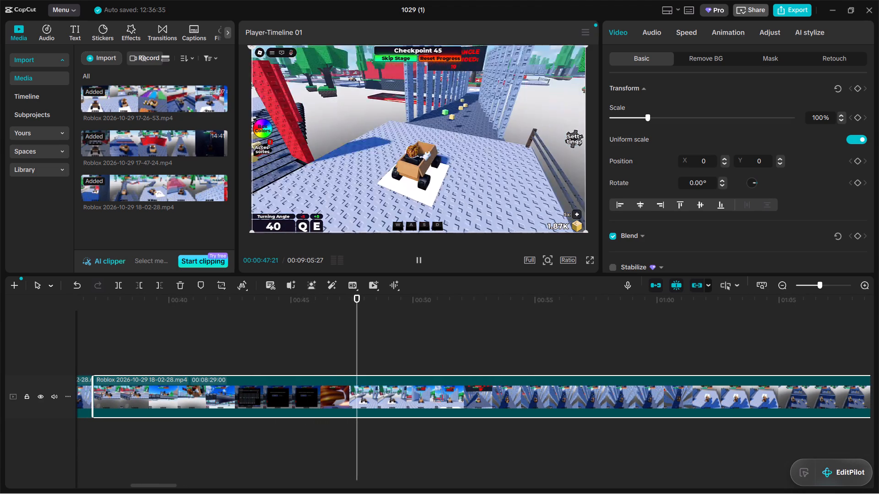
scroll(521, 342, "left", 2)
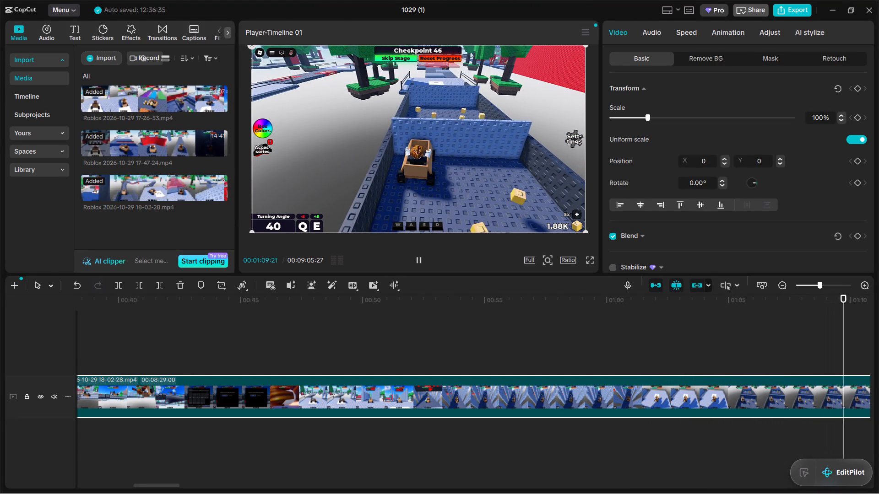
scroll(521, 342, "left", 1)
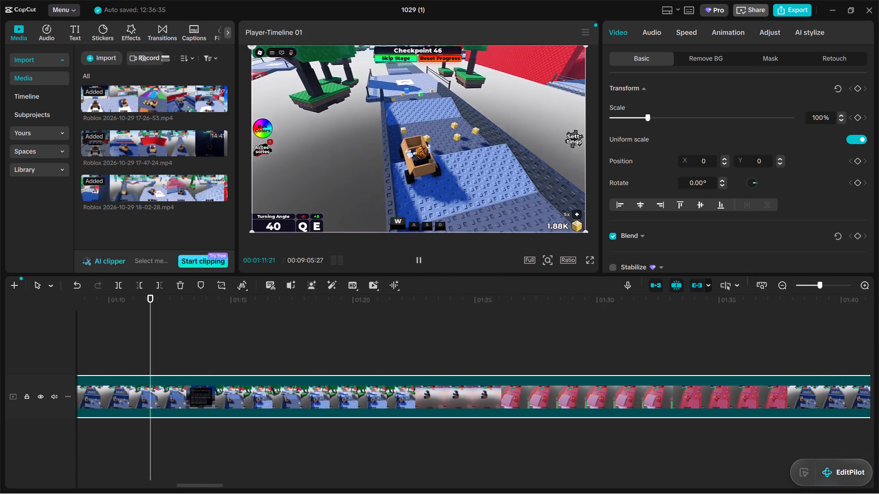
scroll(521, 342, "left", 3)
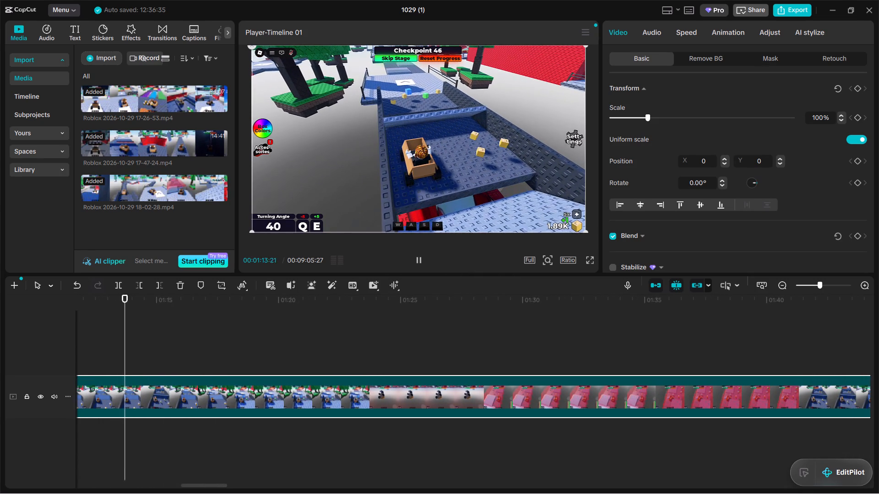
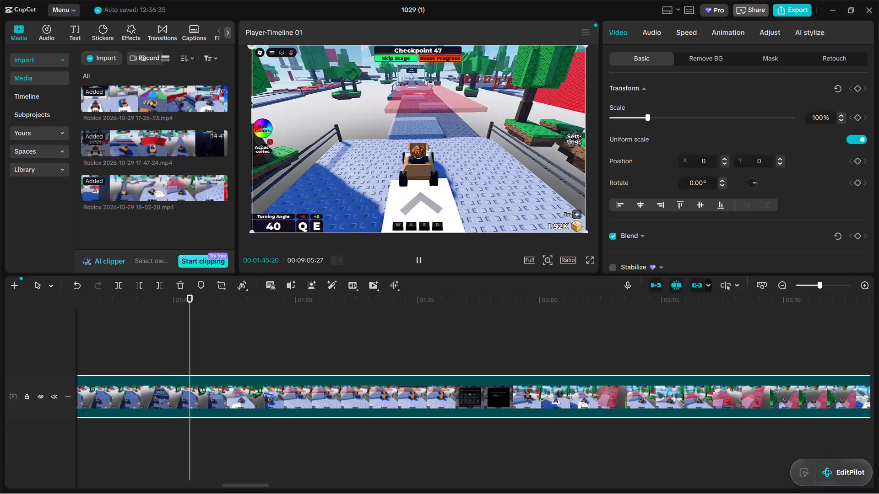
Review the last clip's Checkpoint 47 footage from 00:01:55:00, through the in-game pause menu and the restart, to find the next cut.
left_click(418, 346)
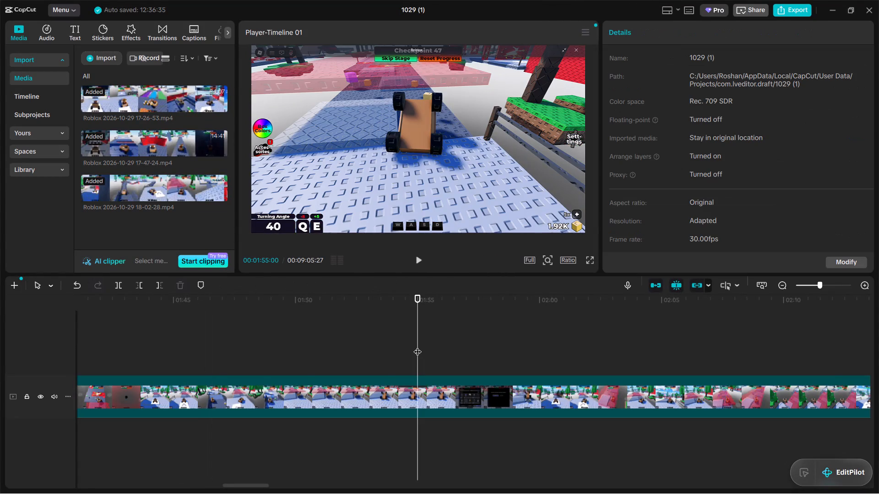
key("space")
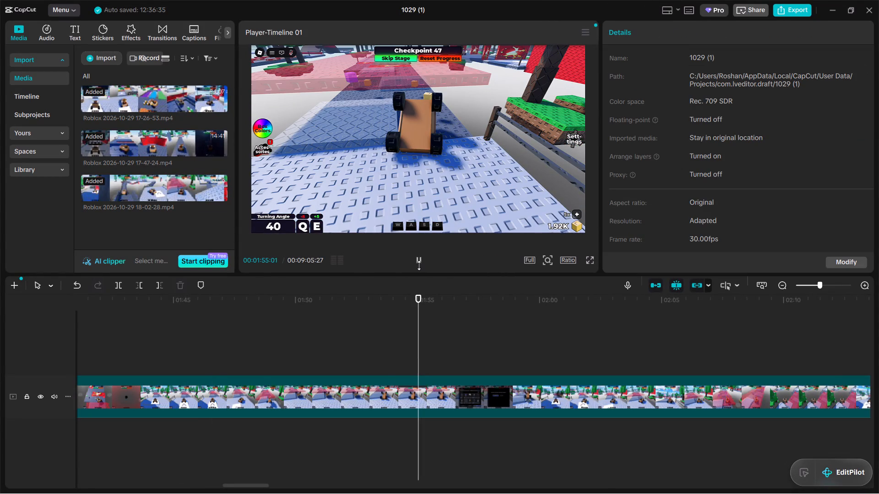
left_click(517, 325)
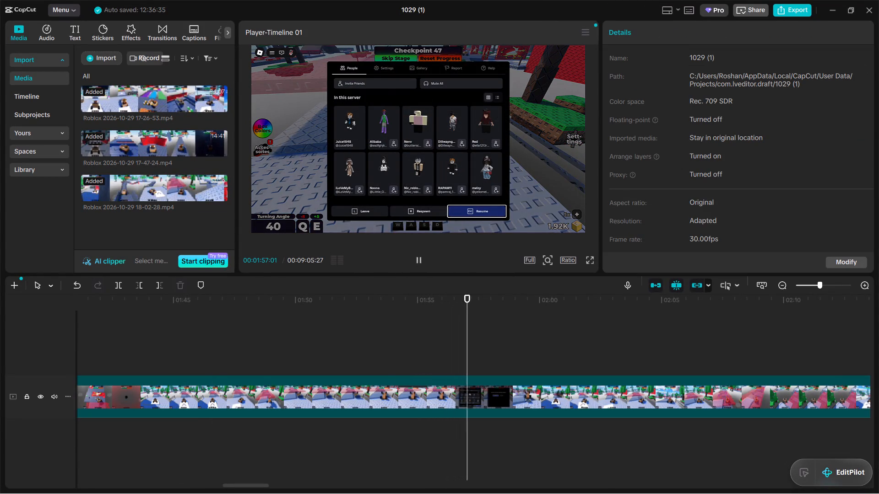
left_click(419, 270)
key("space")
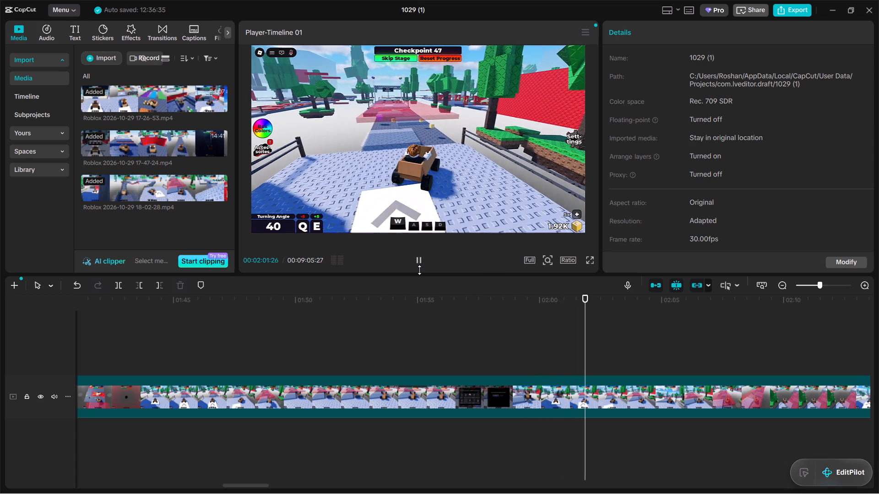
left_click(467, 379)
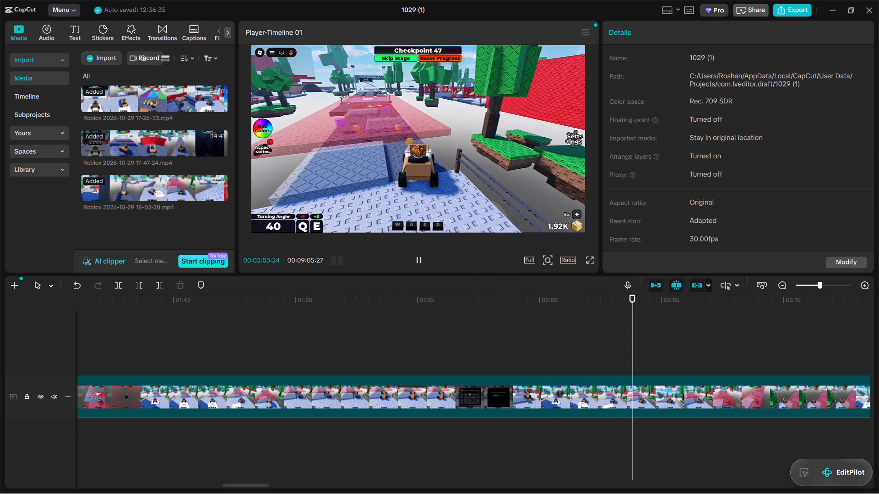
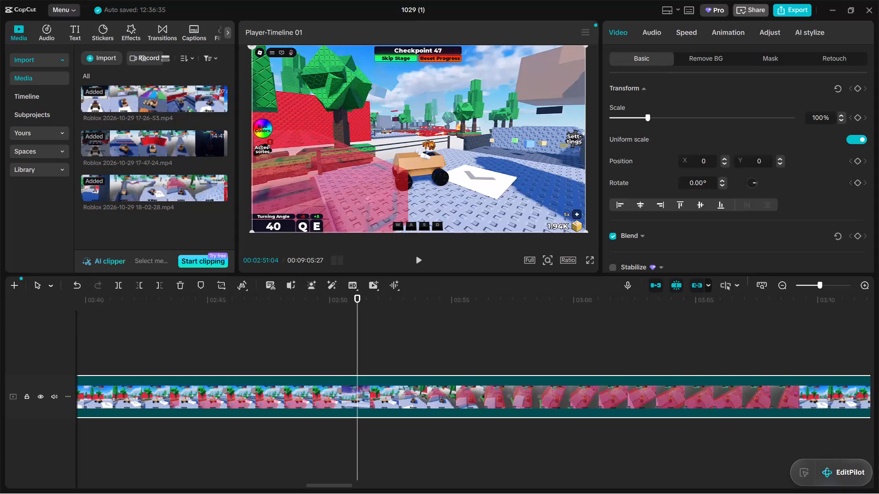
Review the last clip's Checkpoint 47 footage frame by frame backward from 00:02:51:04 to 00:02:48:04, looking for a cut point.
key("Left")
key("Left")
key("Left")
key("Left")
key("Left")
key("Left")
key("Left")
key("Left")
key("Left")
key("Left")
key("Left")
key("Left")
key("Left")
key("Left")
key("Left")
key("Left")
key("Left")
key("Left")
key("Left")
key("Left")
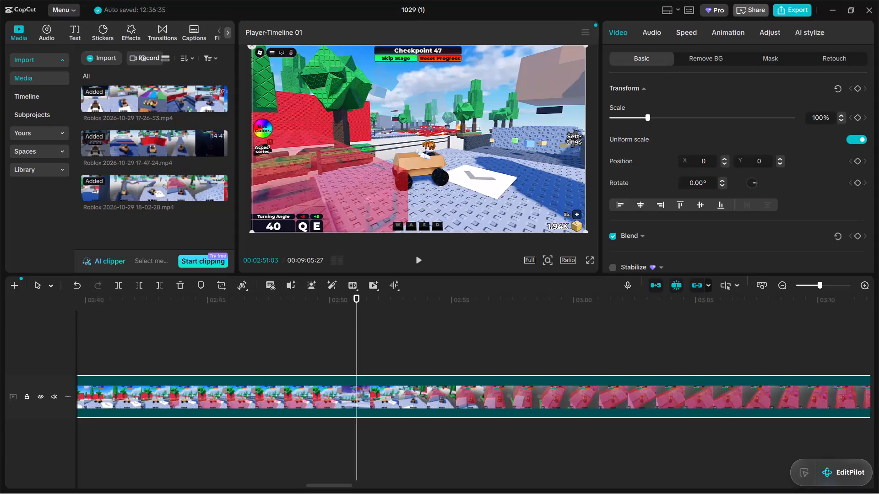
key("Left")
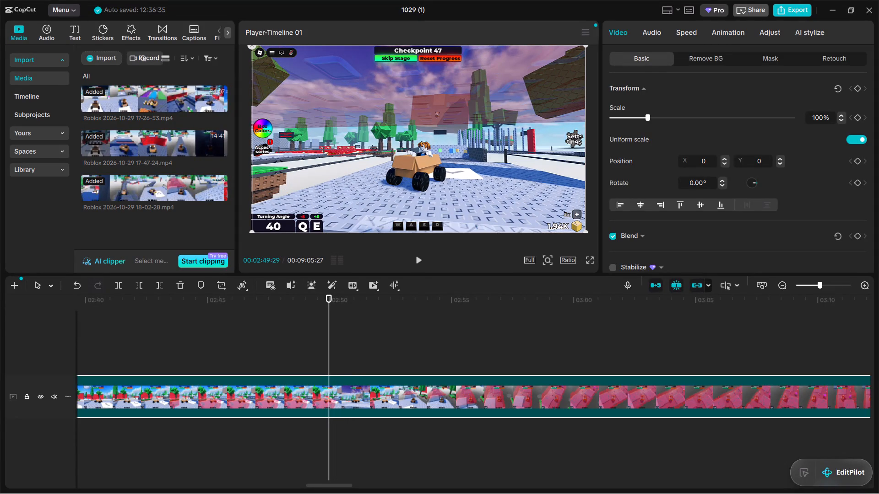
key("Left")
key("Left")
key("Left")
key("Left")
key("Left")
key("Left")
key("Left")
key("Left")
key("Left")
key("Left")
key("Left")
key("Left")
key("Left")
key("Left")
key("Left")
key("Left")
key("Left")
key("Left")
key("Left")
key("Left")
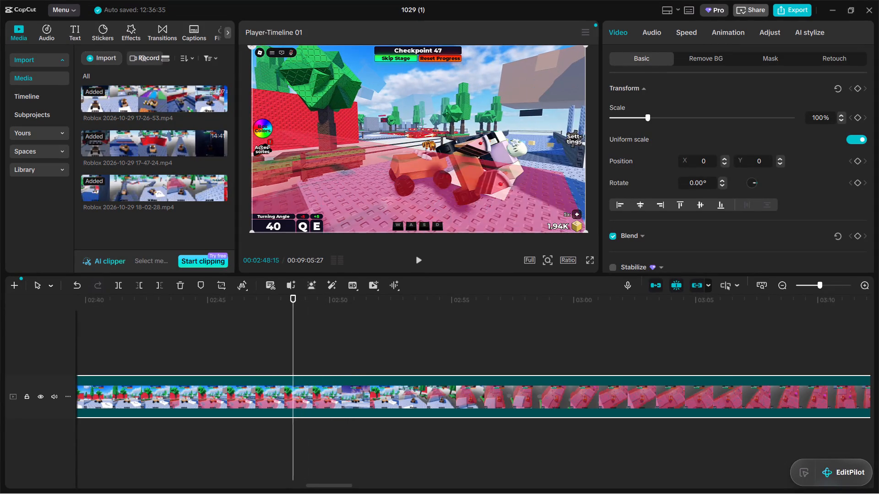
key("Left")
key("Left")
key("Left")
key("Left")
key("Left")
key("Left")
key("Left")
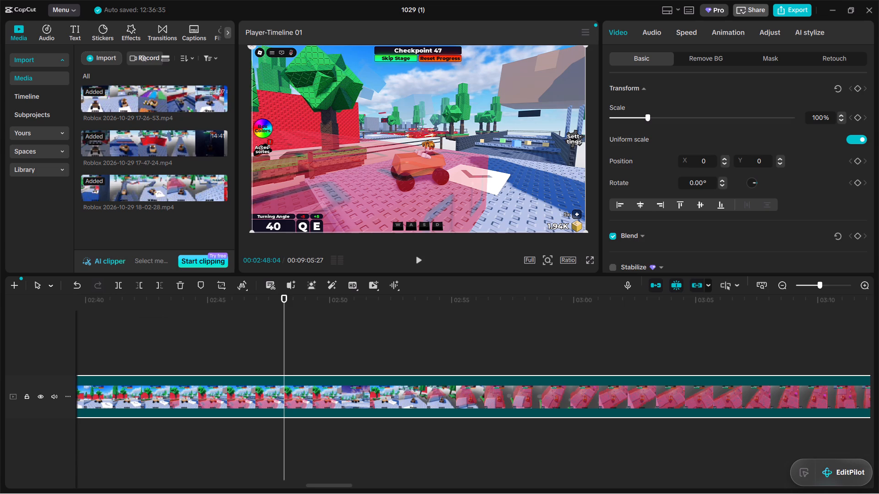
Play the earlier Checkpoint 47 attempts from 00:02:03:11 through about 00:02:28:29 to find where the footage worth keeping begins.
scroll(304, 355, "right", 5)
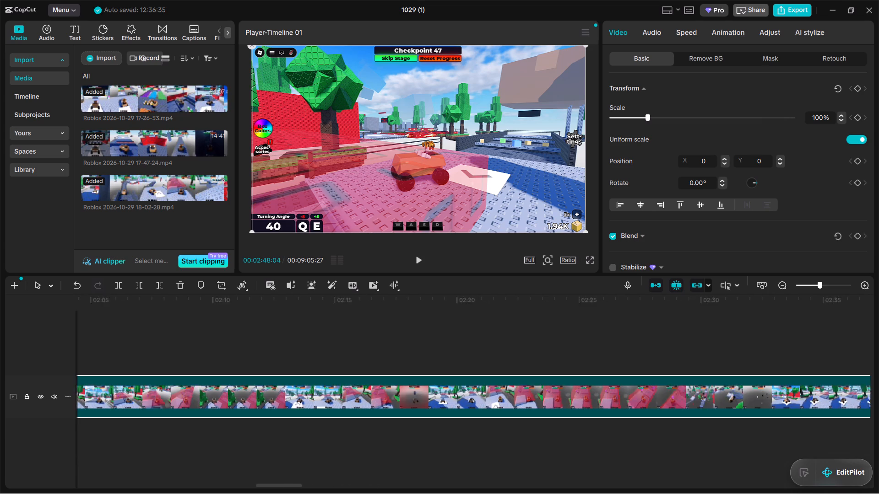
scroll(304, 355, "right", 1)
left_click(517, 343)
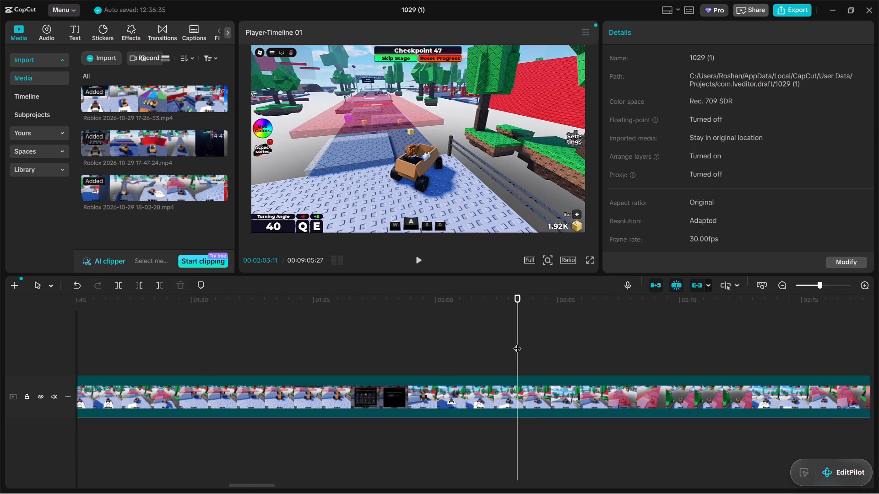
scroll(517, 343, "left", 2)
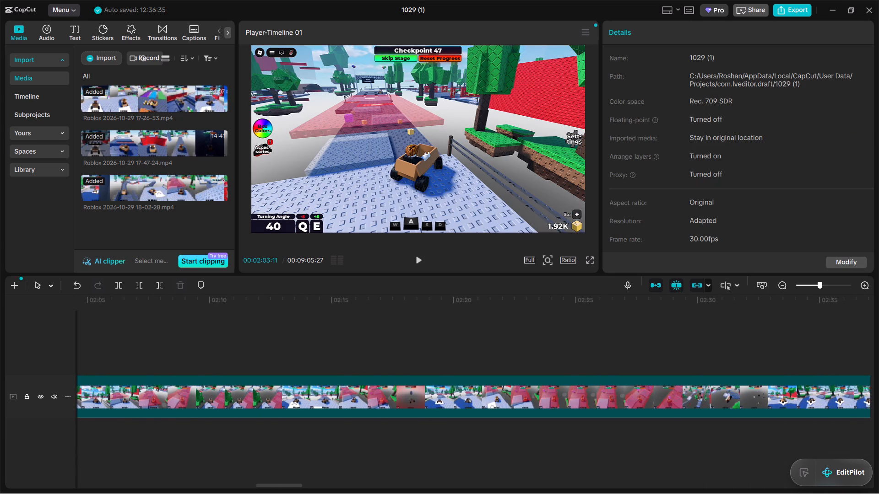
key("space")
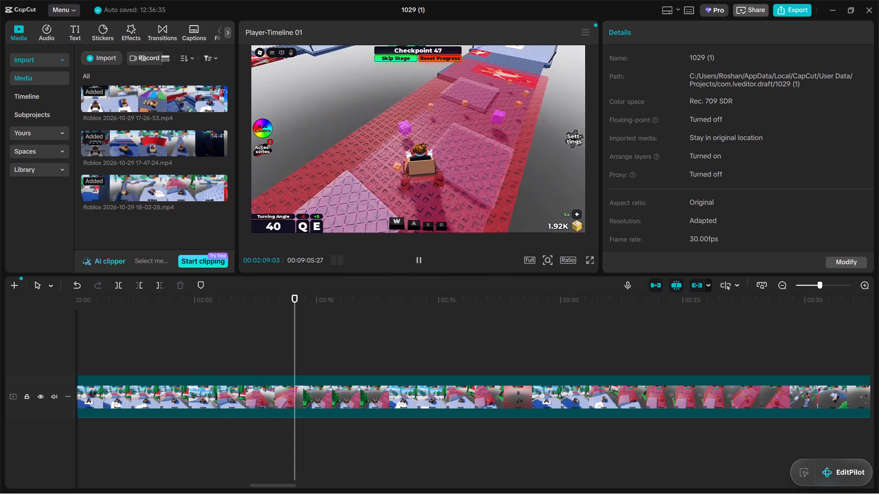
key("space")
key("space")
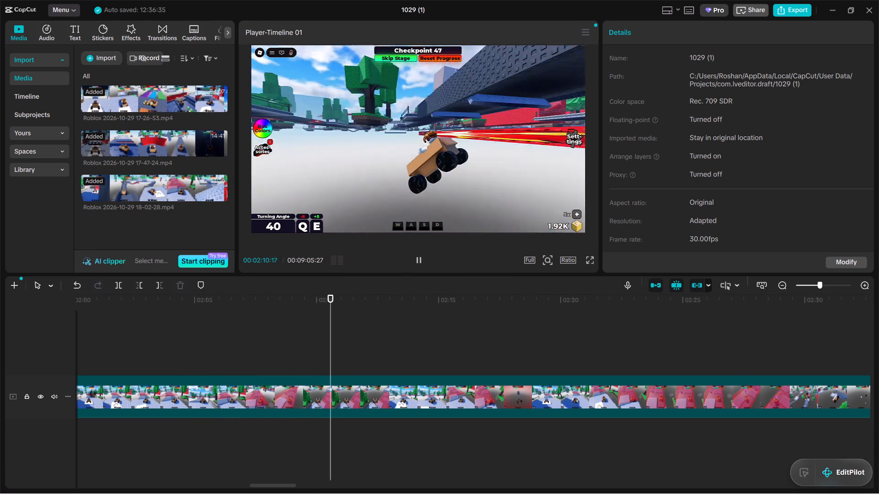
key("space")
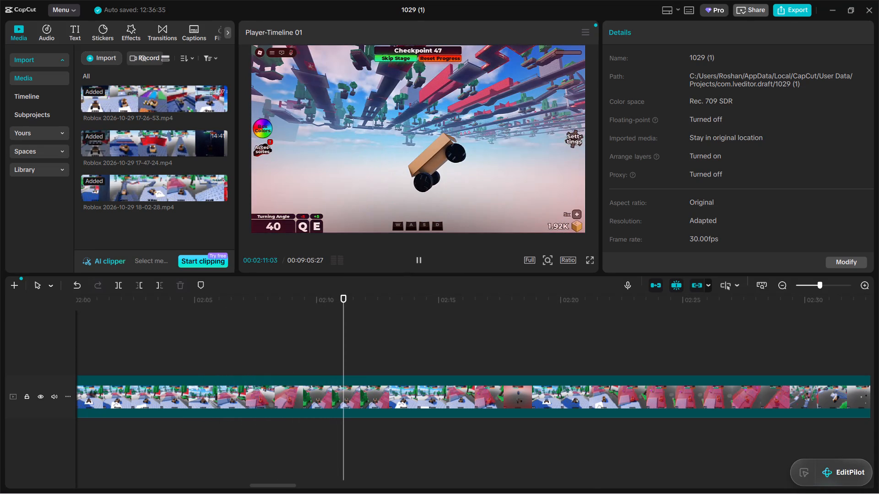
key("space")
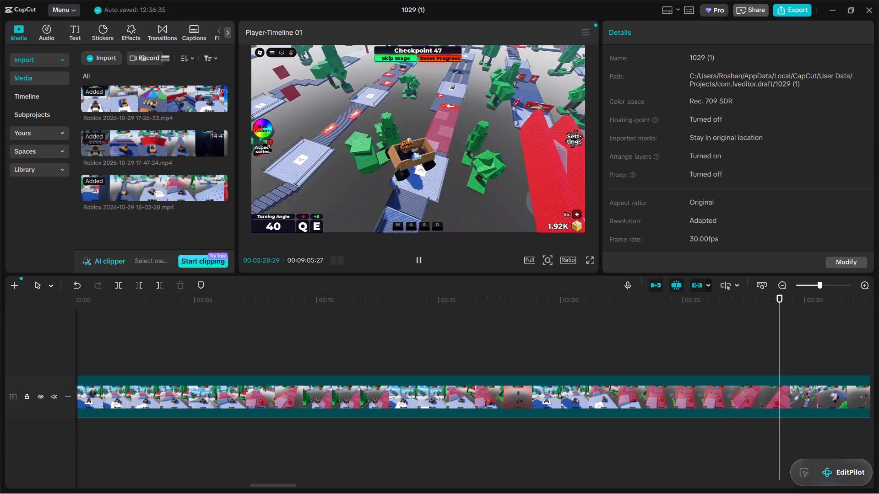
Trim away everything in the last clip before 00:02:25:26, where the car sits sideways on the red track.
key("space")
key("Left")
key("Left")
key("Left")
key("Left")
key("Left")
key("Left")
key("Left")
key("Left")
key("Left")
key("Left")
key("Left")
key("Left")
key("Left")
key("Left")
key("Left")
key("Left")
key("Left")
key("Left")
key("Left")
key("Left")
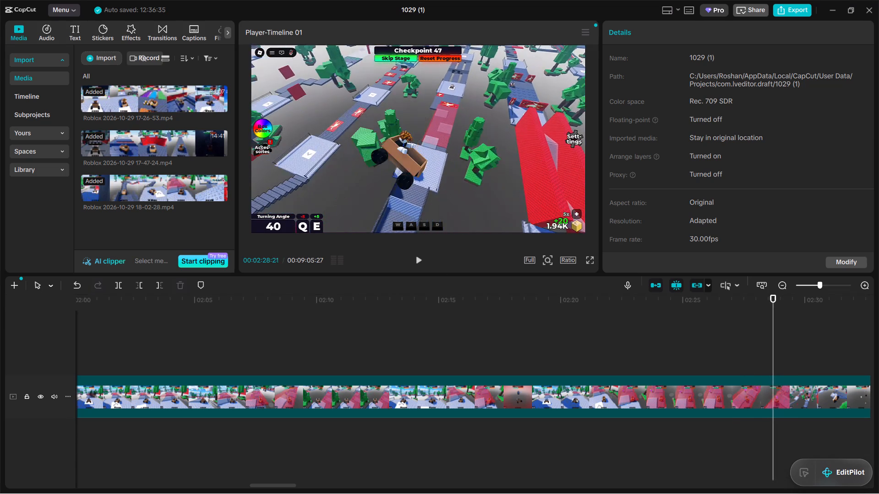
key("Left")
key("Left")
key("Left")
key("Left")
key("Left")
key("Left")
key("Left")
key("Left")
key("Left")
key("Left")
key("Left")
key("Left")
key("Left")
key("Left")
key("Left")
key("Left")
key("Left")
key("Left")
key("Left")
key("Left")
key("Left")
key("Left")
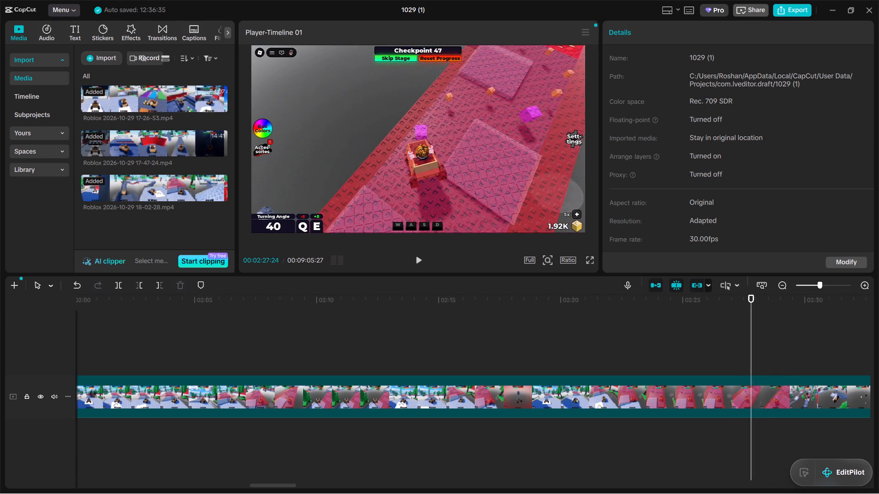
key("Left")
key("Left")
key("Left")
key("Left")
key("Left")
key("Left")
key("Left")
key("Left")
key("Left")
key("Left")
key("Left")
key("Left")
key("Left")
key("Left")
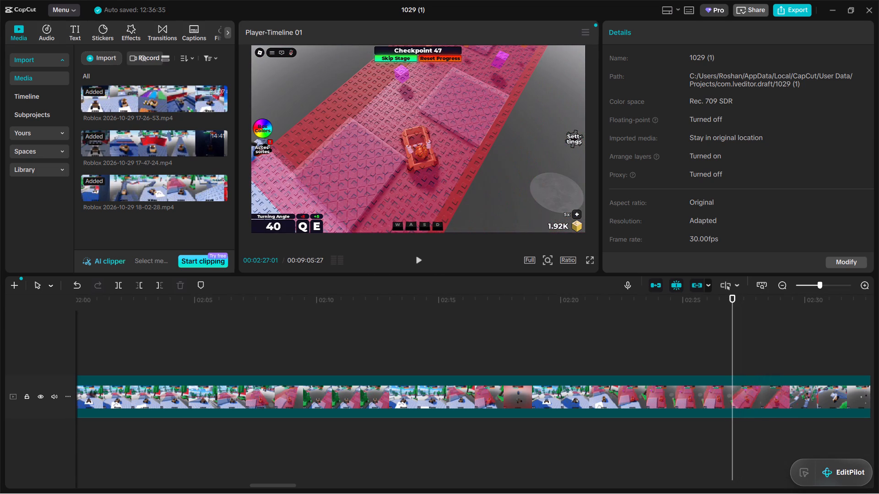
key("Left")
key("Left")
key("Left")
key("Left")
key("Left")
key("Left")
key("Left")
key("Left")
key("Left")
key("Left")
key("Left")
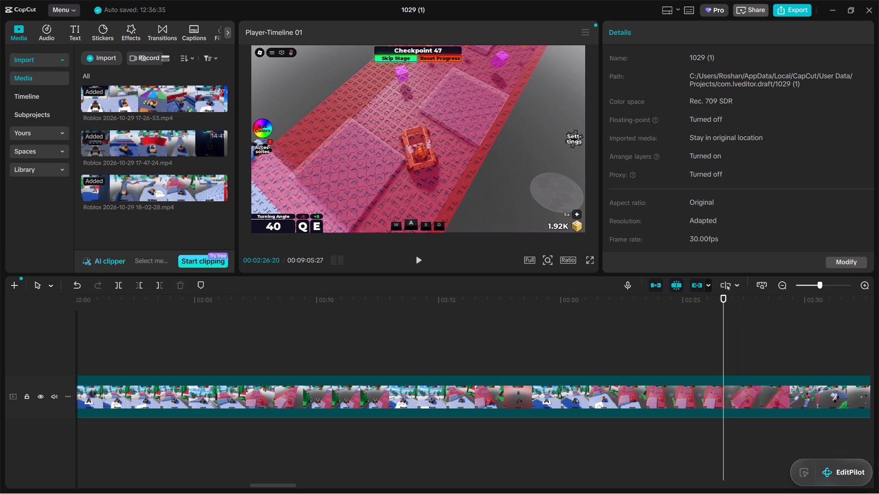
key("Left")
key("Left")
key("Left")
key("Left")
key("Left")
key("Left")
key("Left")
key("Left")
key("Left")
key("Left")
key("Left")
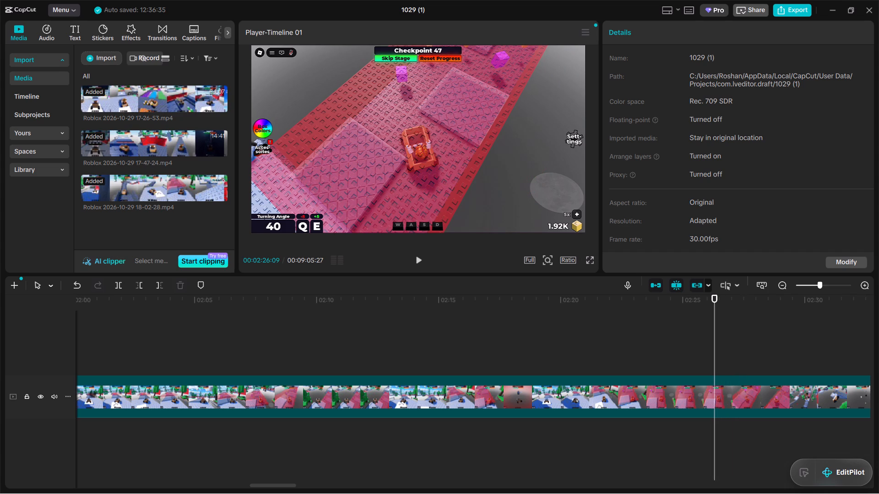
key("Left")
key("Left")
key("Left")
key("Left")
key("Left")
key("Left")
key("Left")
key("Left")
key("Left")
key("Left")
key("Left")
key("Left")
key("Left")
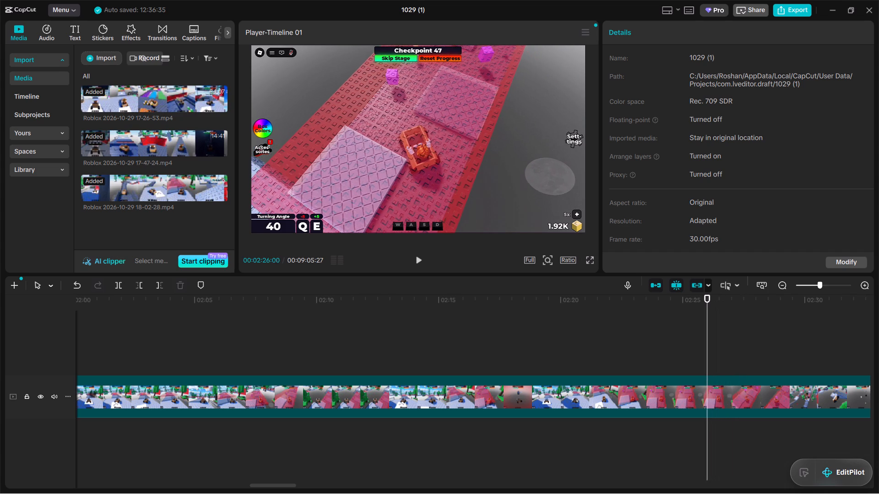
left_click(660, 392)
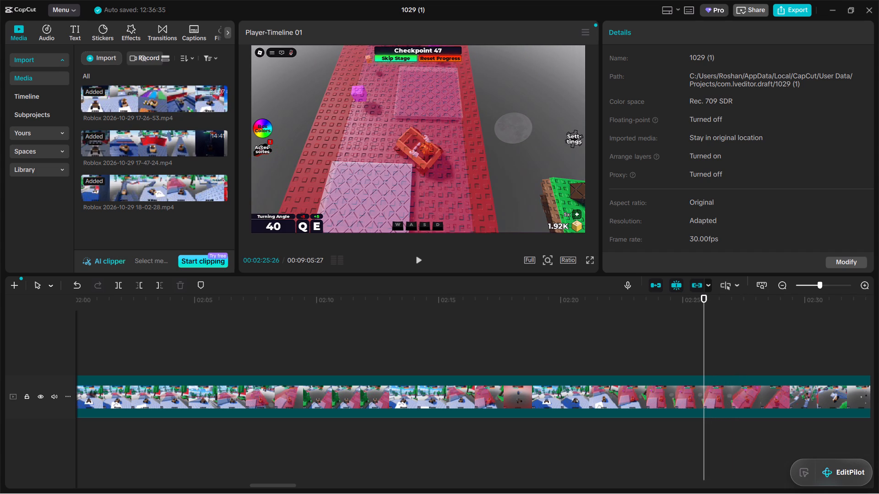
left_click(134, 285)
Check playback across the new join from 00:00:35:01, and split the last clip at 00:00:40:29 as the car tumbles off the course.
scroll(314, 357, "right", 5)
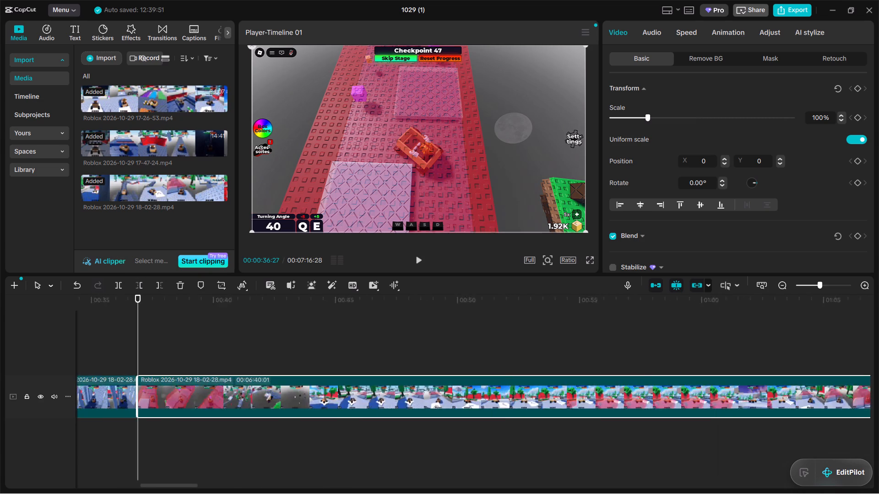
scroll(314, 357, "right", 1)
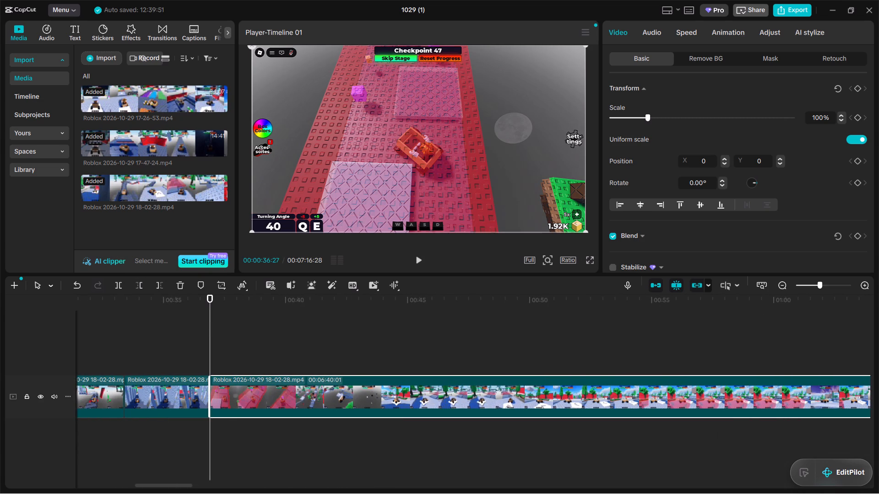
left_click(164, 350)
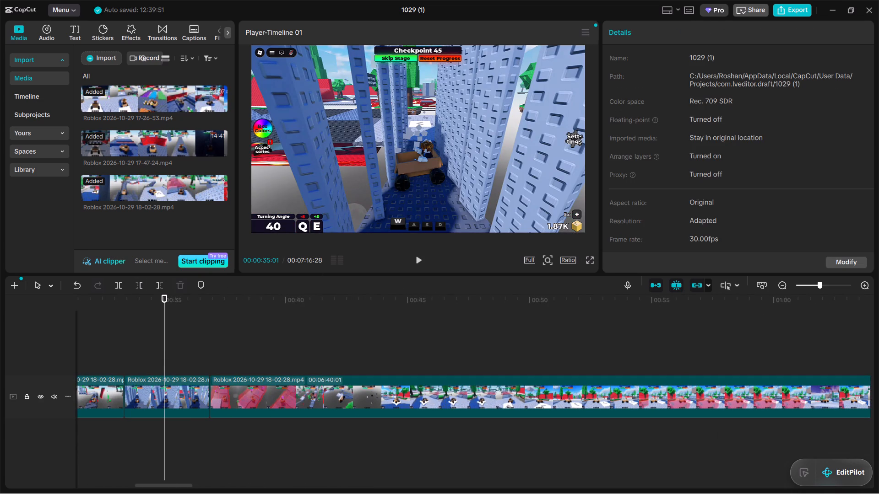
left_click(414, 260)
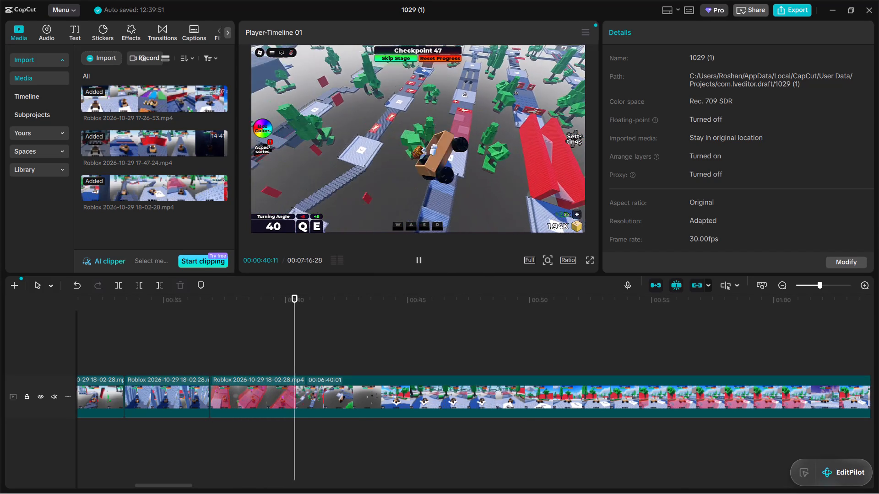
left_click(419, 258)
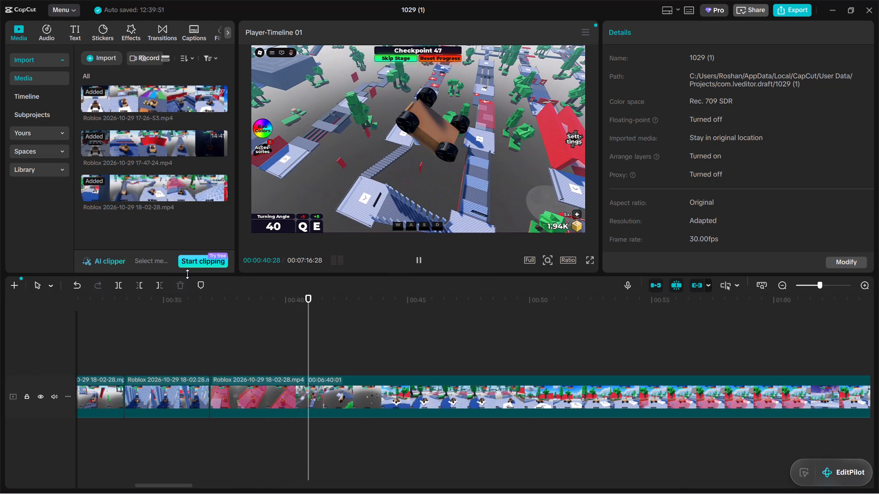
left_click(117, 289)
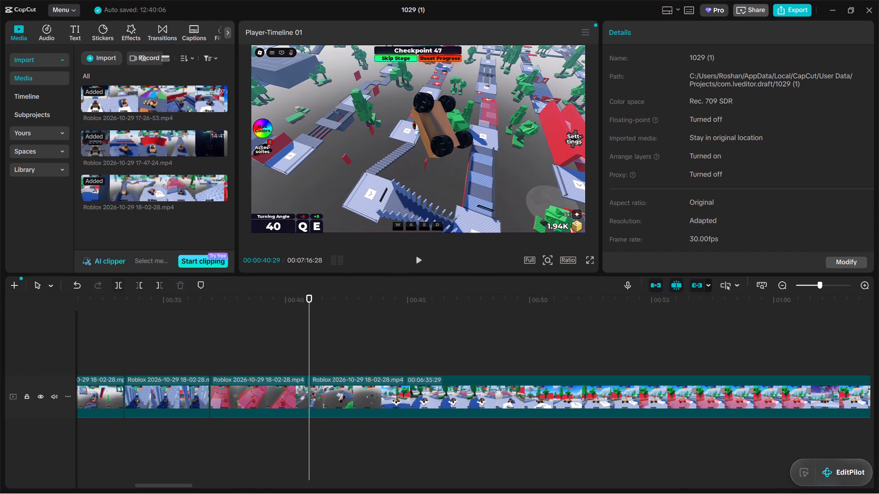
Review the last clip's Checkpoint 47 footage after the split, from 00:00:40:29 through 00:00:56:10, to find where footage worth keeping resumes.
key("space")
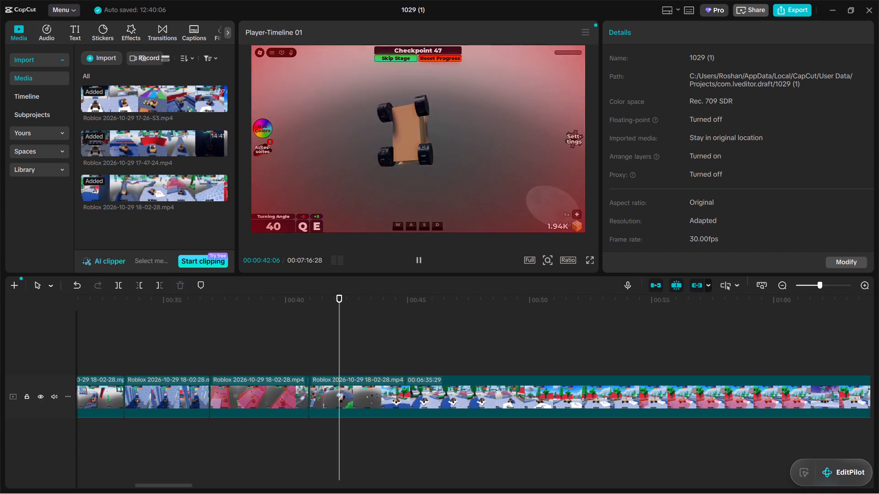
left_click(397, 342)
left_click(479, 336)
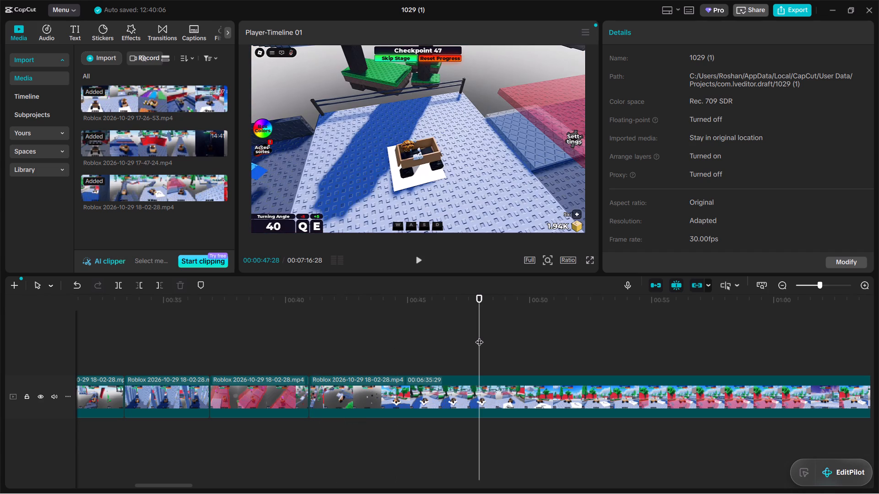
left_click(488, 333)
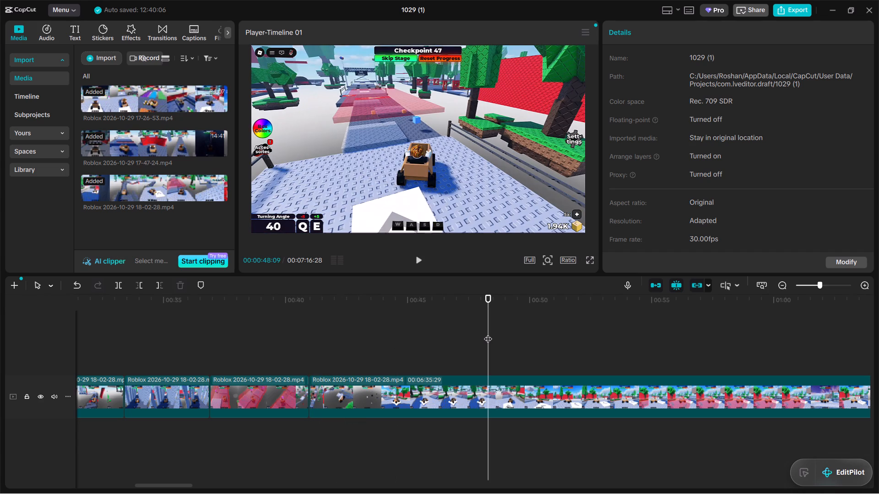
left_click(509, 333)
left_click(529, 332)
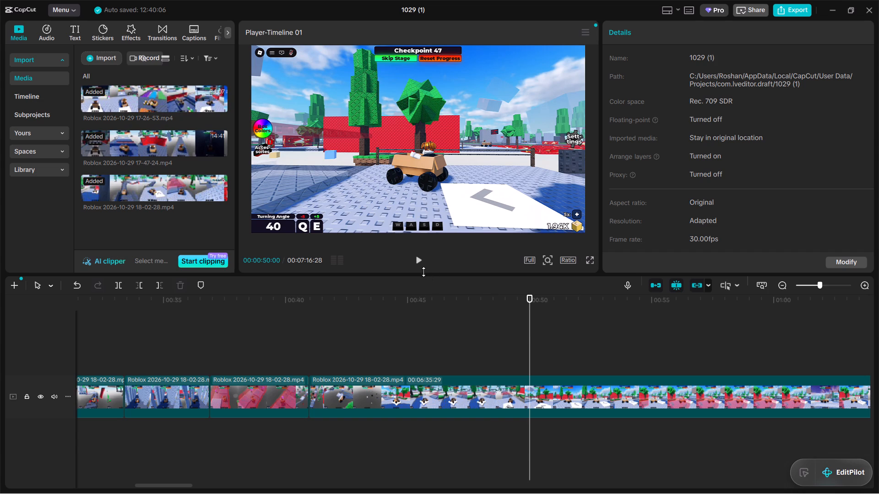
left_click(420, 259)
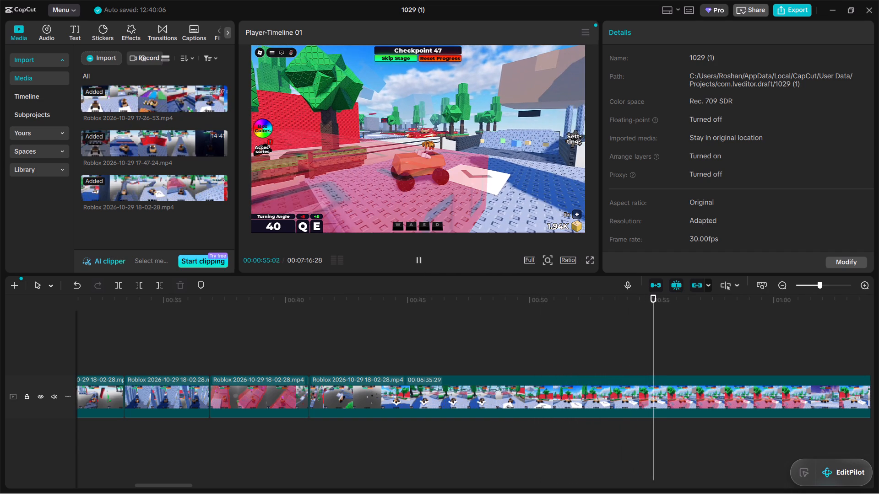
left_click(418, 259)
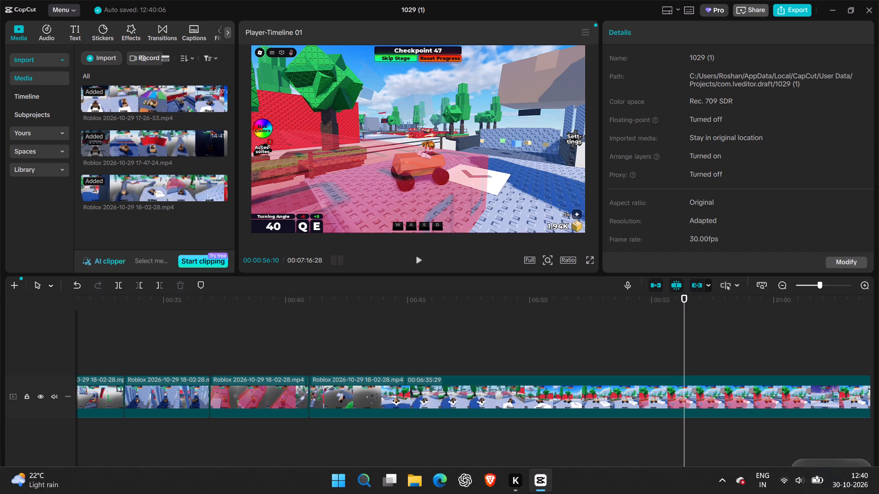
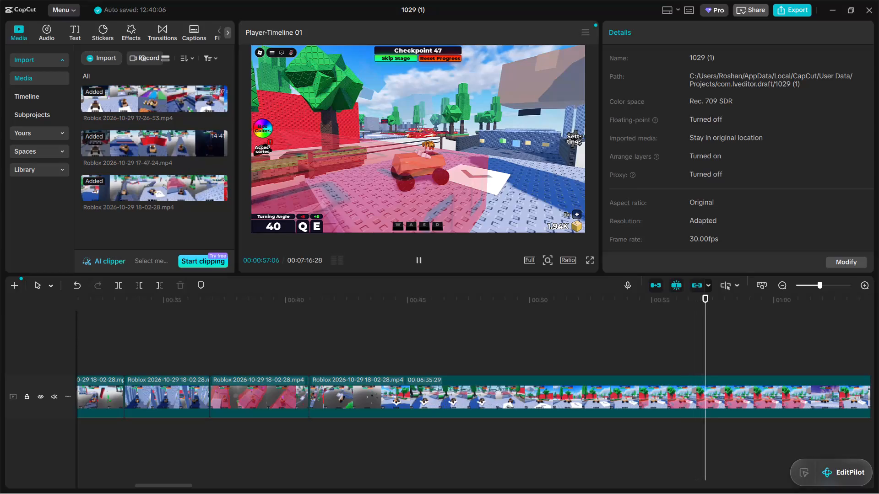
Trim away everything in the last clip before 00:00:58:12, where the red-tinted car sits beside the white arrow pad.
left_click(418, 259)
left_click(418, 259)
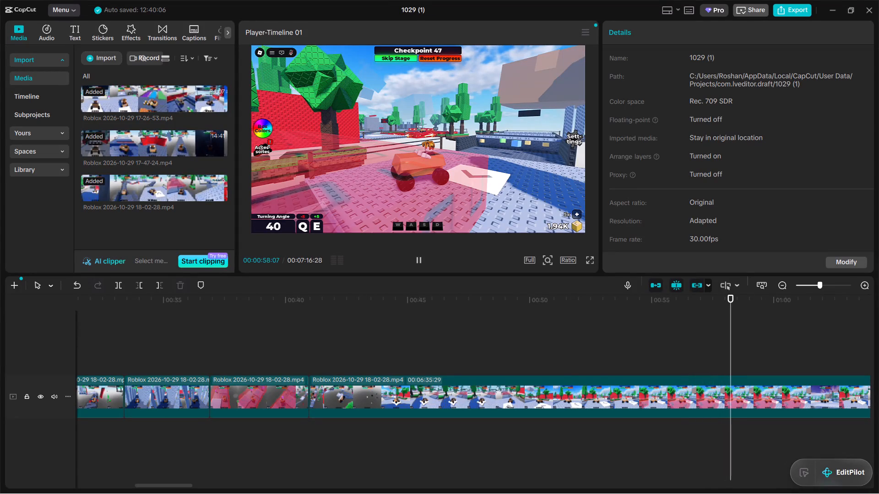
left_click(418, 259)
left_click(418, 259)
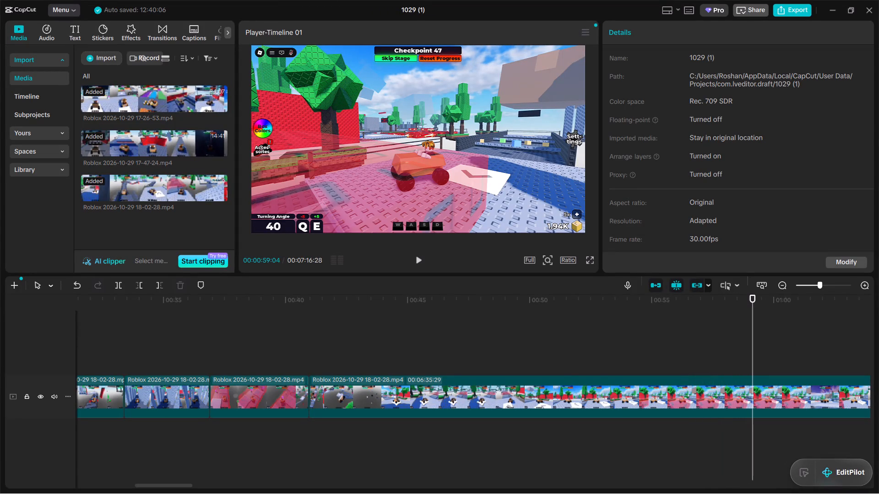
left_click(734, 350)
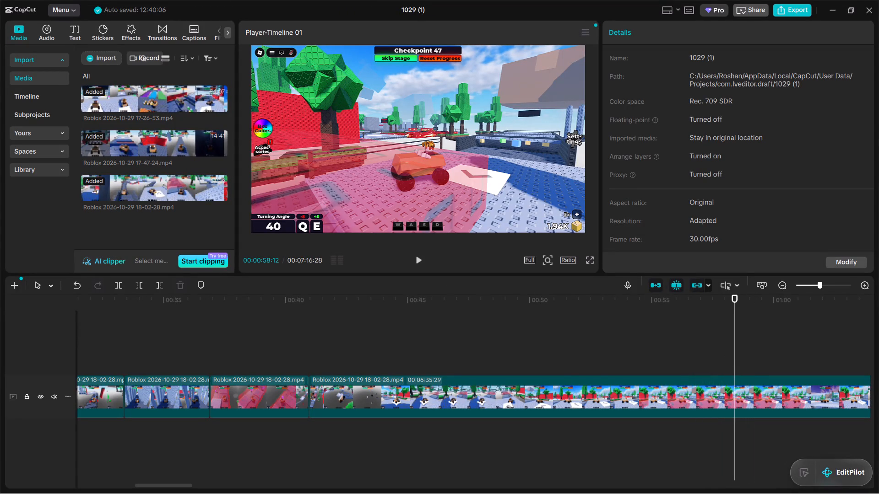
left_click(726, 405)
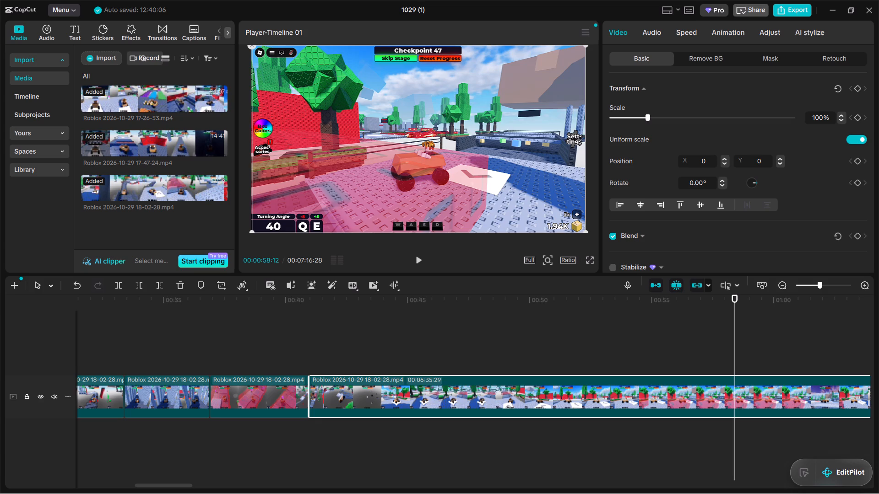
left_click(145, 286)
Check playback across the new join from 00:00:39:26, and split the last clip at 00:00:44:21 as the car's red tint fades.
left_click(282, 338)
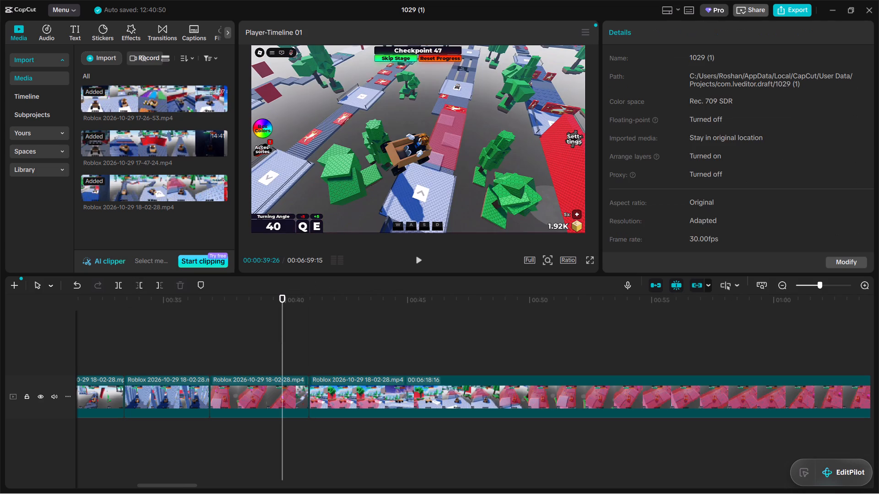
left_click(417, 259)
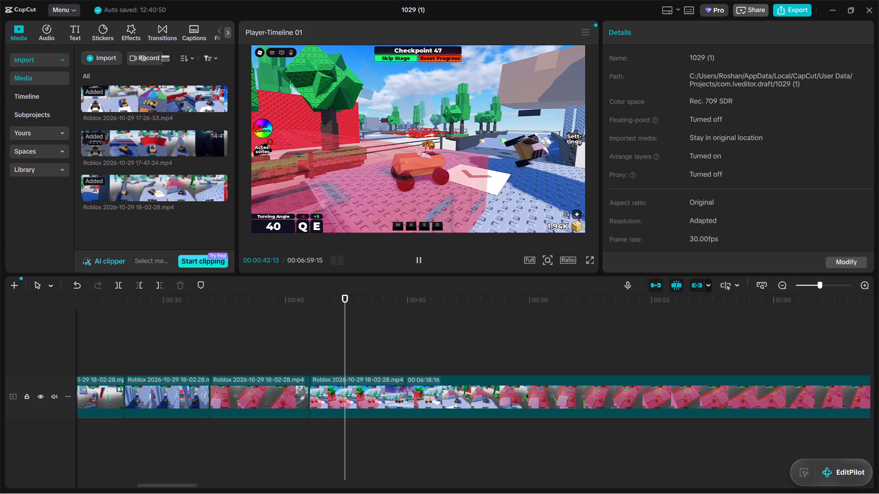
left_click(417, 259)
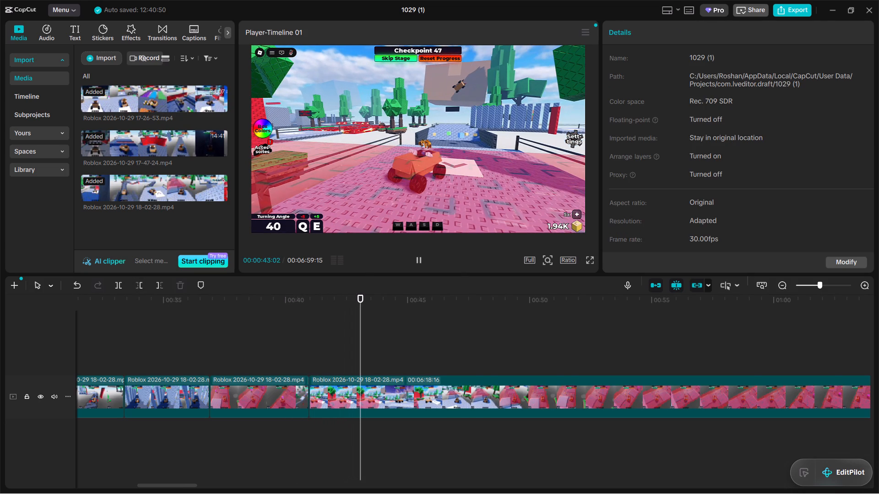
left_click(417, 259)
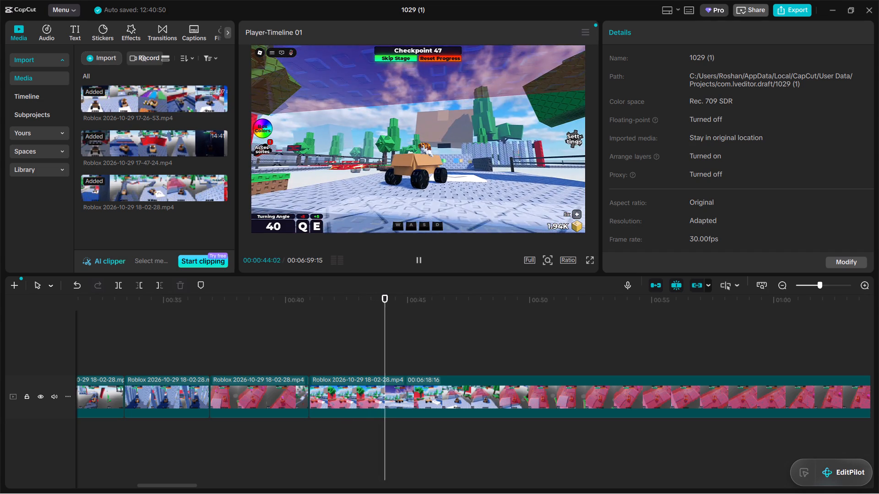
left_click(417, 259)
double_click(417, 259)
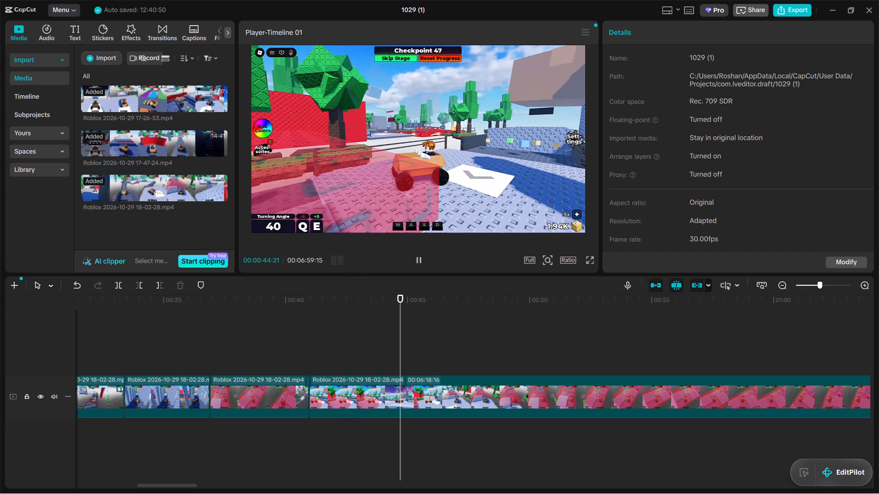
left_click(401, 386)
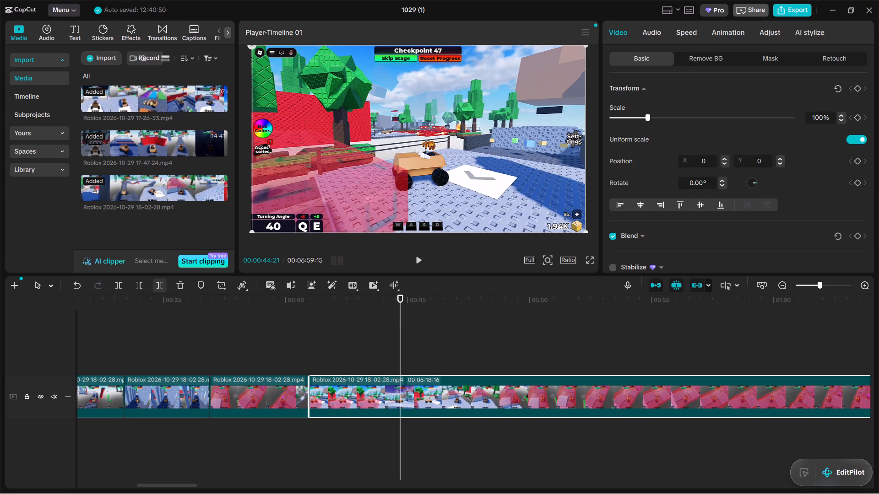
left_click(122, 287)
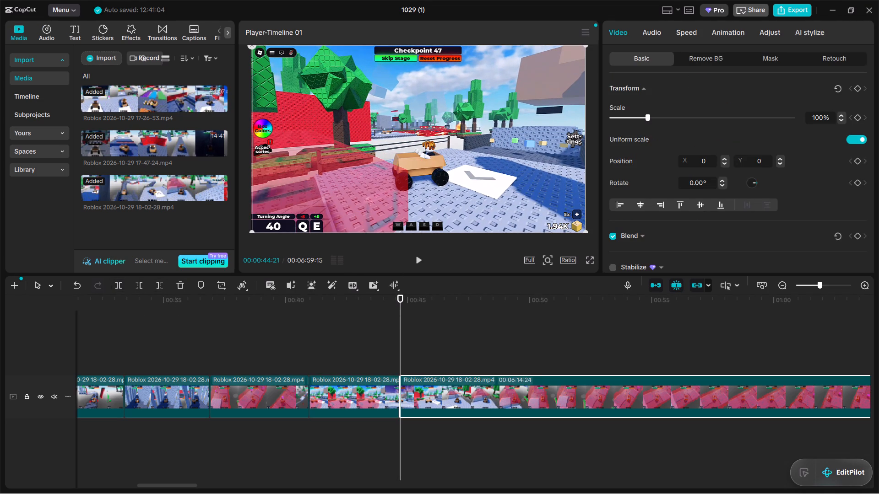
Review the last clip's Checkpoint 47 attempts from 00:00:44:21 through 00:02:28:10 to find where footage worth keeping resumes.
left_click(418, 260)
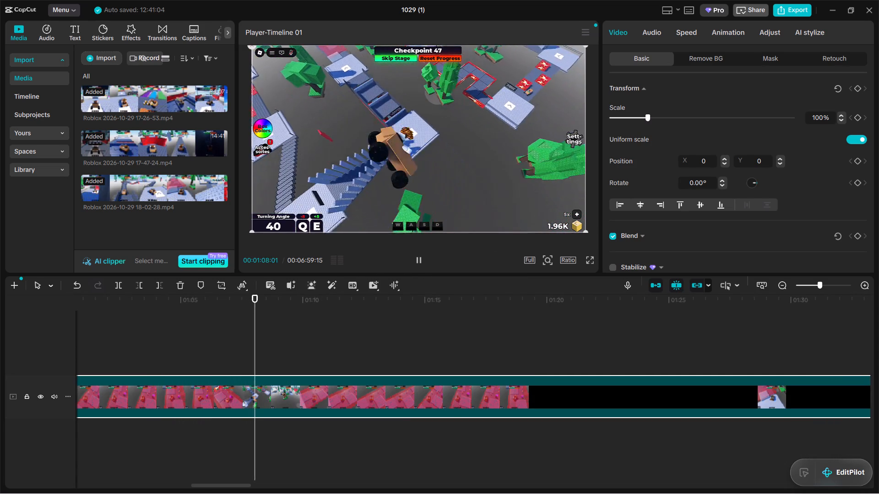
left_click(511, 338)
left_click(581, 338)
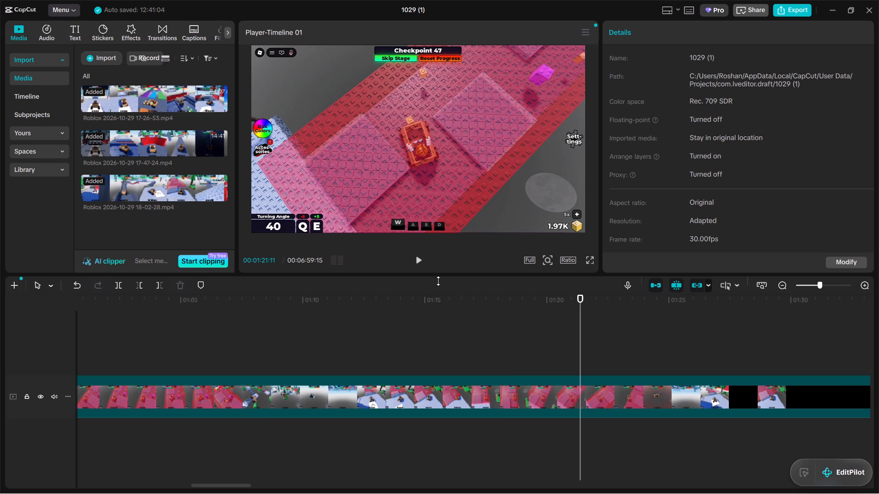
left_click(422, 261)
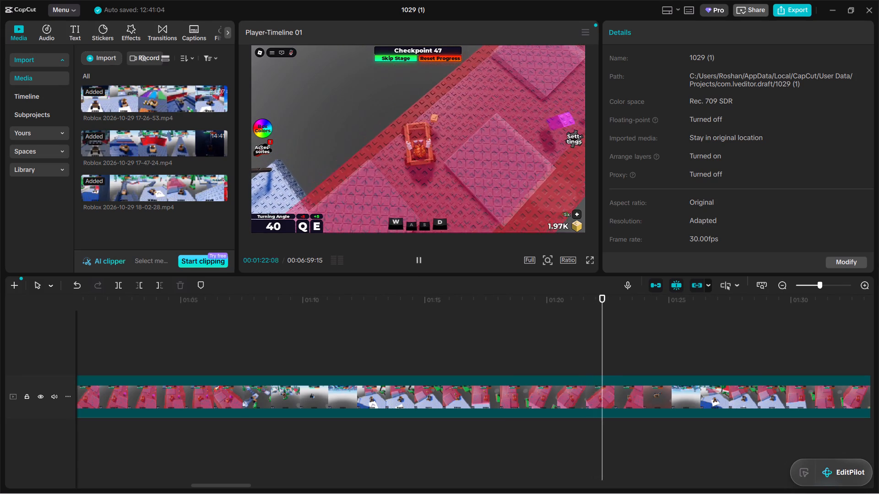
left_click_drag(240, 484, 336, 489)
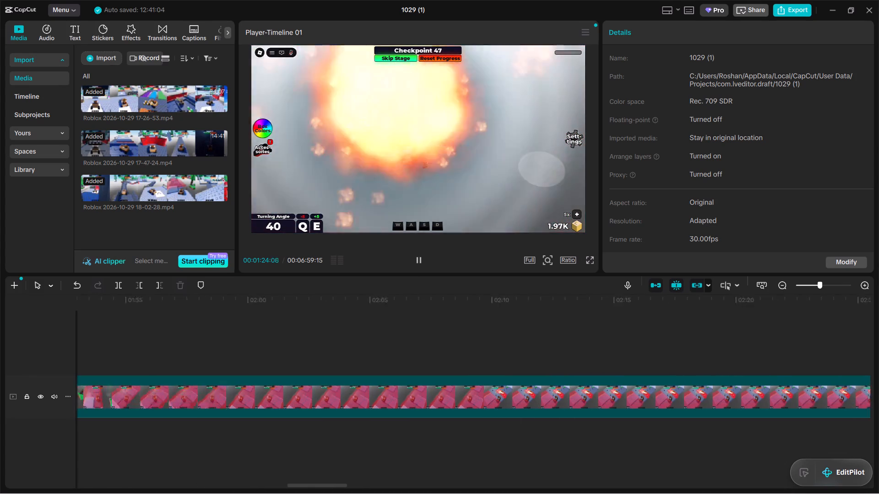
left_click_drag(336, 489, 359, 489)
left_click(571, 358)
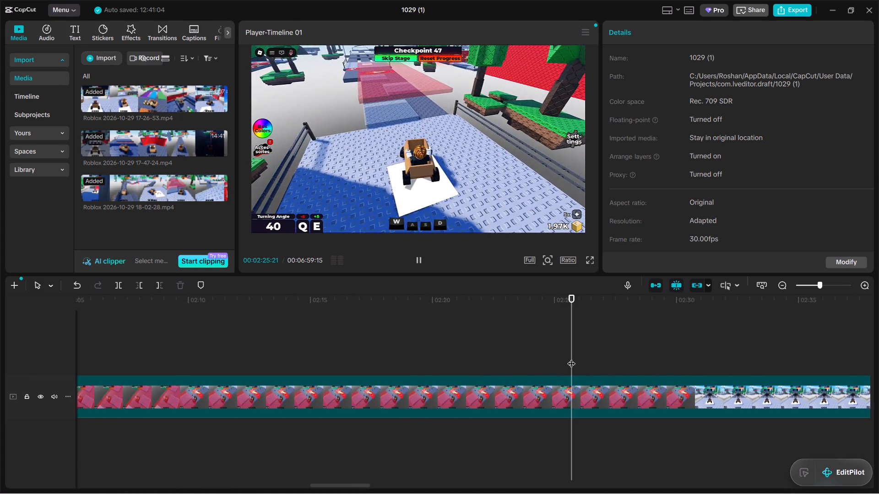
left_click(450, 346)
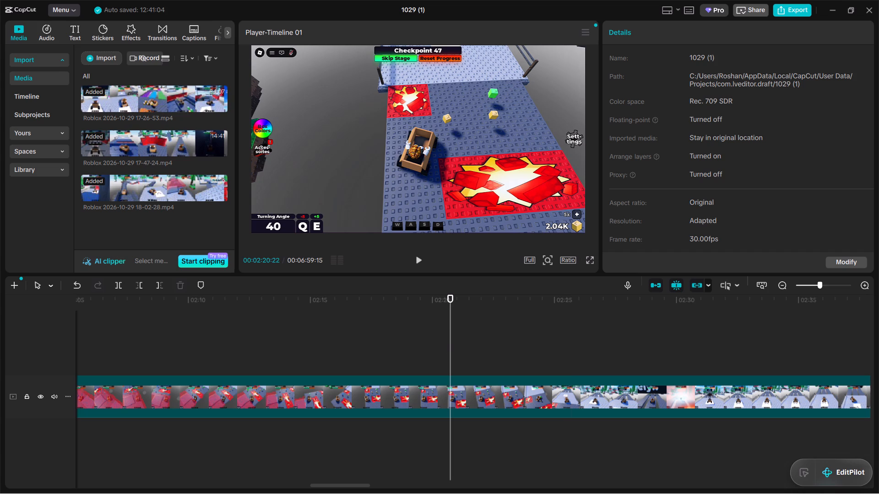
left_click(513, 332)
left_click(582, 343)
left_click(635, 342)
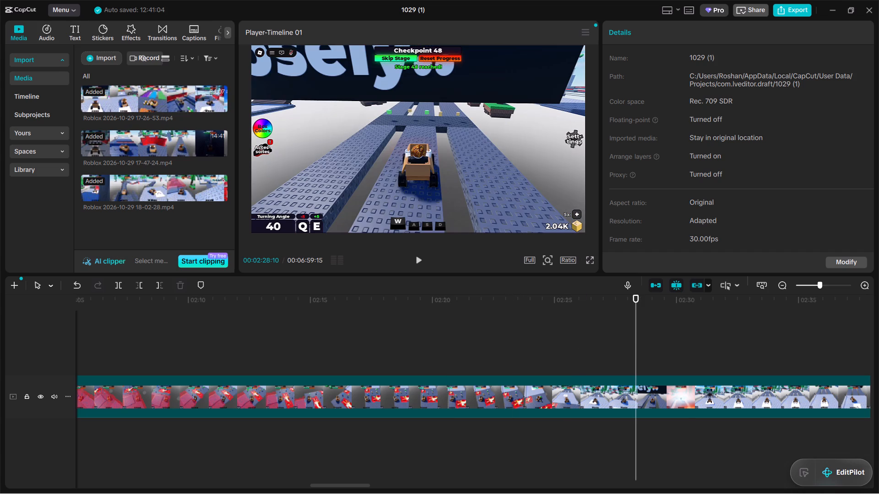
Skim the Checkpoint 48 attempts from about 00:02:30 through 00:03:15:08 to look for moments worth keeping.
left_click(688, 340)
left_click(740, 354)
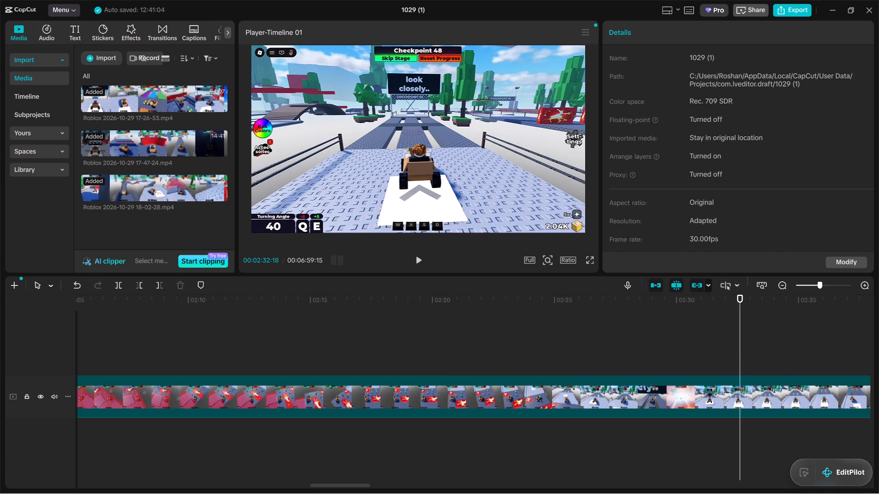
left_click(783, 350)
left_click(813, 352)
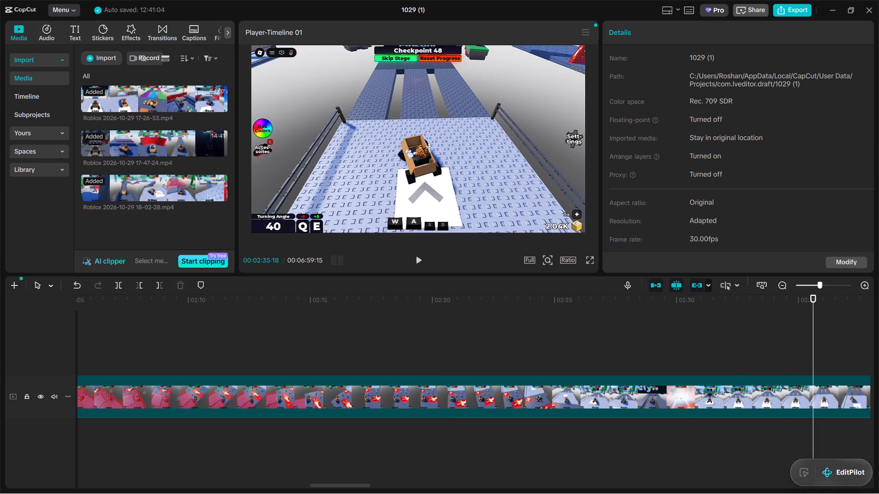
left_click_drag(326, 485, 401, 483)
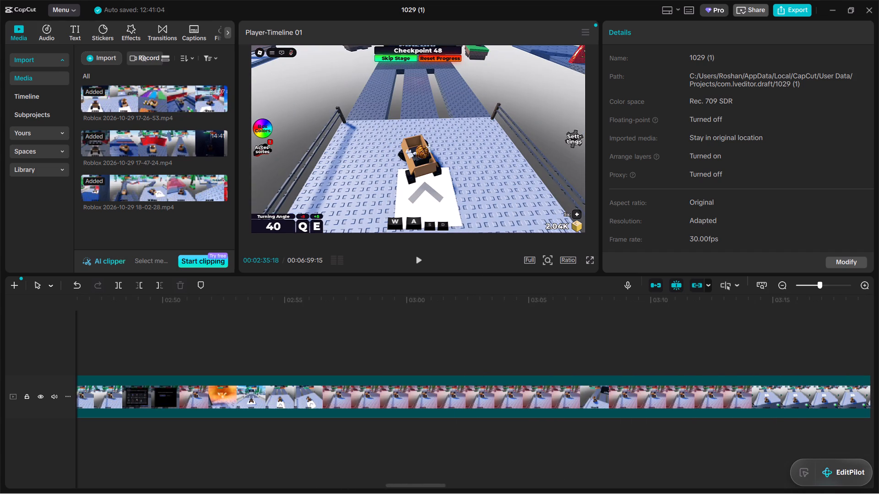
left_click(279, 361)
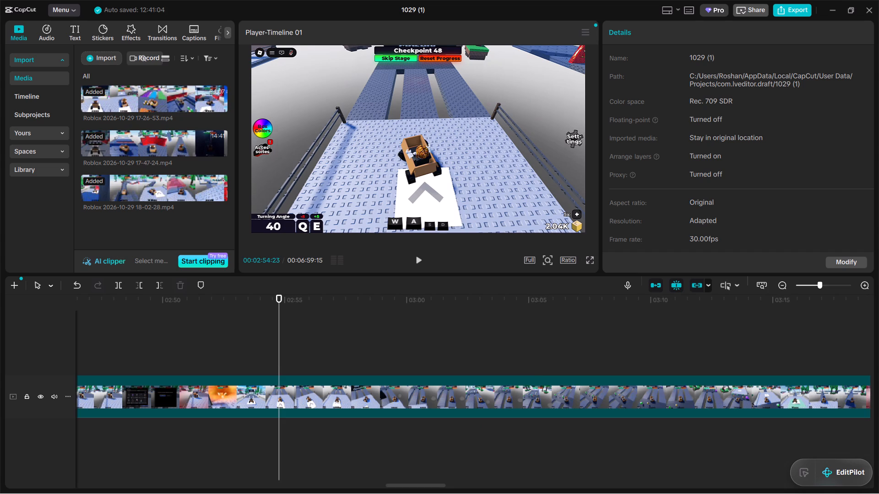
left_click(367, 351)
left_click(559, 360)
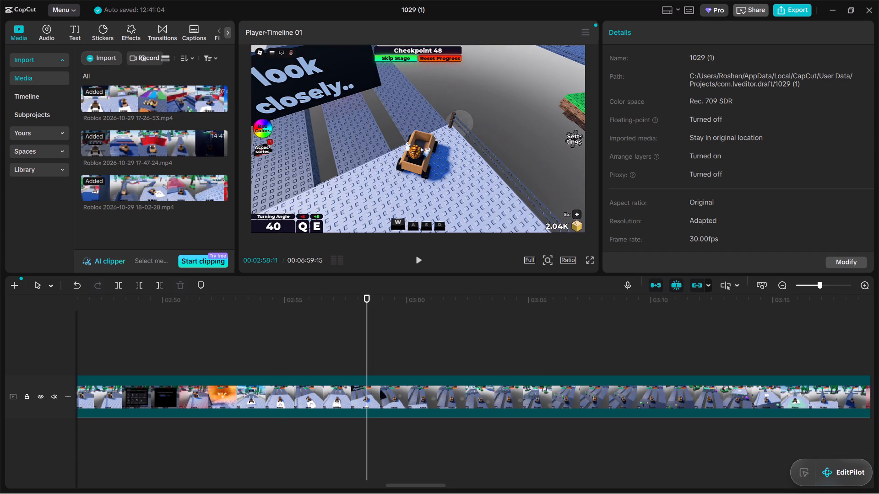
left_click(673, 334)
left_click(730, 334)
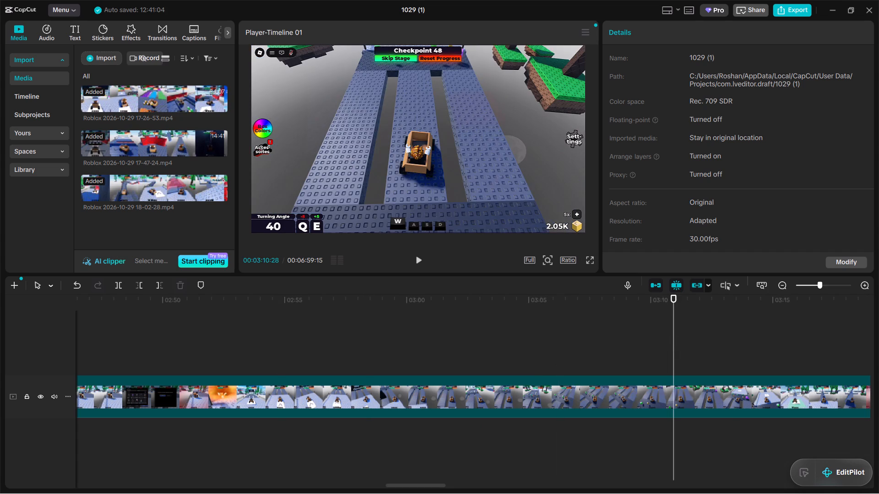
left_click(780, 330)
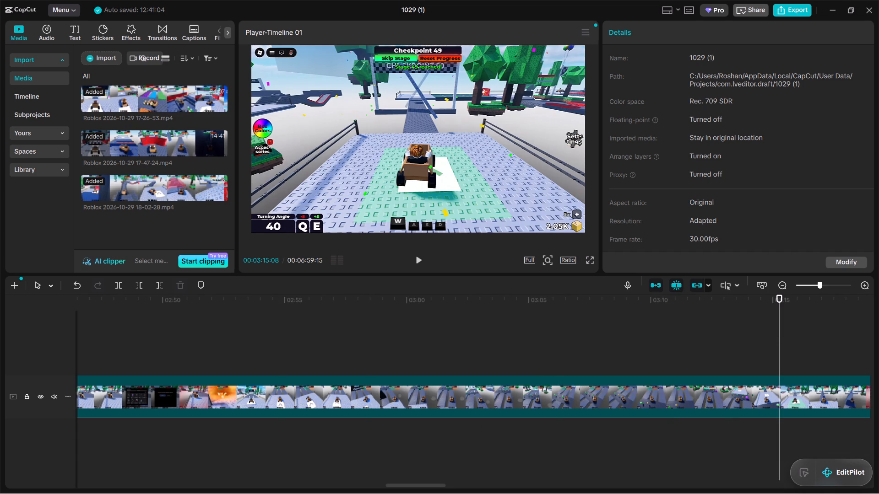
Review the Checkpoint 49 attempts on the narrow beam from 00:03:15:08 through 00:04:23:00 to look for moments worth keeping.
left_click(419, 260)
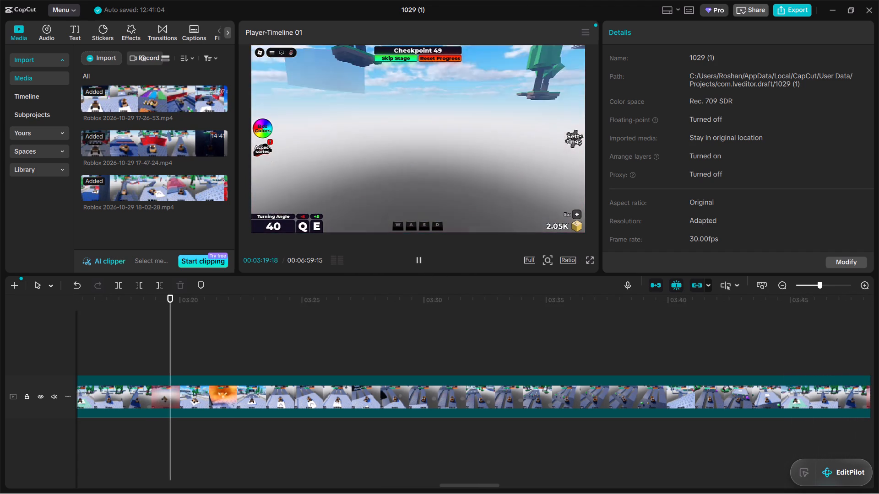
left_click_drag(454, 486, 477, 486)
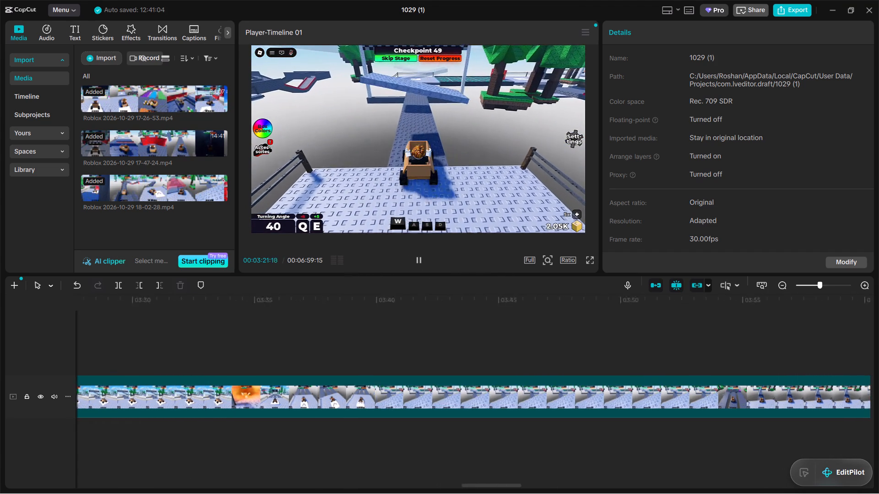
left_click_drag(477, 486, 500, 486)
left_click(319, 351)
left_click(365, 351)
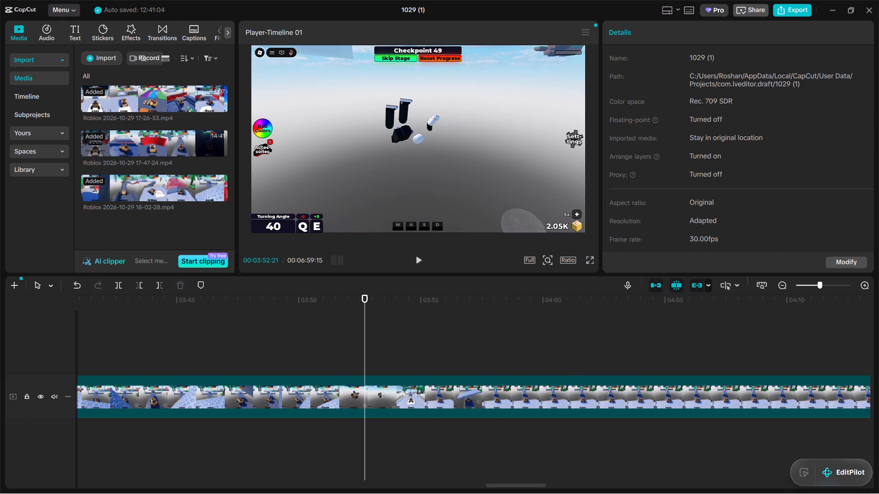
left_click(409, 355)
left_click(435, 354)
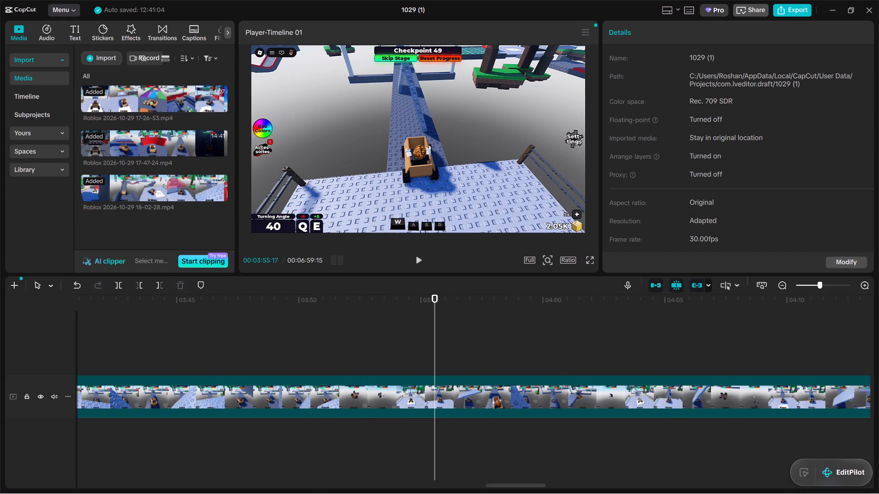
left_click(512, 343)
left_click(574, 344)
left_click(624, 344)
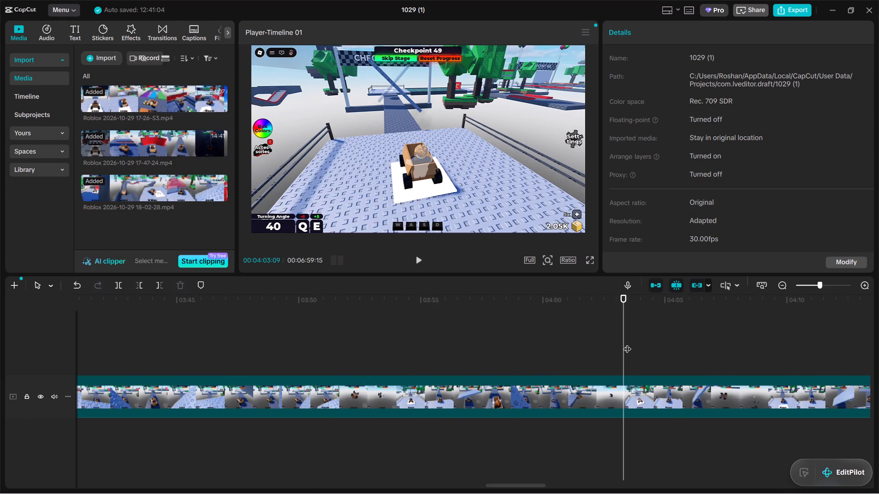
left_click(667, 346)
left_click(700, 341)
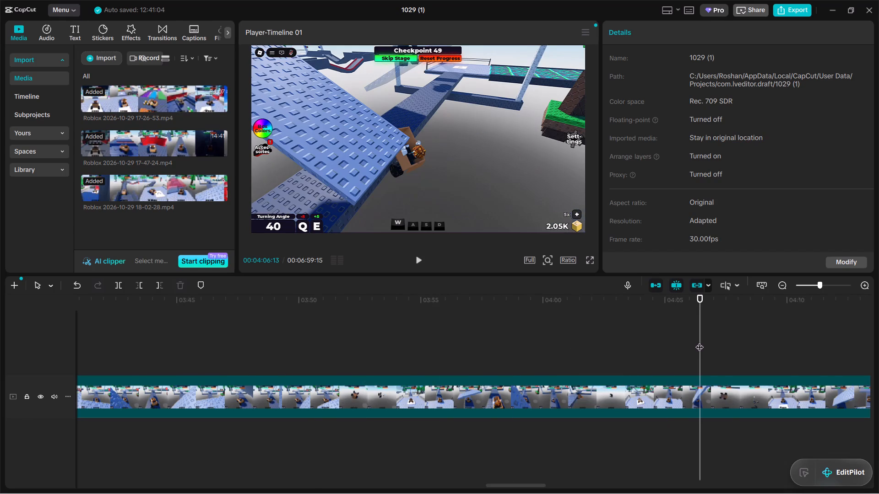
left_click(737, 334)
left_click(764, 333)
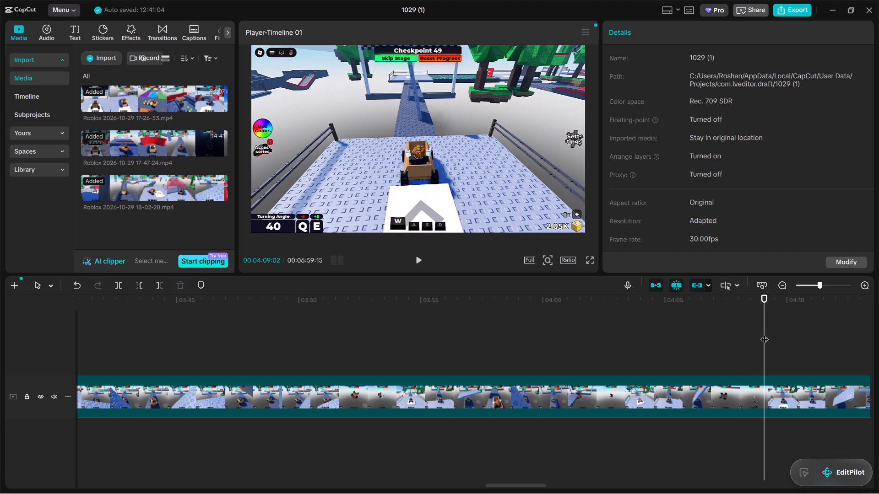
left_click(792, 332)
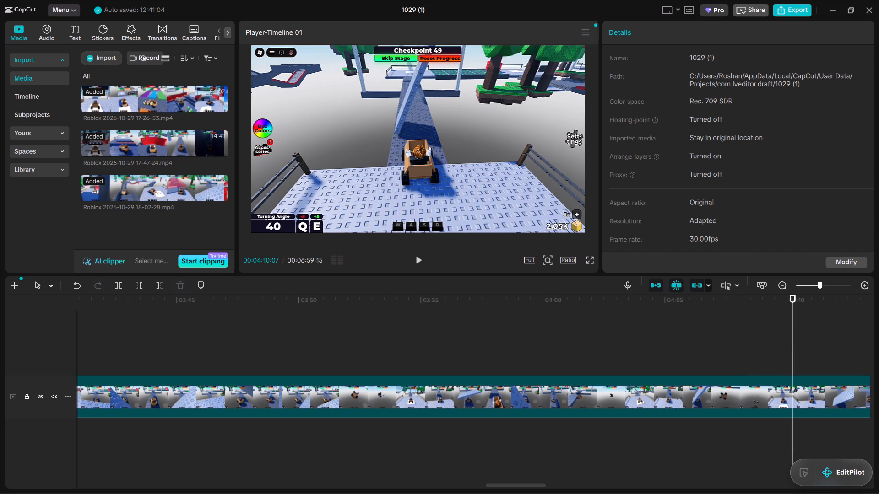
left_click_drag(537, 486, 580, 484)
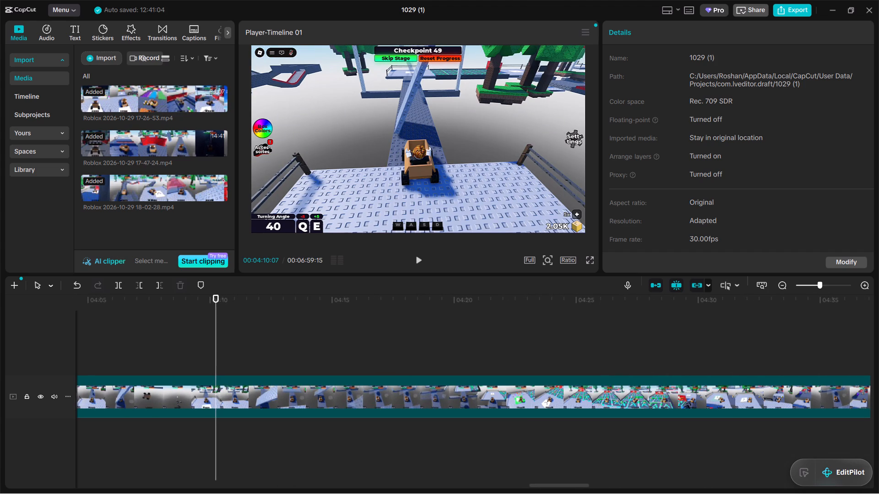
left_click(527, 370)
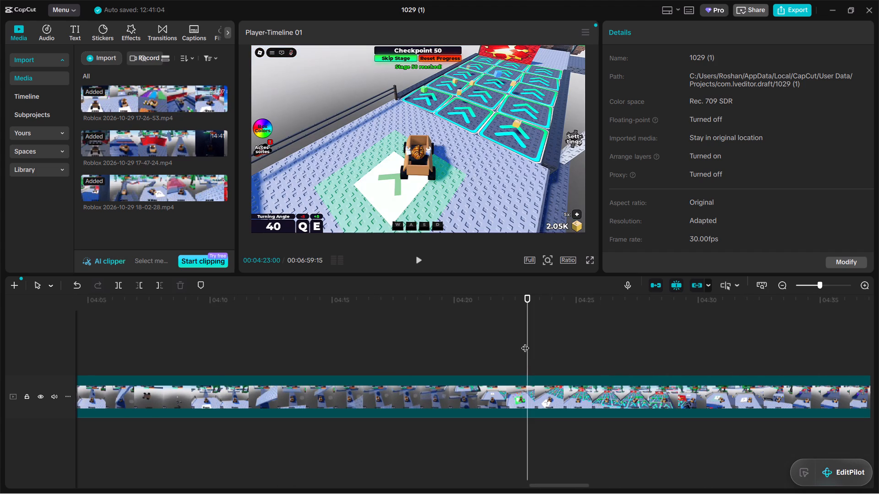
Review the last clip's Checkpoint 50 and 51 runs from 00:04:23:00 through 00:05:28:27 to look for footage worth keeping.
left_click(416, 258)
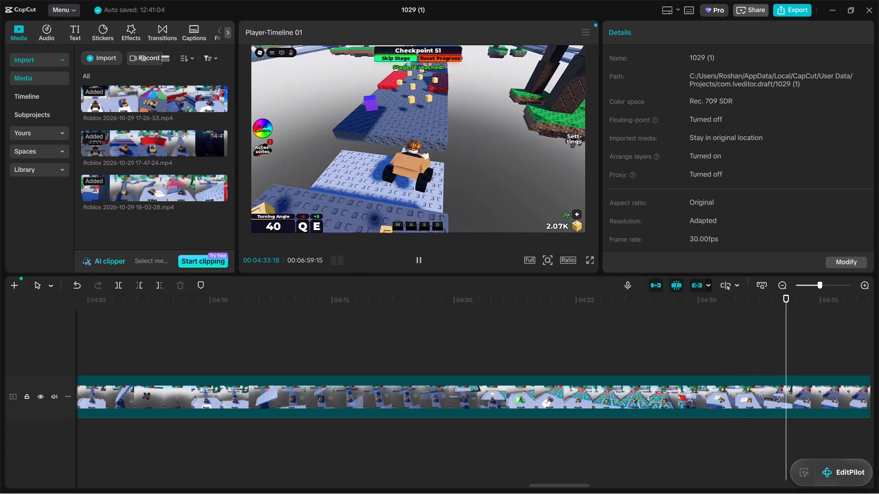
left_click_drag(553, 486, 610, 473)
left_click(533, 357)
left_click(624, 348)
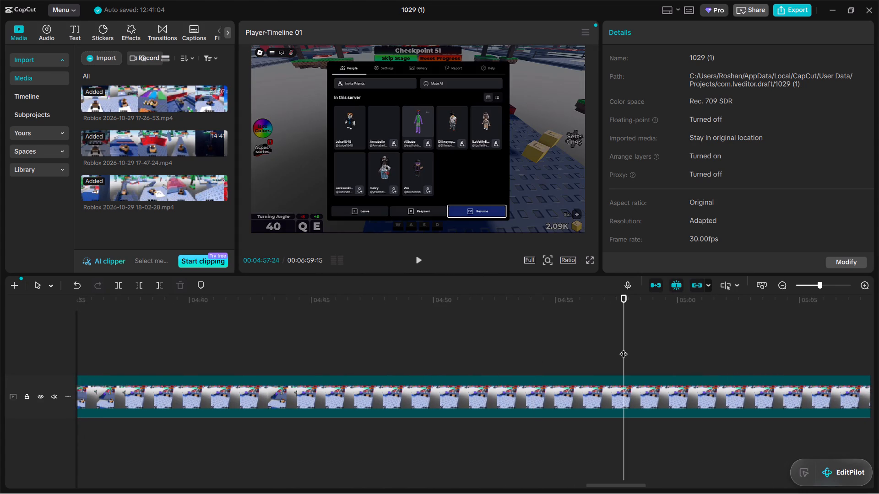
left_click(703, 341)
left_click(750, 328)
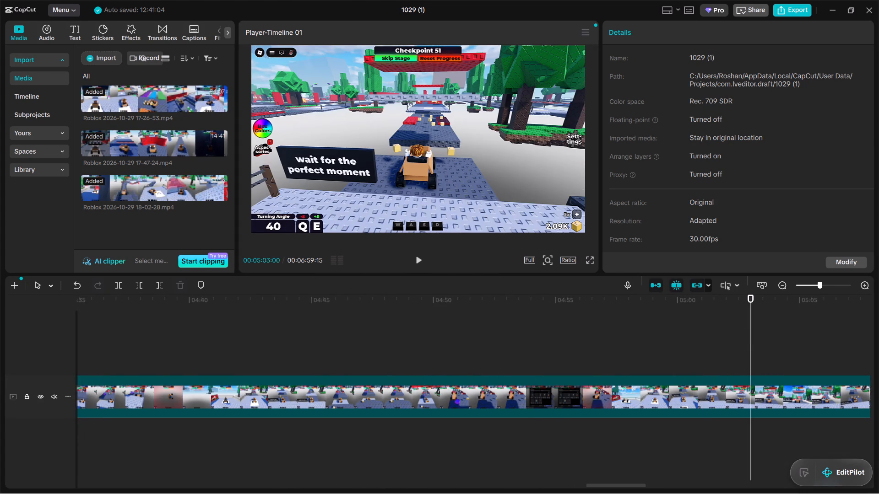
left_click(817, 313)
left_click_drag(634, 488, 635, 488)
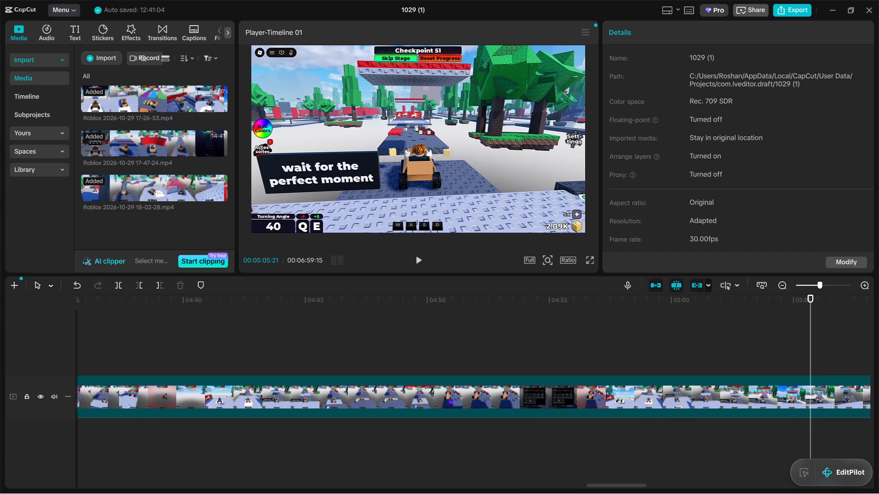
left_click_drag(635, 488, 674, 479)
left_click(509, 343)
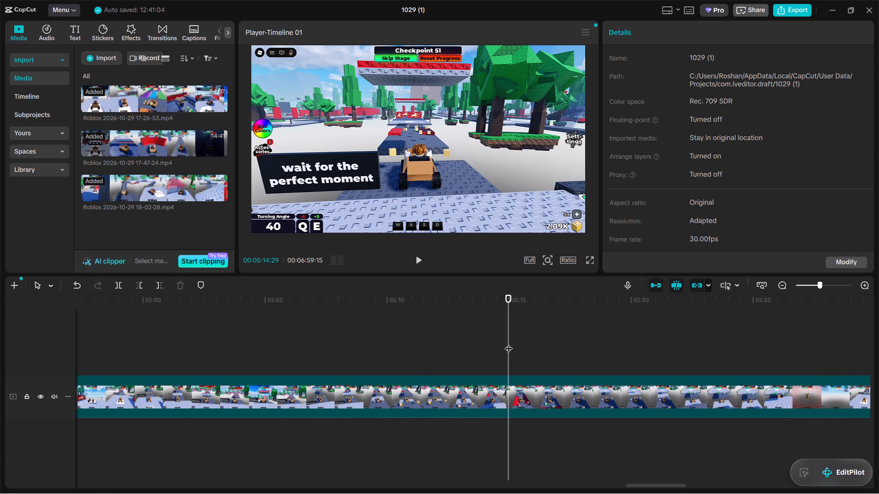
left_click(418, 260)
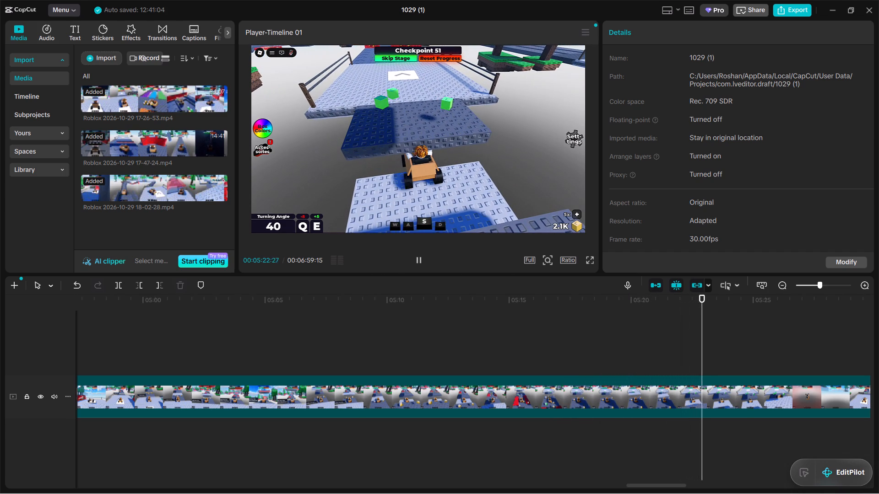
left_click(867, 343)
left_click(848, 345)
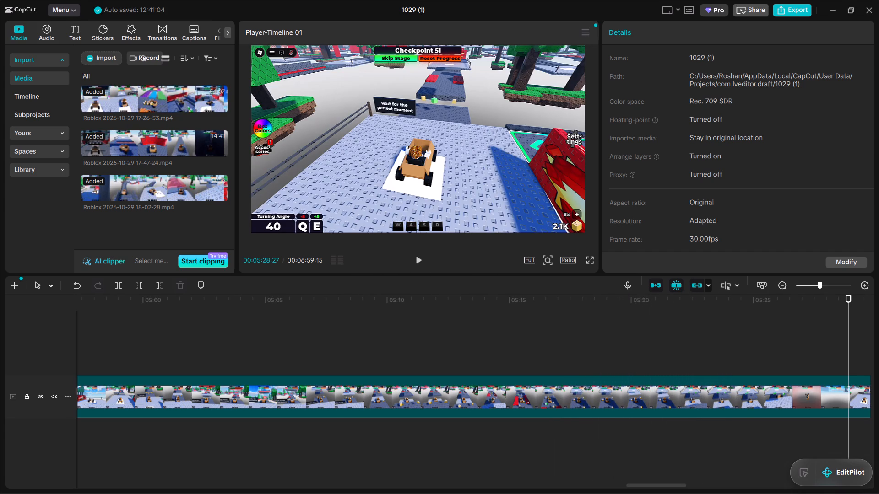
Review the remaining Checkpoint 51 attempts from 00:05:28:27 and play on into Checkpoint 52 up to 00:06:58:15 near the clip's end.
left_click_drag(668, 485, 721, 481)
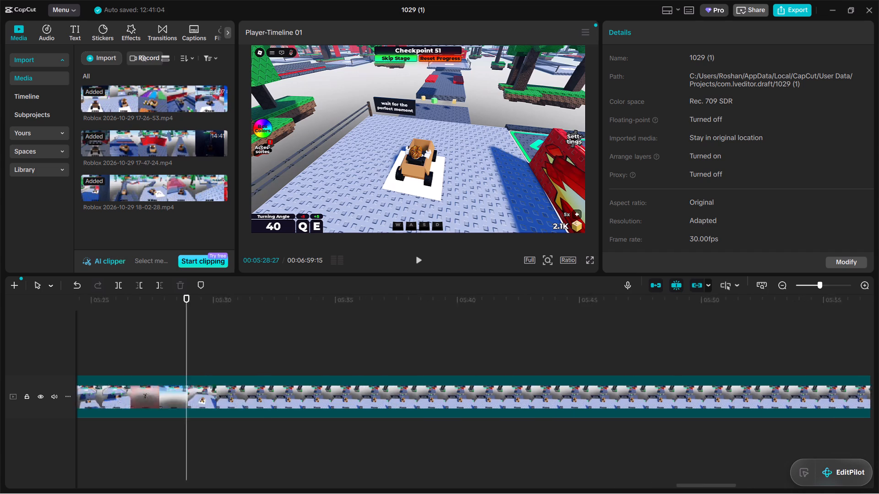
left_click_drag(721, 481, 727, 479)
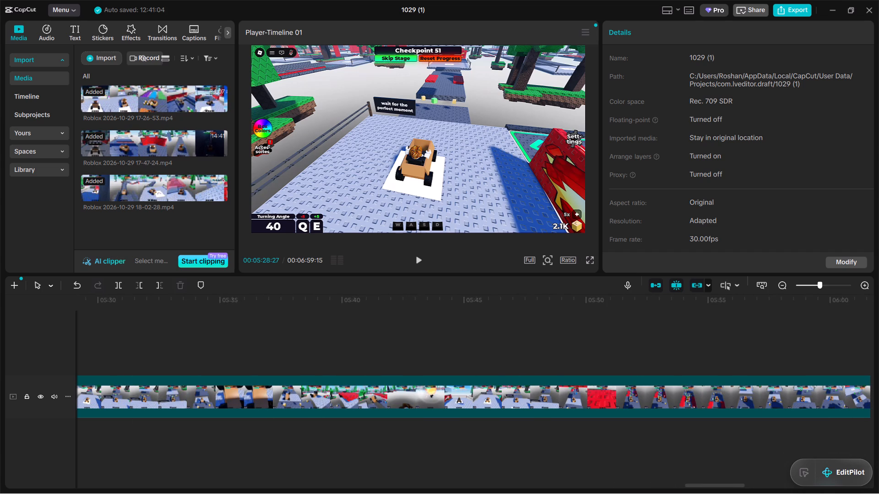
left_click(111, 369)
left_click(203, 348)
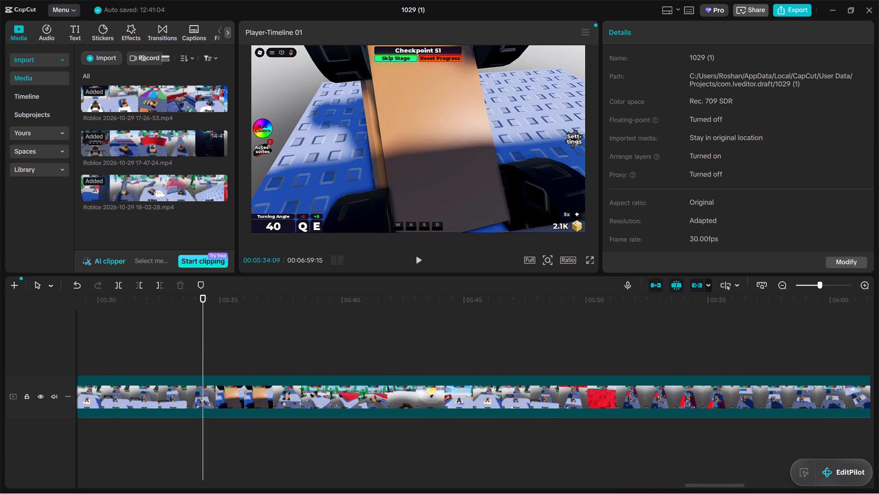
left_click(419, 258)
left_click(310, 333)
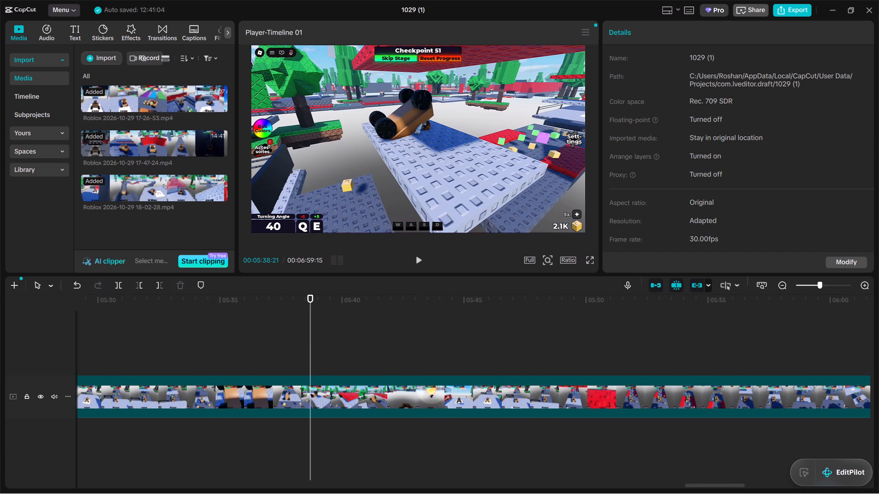
left_click(393, 331)
left_click(420, 321)
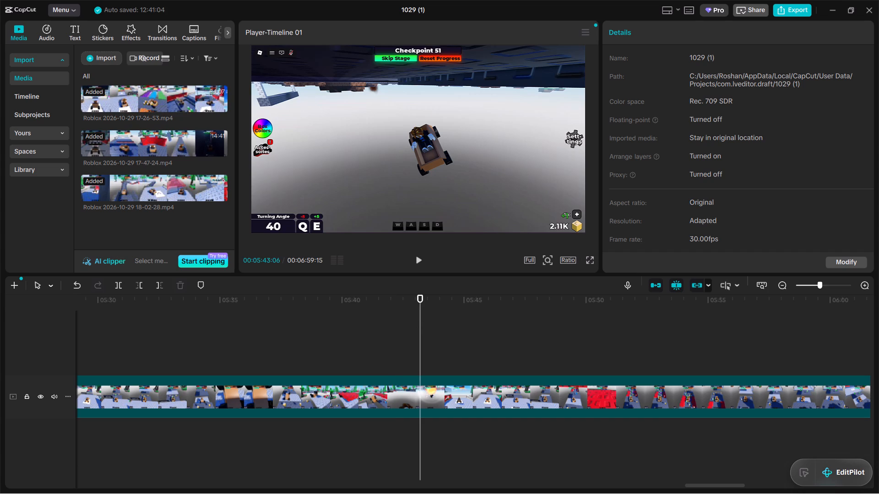
left_click(453, 317)
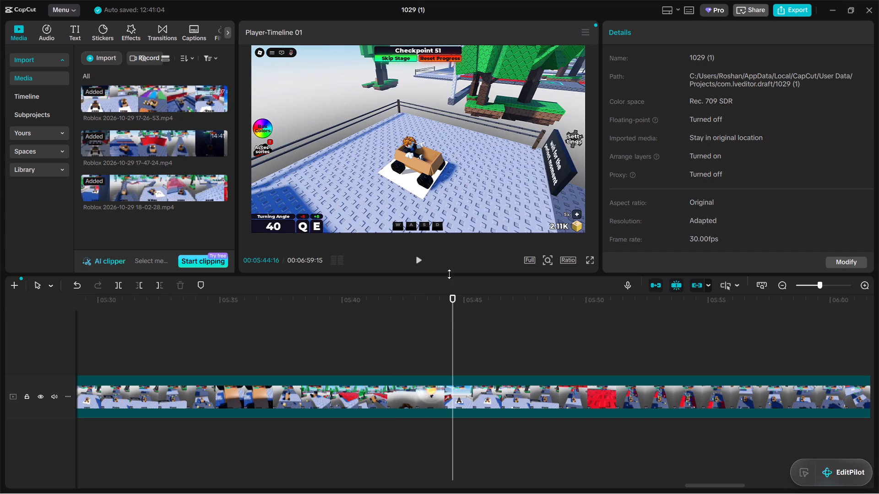
left_click(418, 261)
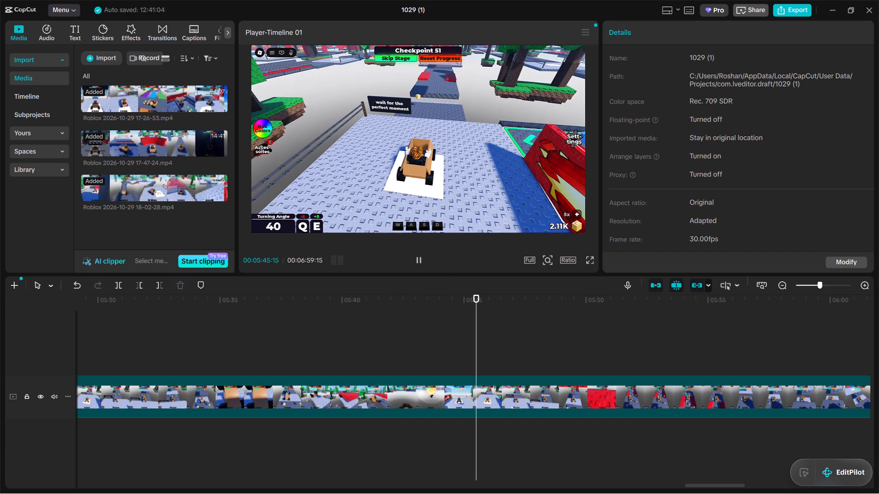
left_click(643, 325)
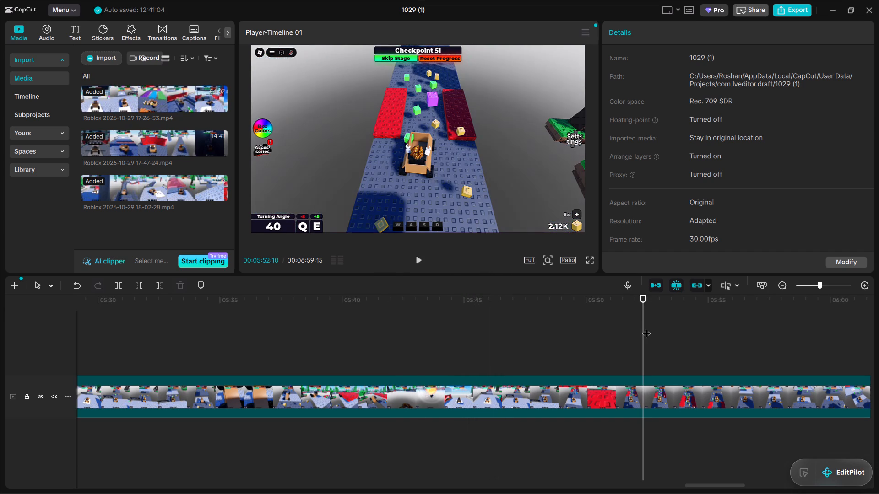
left_click(417, 266)
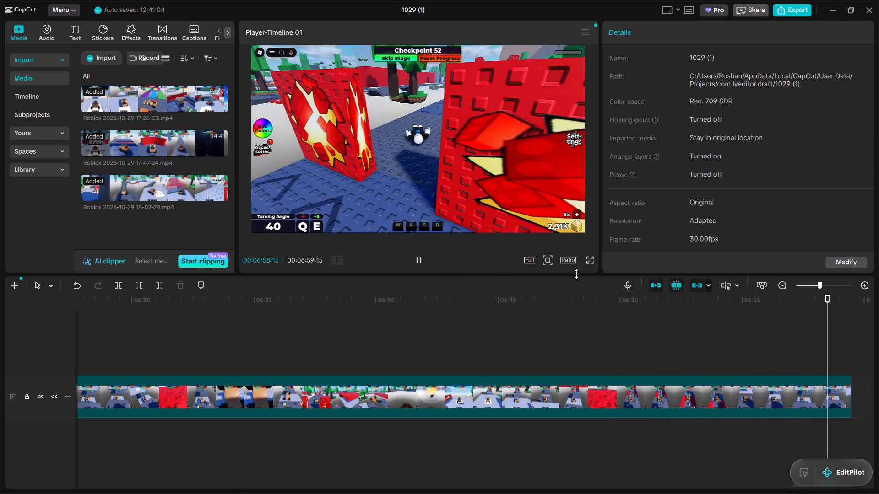
Look back through the final Checkpoint 52 attempts from 00:06:58:15 to 00:06:34:12 to find where an attempt starts.
key("Left")
key("Left")
key("Left")
key("Left")
key("Left")
key("Left")
key("Left")
key("Left")
key("Left")
key("Left")
key("Left")
key("Left")
key("Left")
key("Left")
key("Left")
key("Left")
key("Left")
key("Left")
key("Left")
key("Left")
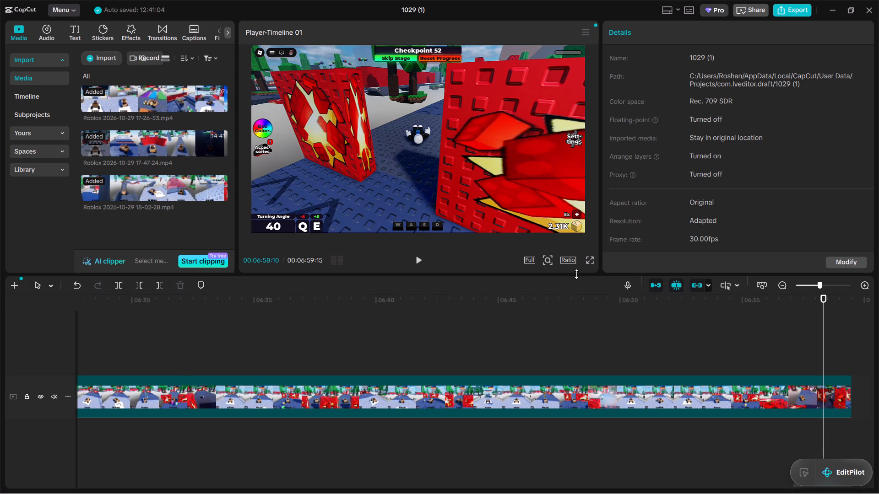
left_click_drag(479, 372, 475, 369)
left_click(428, 351)
left_click(320, 360)
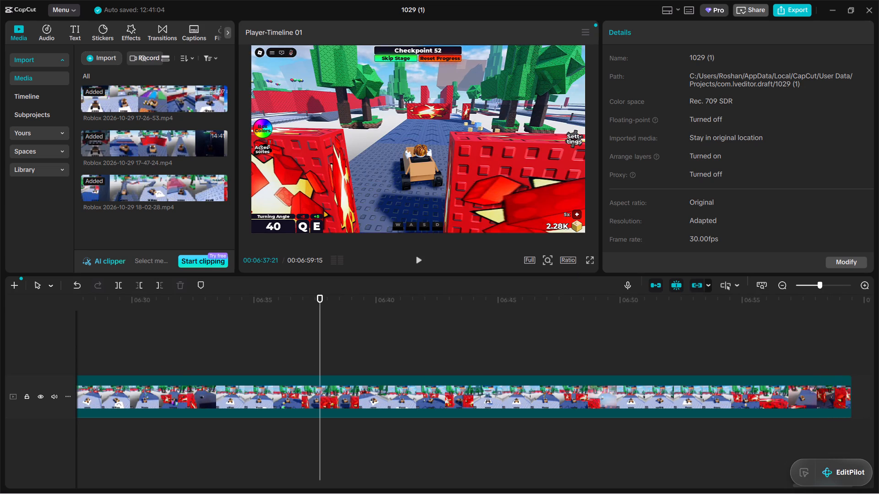
left_click(239, 360)
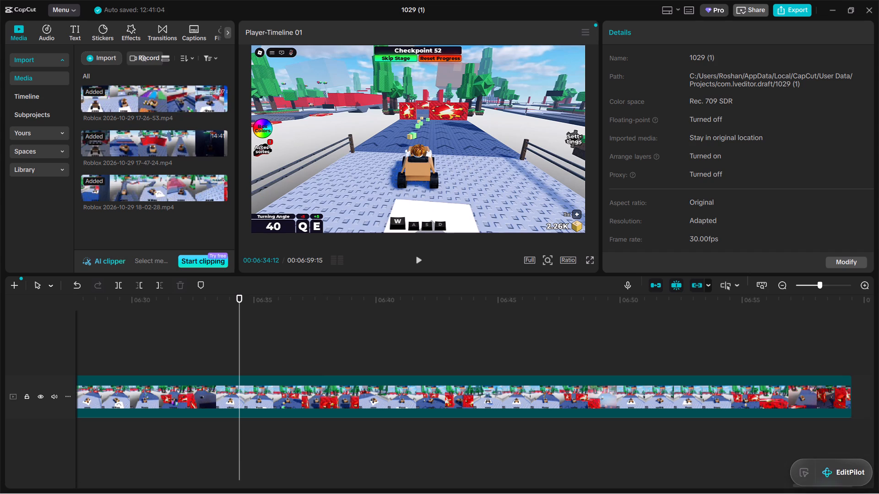
Examine the earlier Checkpoint 52 attempts back to 00:06:24:00, and play from there through 00:06:32:20 to judge the explosions between the red walls.
left_click_drag(793, 485, 807, 455)
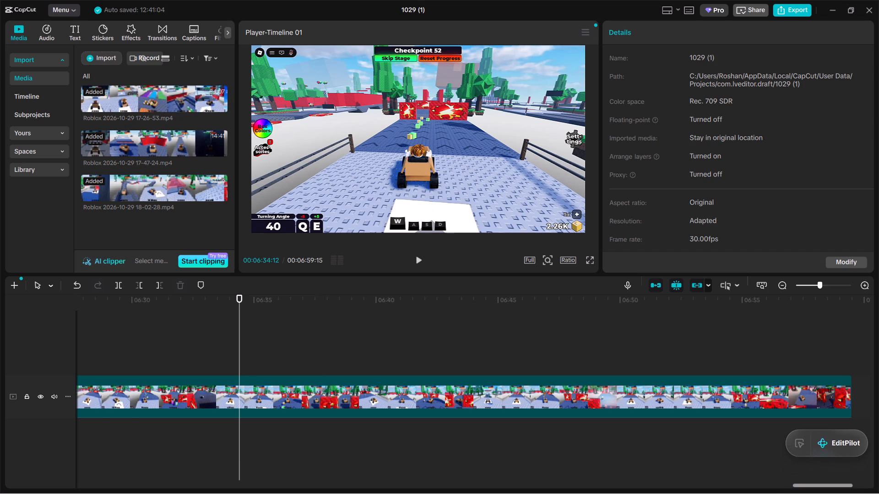
left_click_drag(814, 486, 766, 493)
left_click_drag(806, 430, 810, 440)
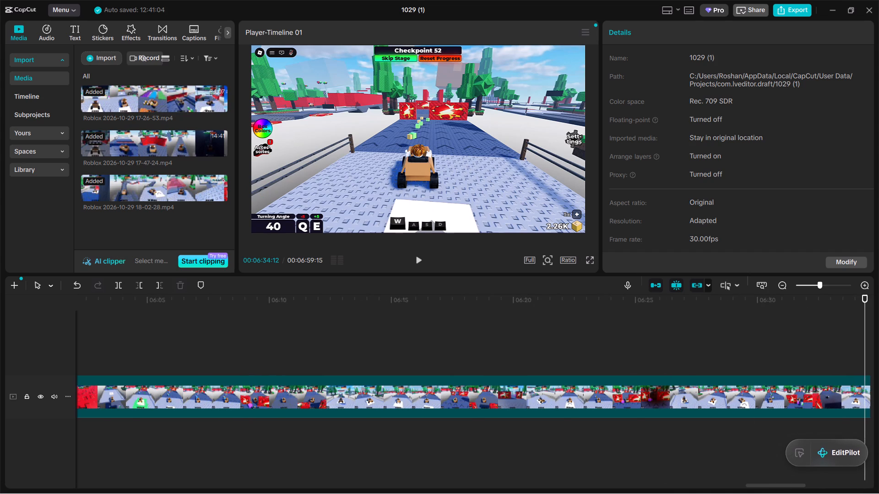
left_click_drag(810, 440, 817, 457)
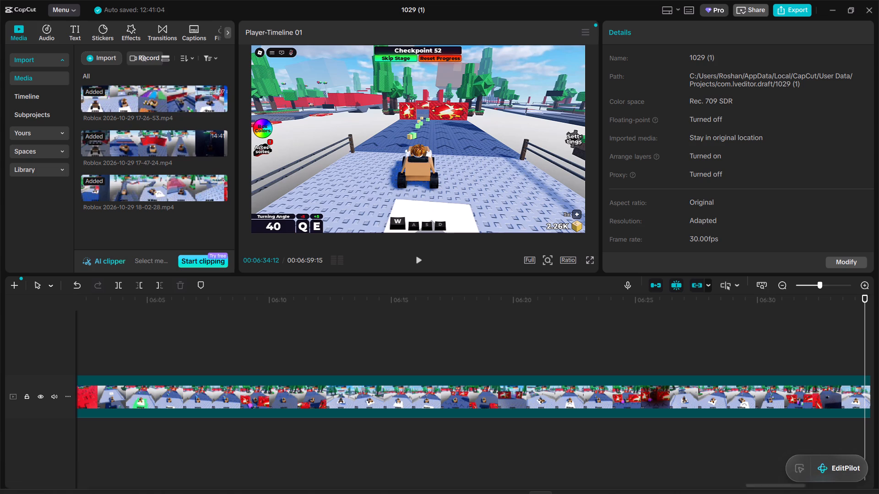
left_click(806, 367)
left_click(795, 365)
left_click(705, 365)
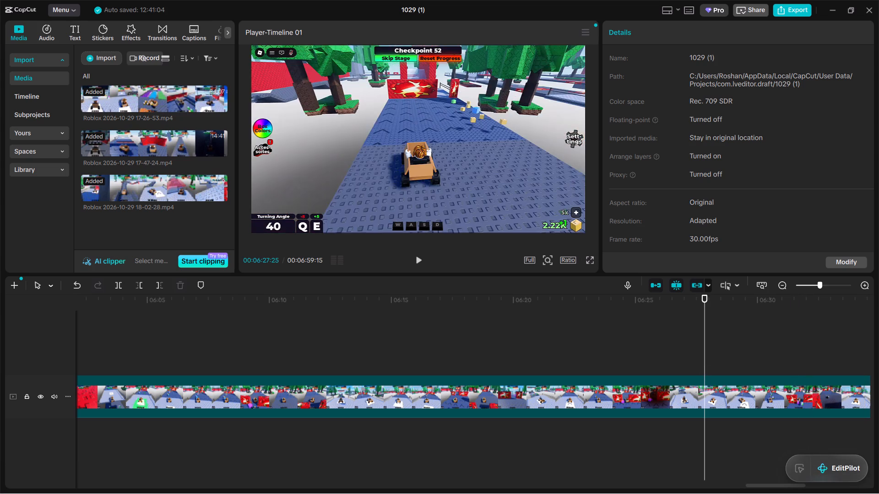
left_click(647, 370)
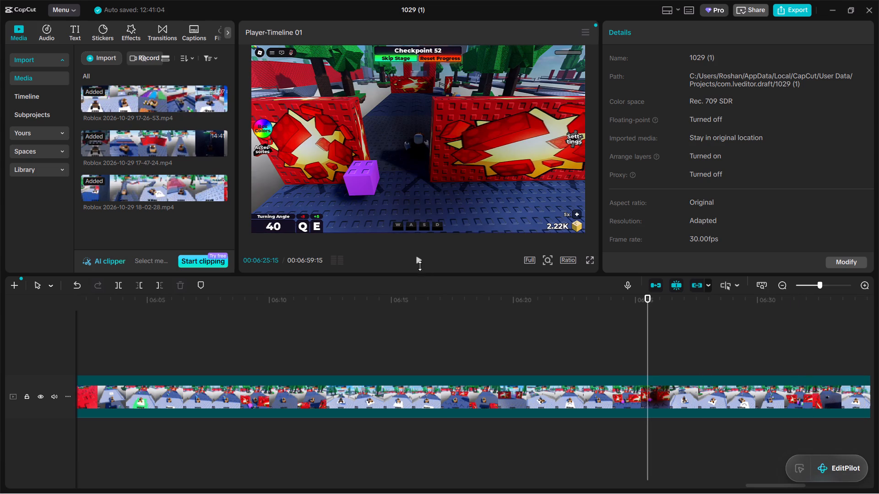
left_click(611, 345)
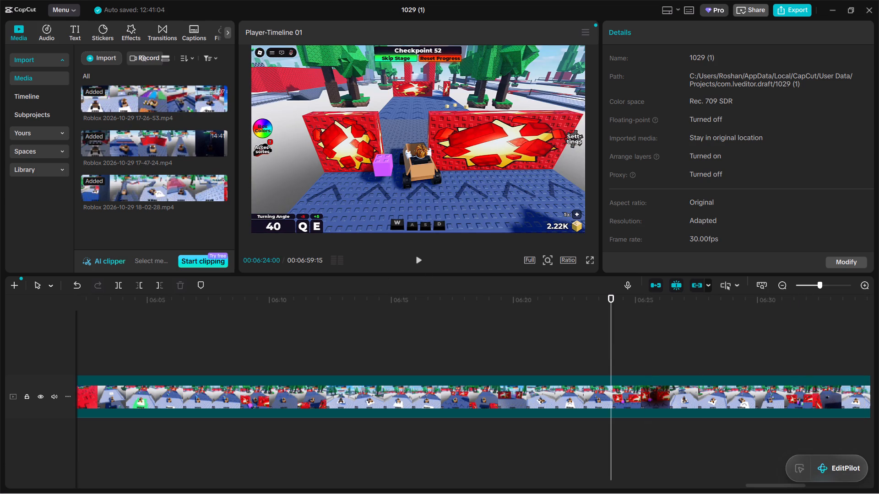
left_click(420, 259)
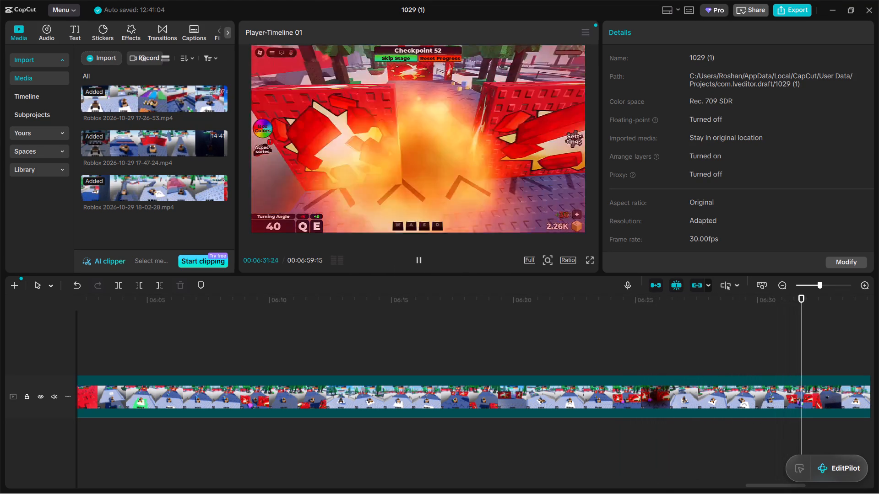
left_click(421, 259)
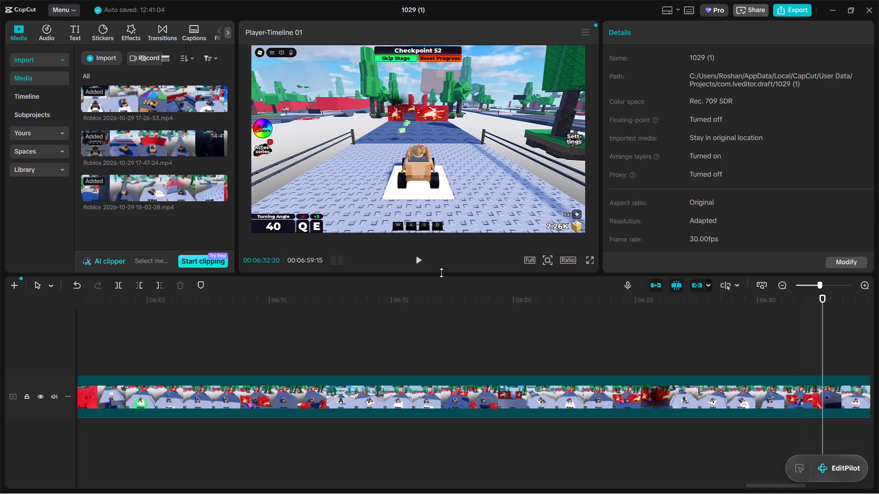
Delete the last clip's footage before 00:06:21:22, where the car starts a Checkpoint 52 attempt on the white arrow pad.
left_click(629, 345)
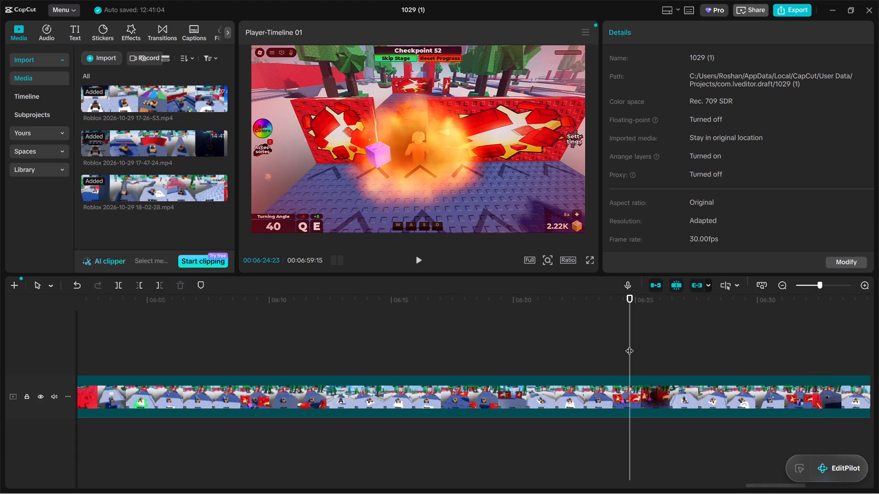
left_click(603, 343)
left_click(574, 346)
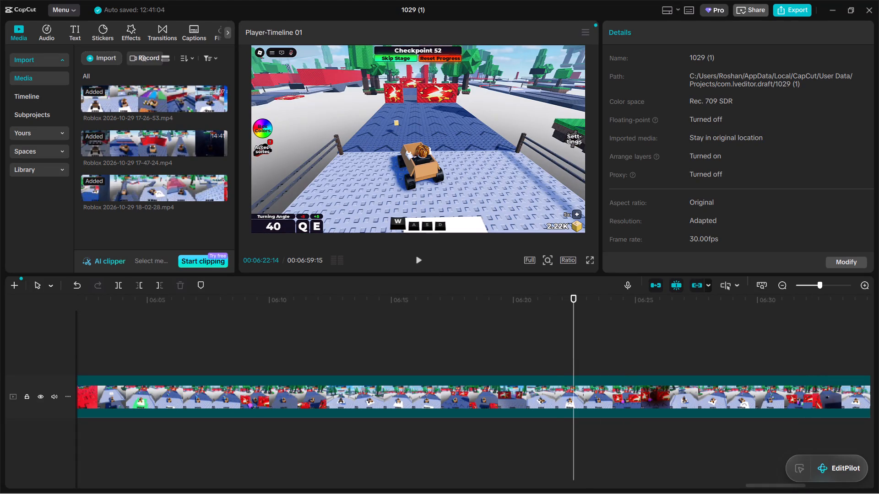
left_click(556, 350)
left_click(574, 384)
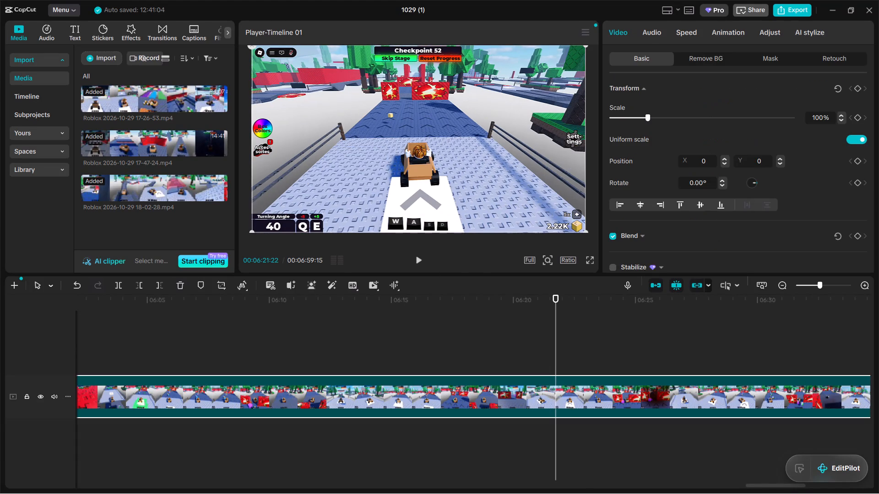
left_click(139, 286)
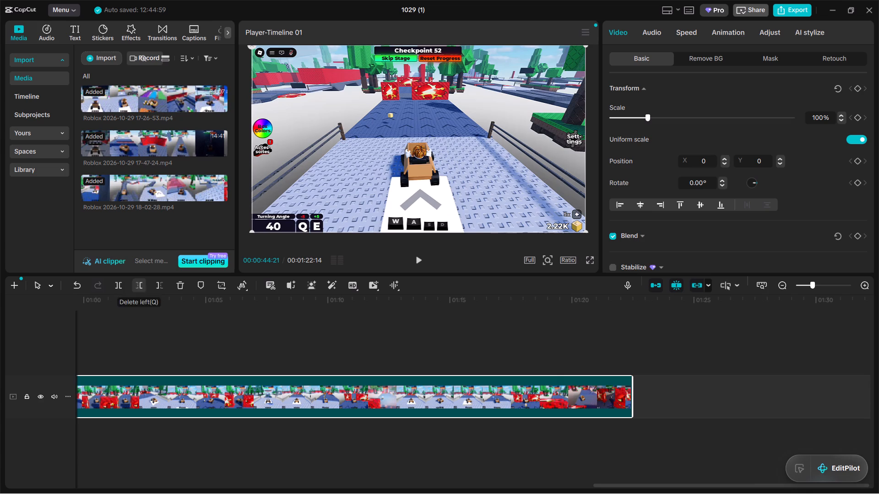
Play the last clip from 00:00:44:21 through the Checkpoint 52 explosion and delete its footage after 00:00:48:26.
left_click_drag(624, 486, 514, 493)
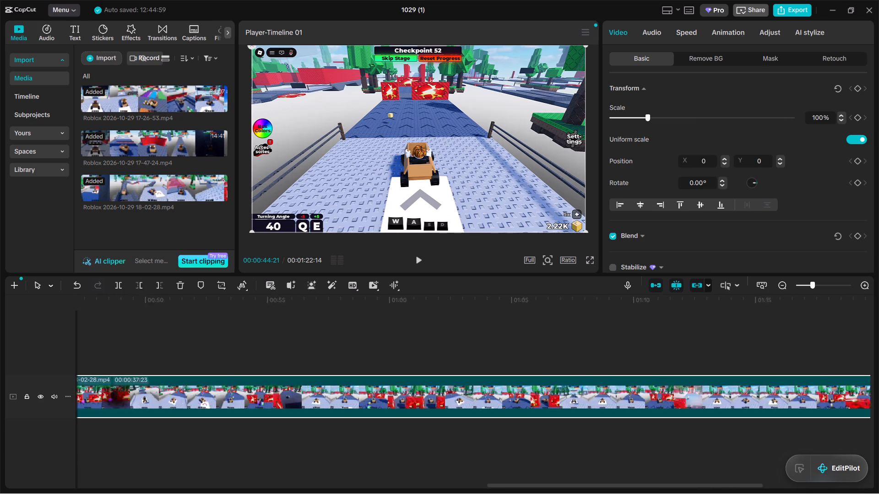
left_click_drag(514, 493, 427, 493)
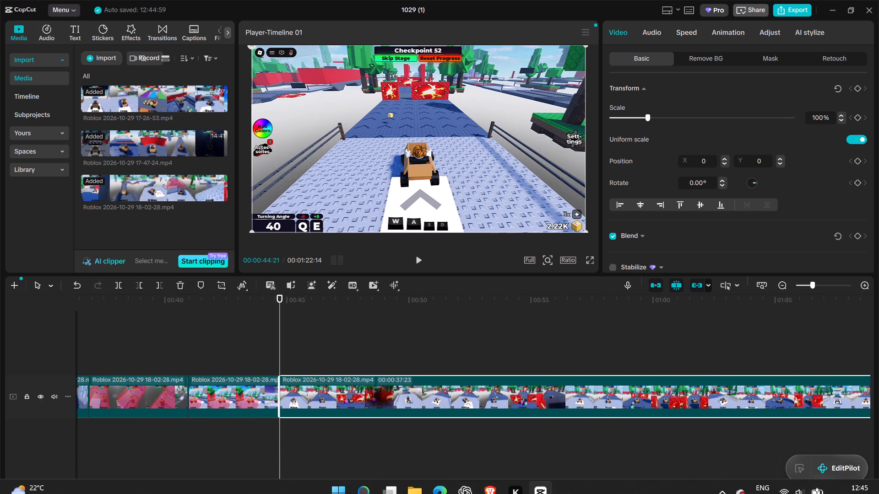
left_click(417, 258)
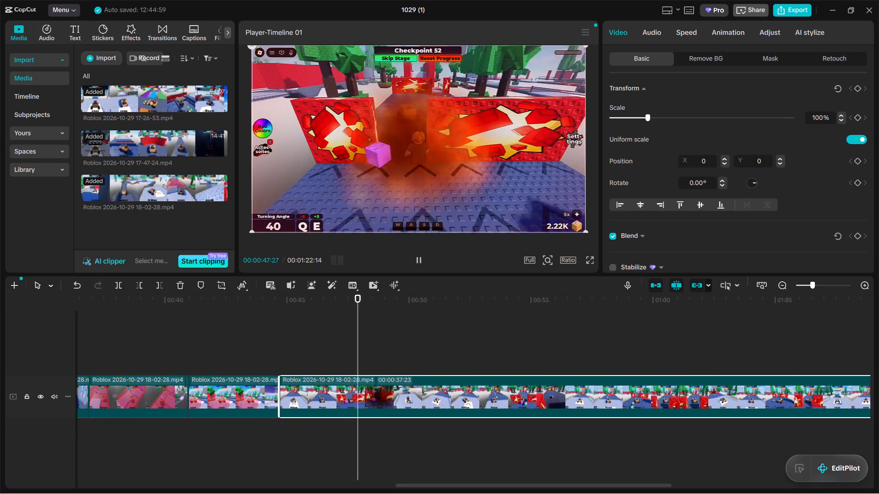
left_click(417, 258)
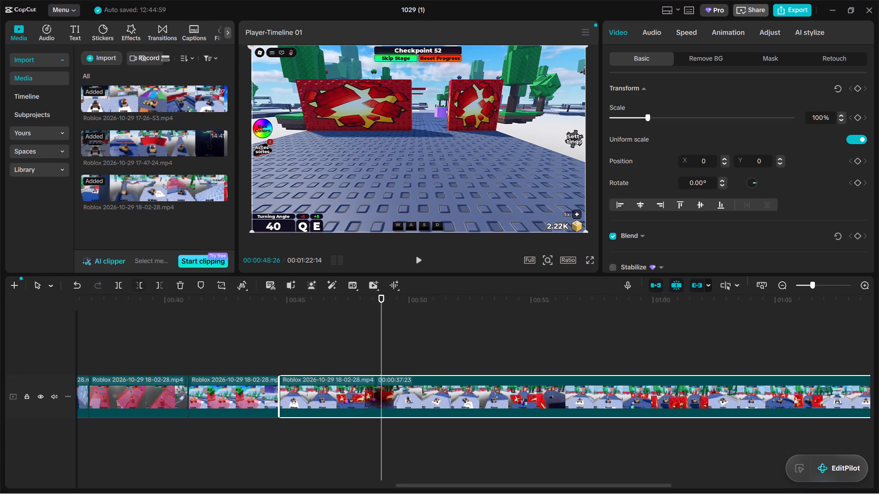
left_click(164, 287)
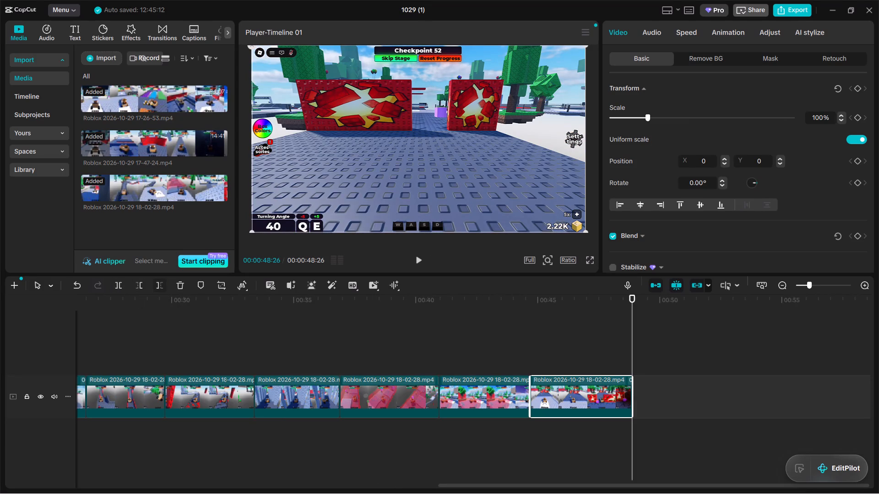
Check the last clip's audio settings, and review the assembled clips, spot-checking Checkpoints 44 to 47 between 00:00:29:22 and 00:00:42:00.
left_click(585, 401)
left_click(653, 33)
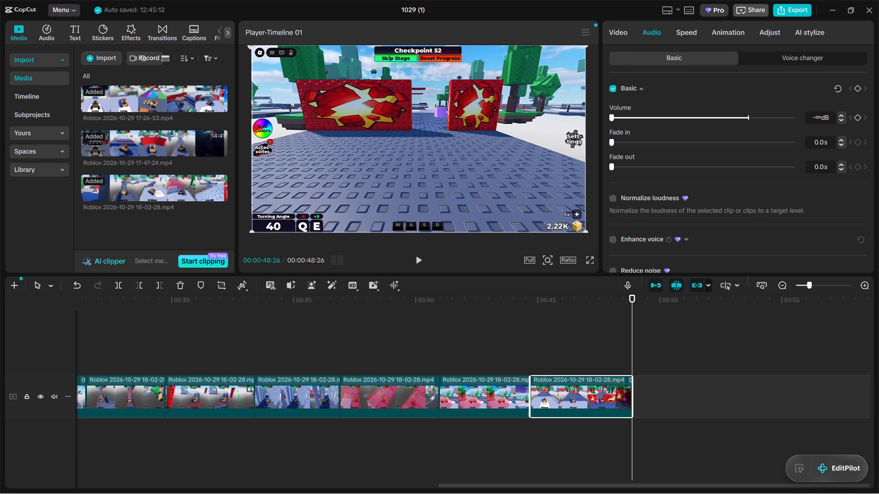
left_click_drag(635, 309, 0, 387)
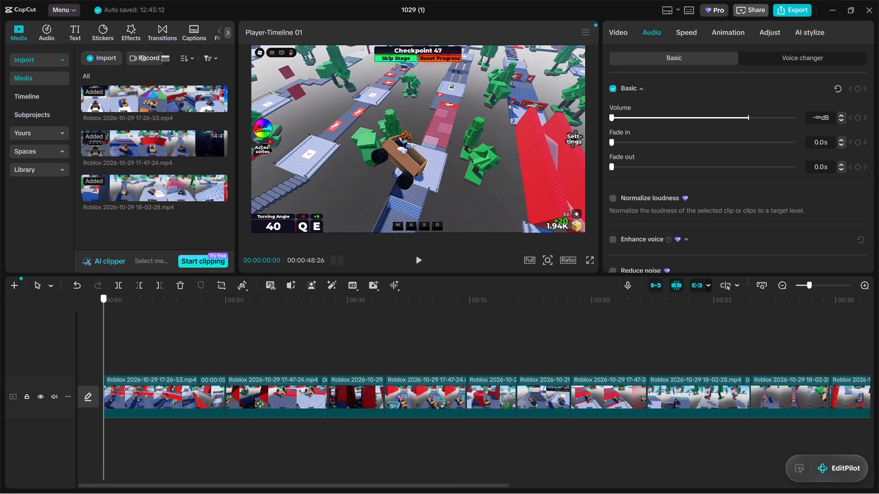
left_click_drag(0, 387, 878, 385)
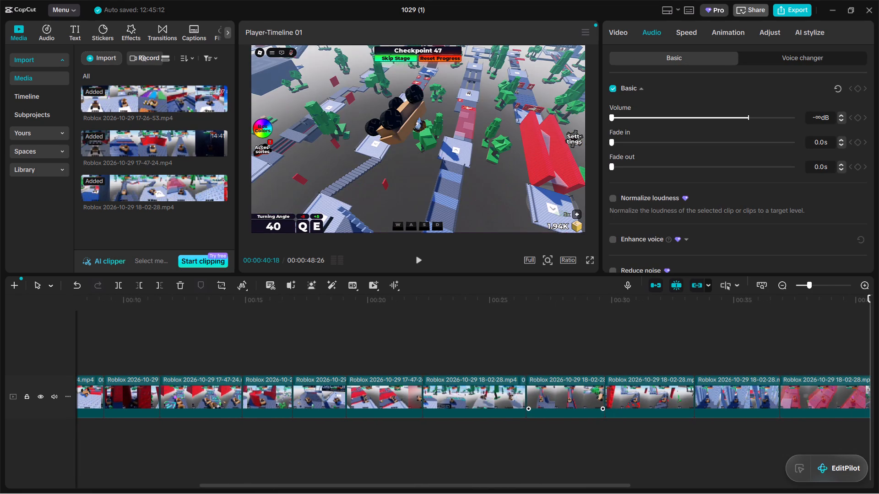
left_click(559, 393)
left_click(626, 388)
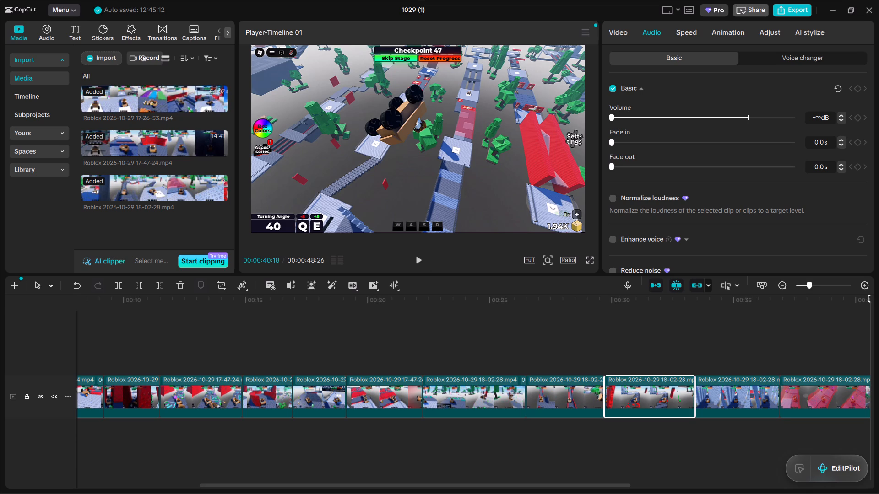
left_click(604, 333)
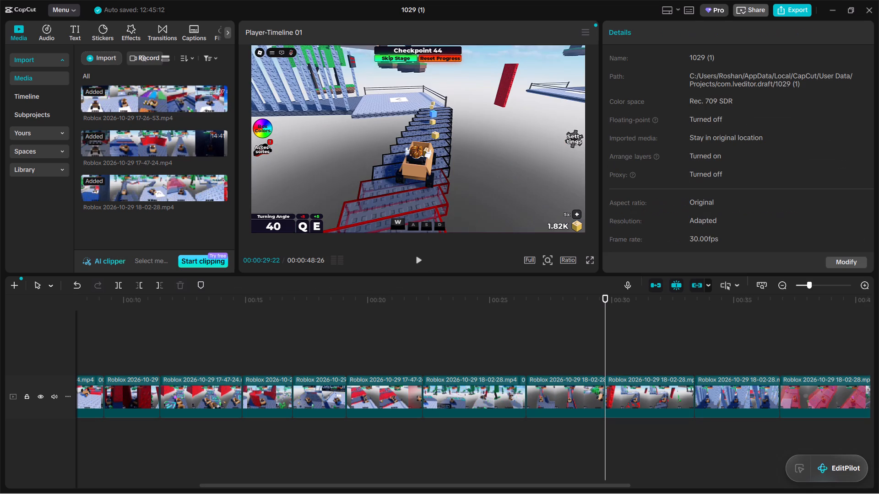
left_click(417, 257)
left_click(761, 323)
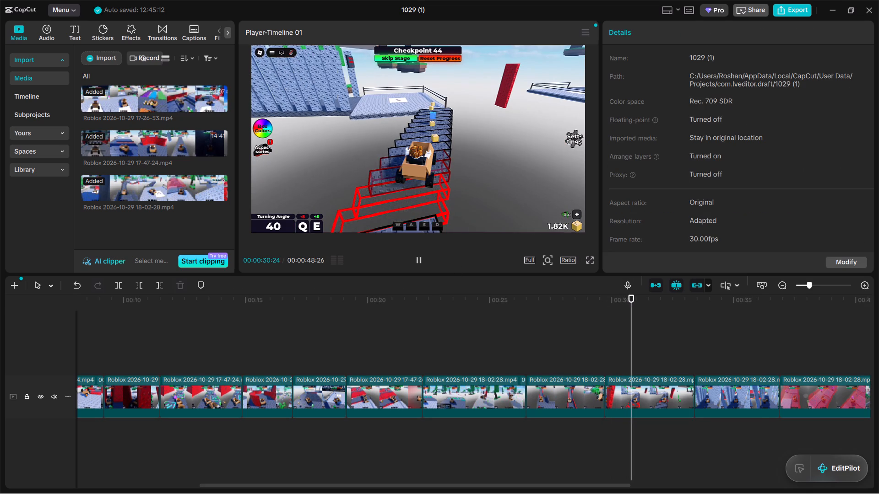
left_click(415, 258)
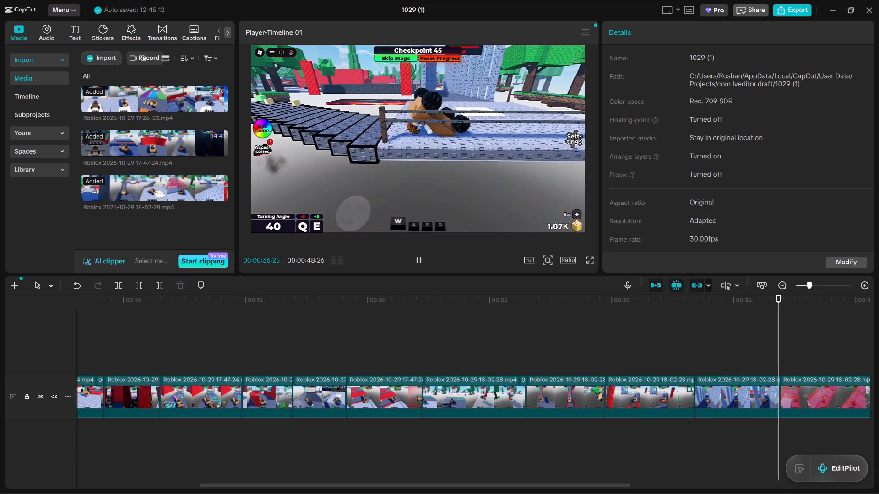
left_click_drag(504, 484, 687, 472)
left_click(568, 341)
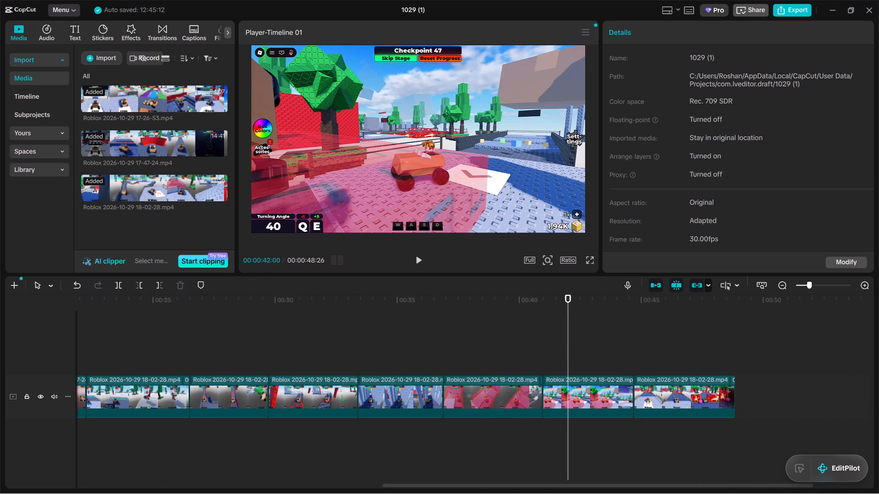
left_click_drag(566, 338, 552, 338)
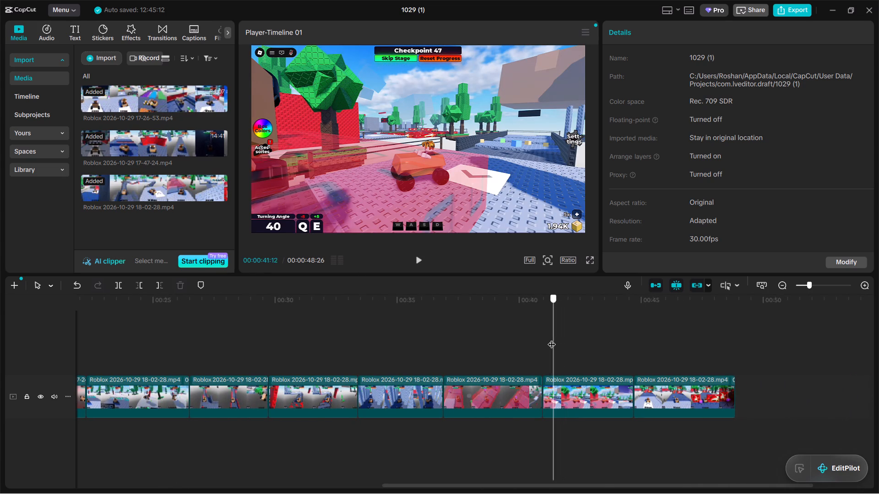
left_click_drag(552, 338, 550, 338)
left_click(575, 385)
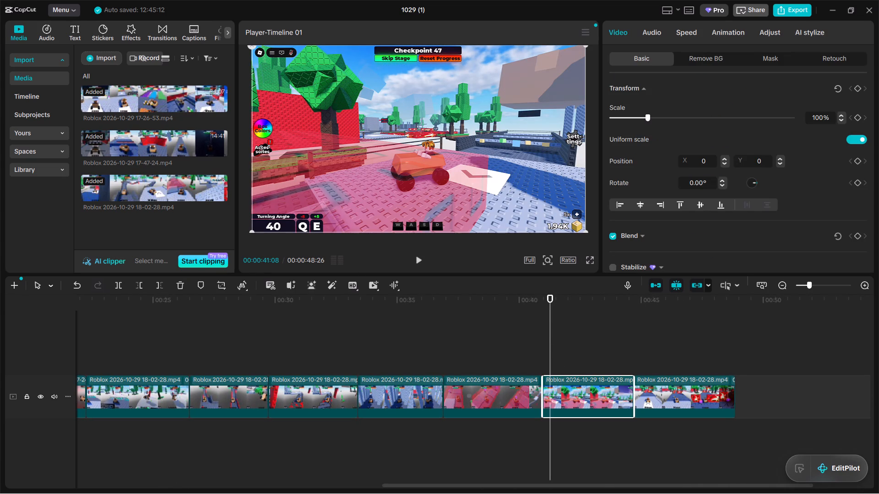
Return to the start of the timeline and set the project's aspect ratio to 3:4.
left_click_drag(551, 322, 0, 440)
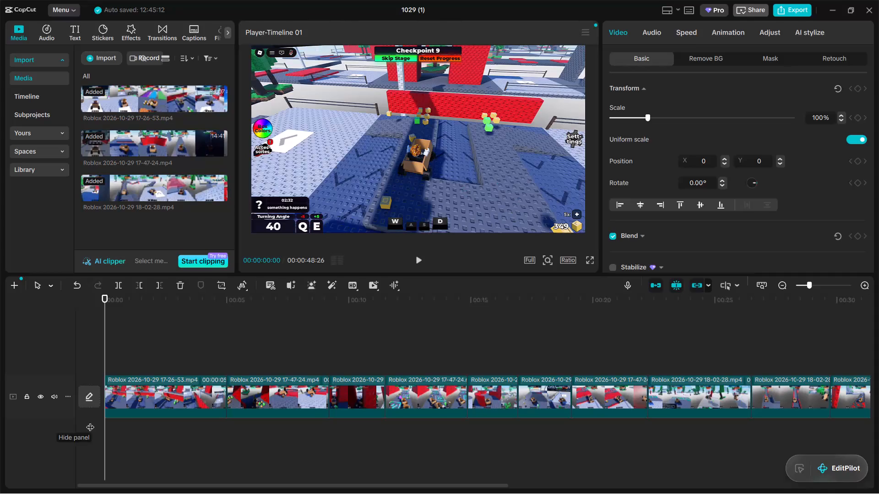
left_click(193, 393)
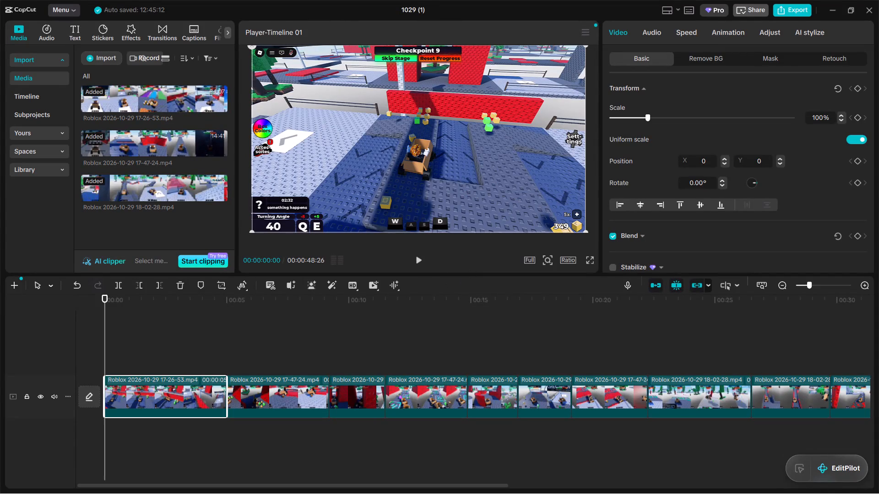
left_click(562, 263)
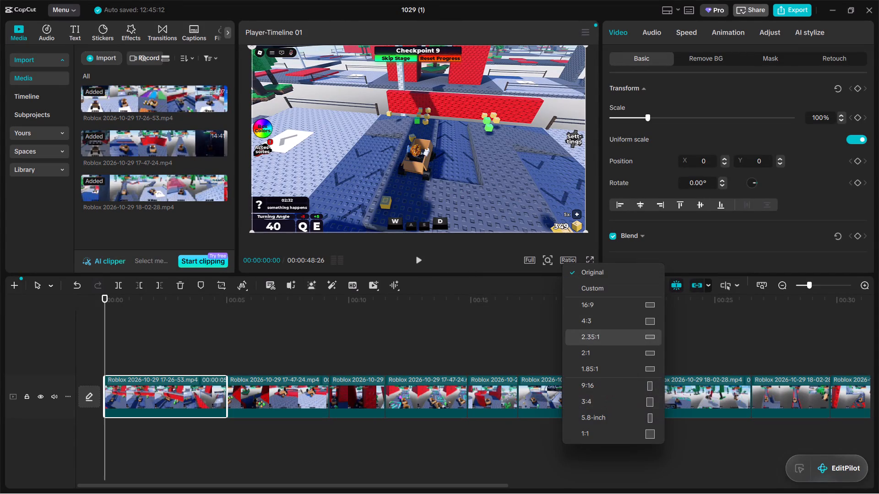
left_click(602, 399)
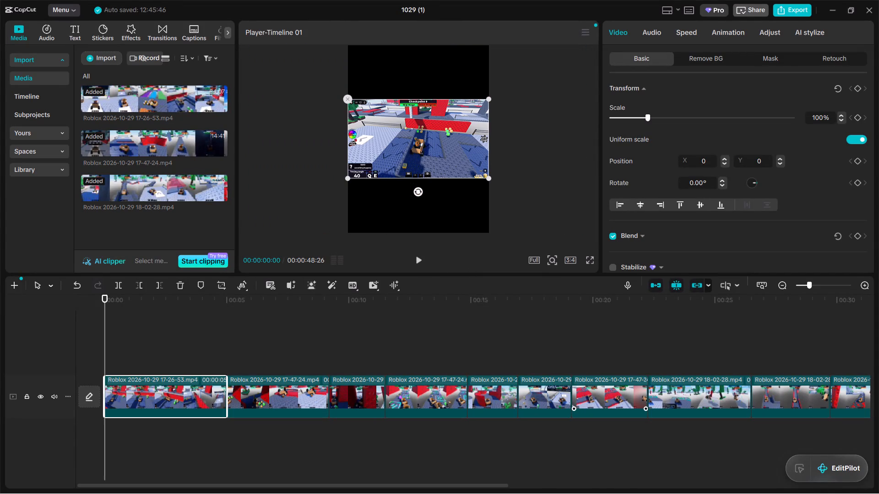
Examine how the first five seconds of footage look in the 3:4 frame, ending back at 00:00:00:00.
left_click(290, 394)
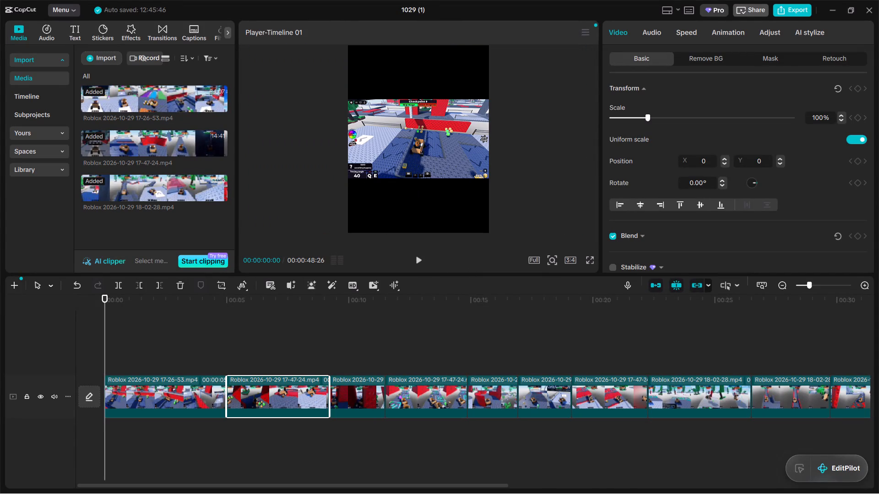
left_click(356, 383)
left_click(430, 398)
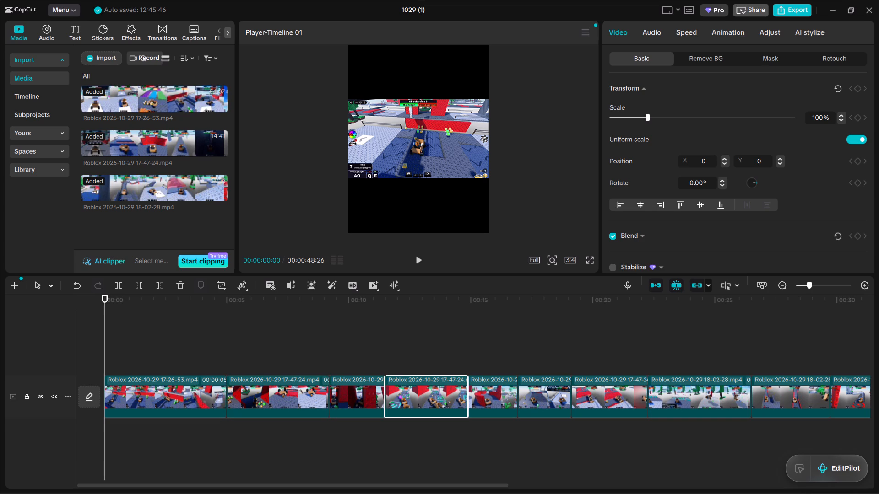
left_click_drag(103, 343, 247, 343)
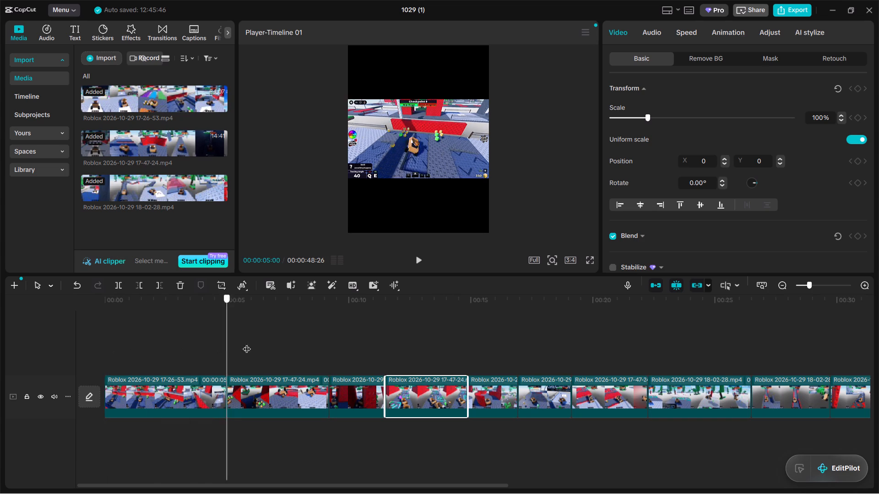
left_click_drag(247, 343, 36, 407)
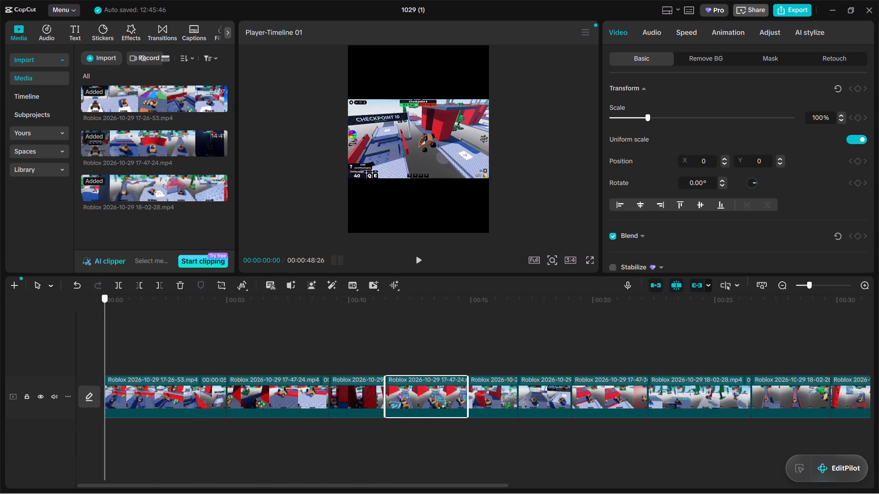
left_click_drag(36, 407, 0, 417)
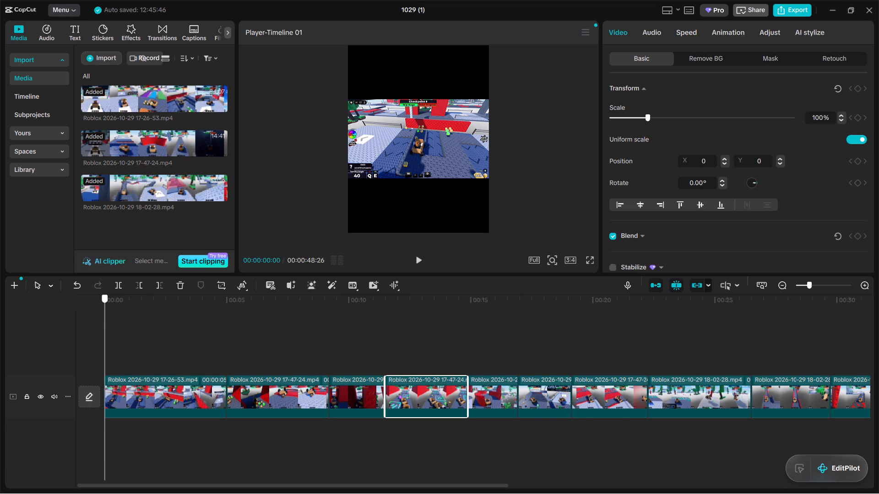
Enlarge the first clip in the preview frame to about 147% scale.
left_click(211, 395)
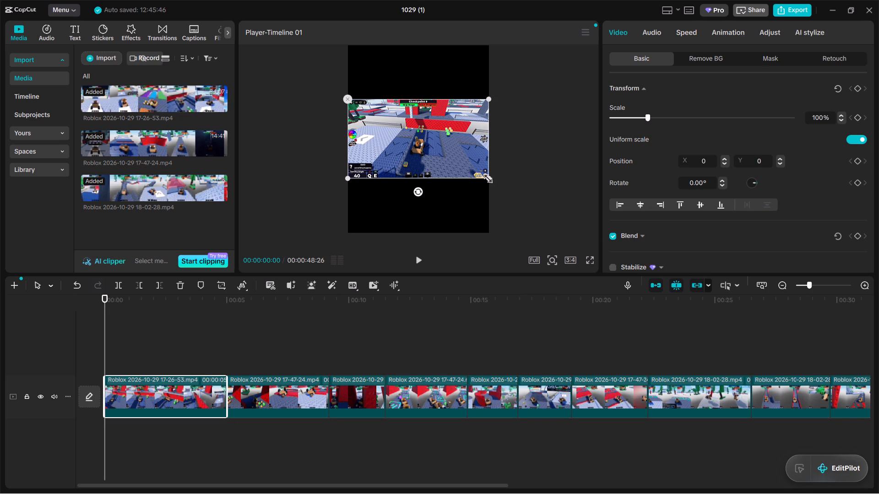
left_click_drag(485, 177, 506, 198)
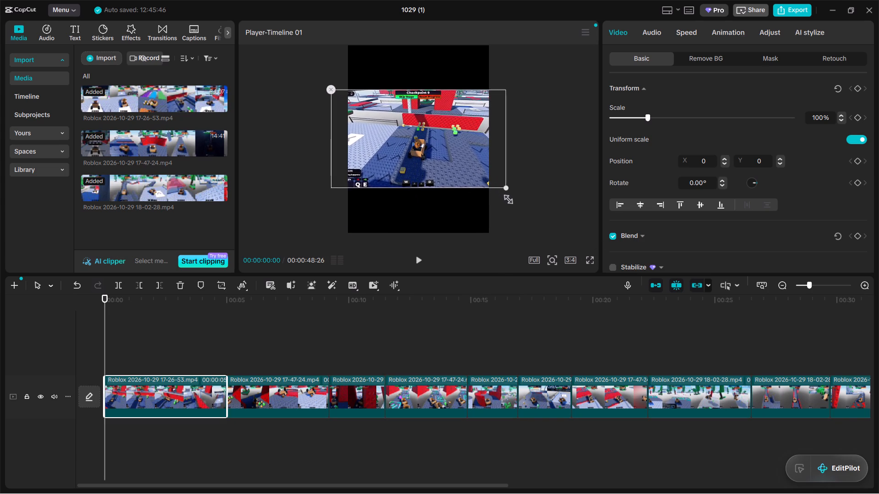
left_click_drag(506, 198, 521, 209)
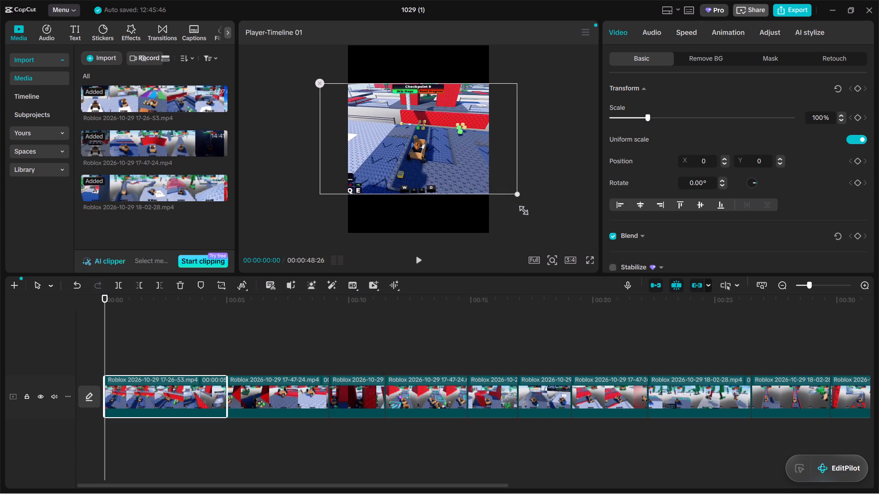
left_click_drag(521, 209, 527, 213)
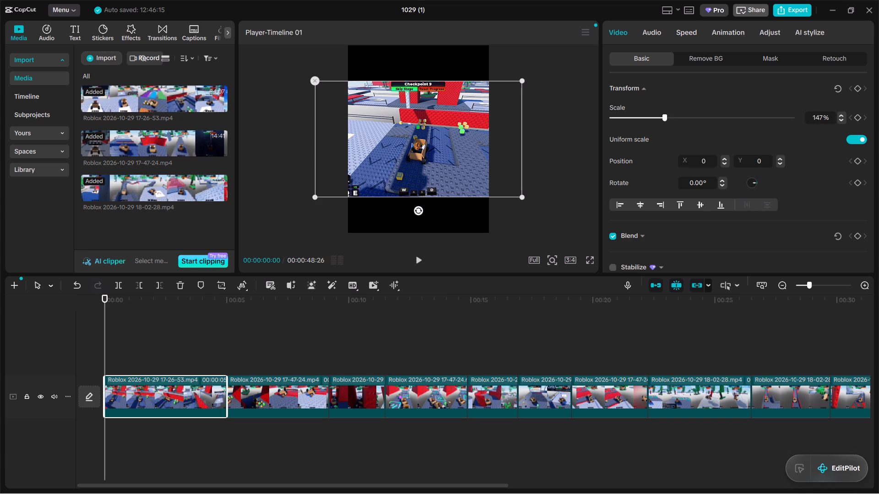
Set the first clip's scale to 157%.
left_click(257, 394)
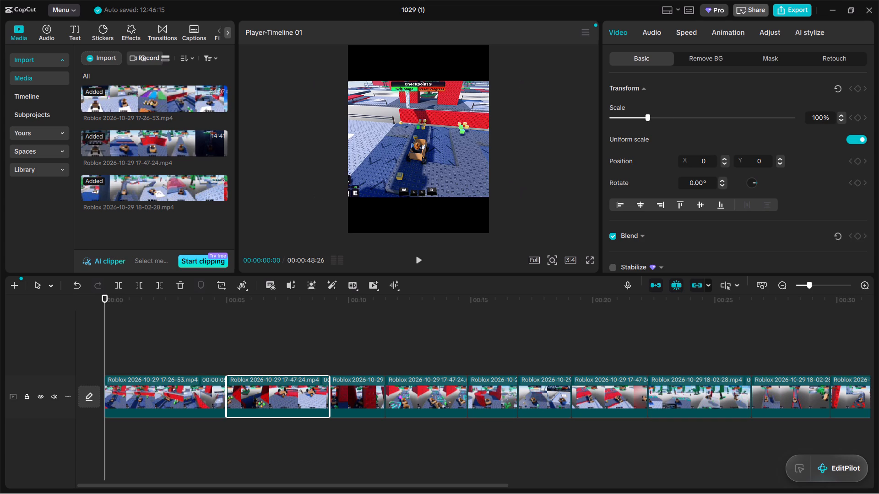
left_click(164, 397)
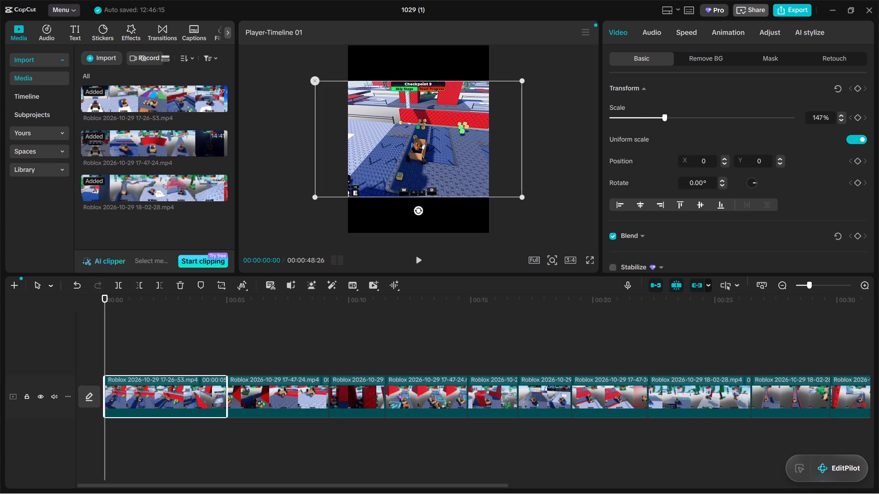
left_click(822, 117)
key("BackSpace")
key("BackSpace")
type("57")
left_click(149, 340)
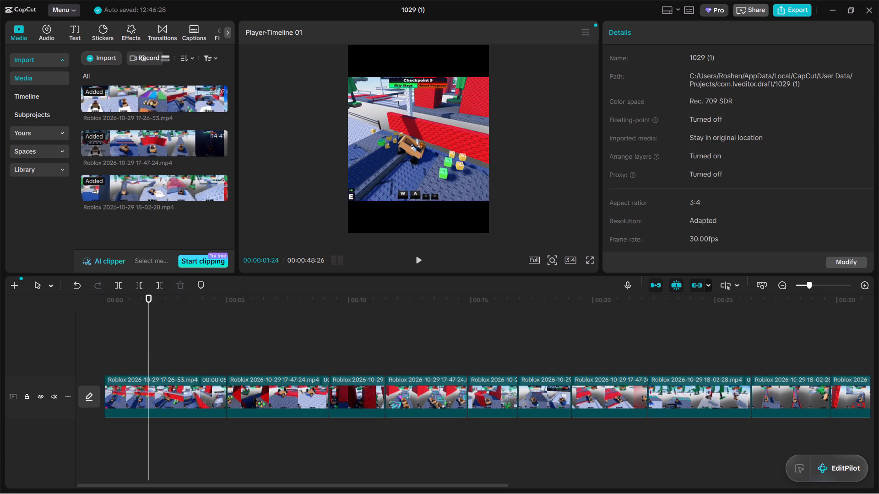
Examine the enlarged first clip in full-screen playback for a moment, ending back in the editor.
left_click(592, 262)
key("space")
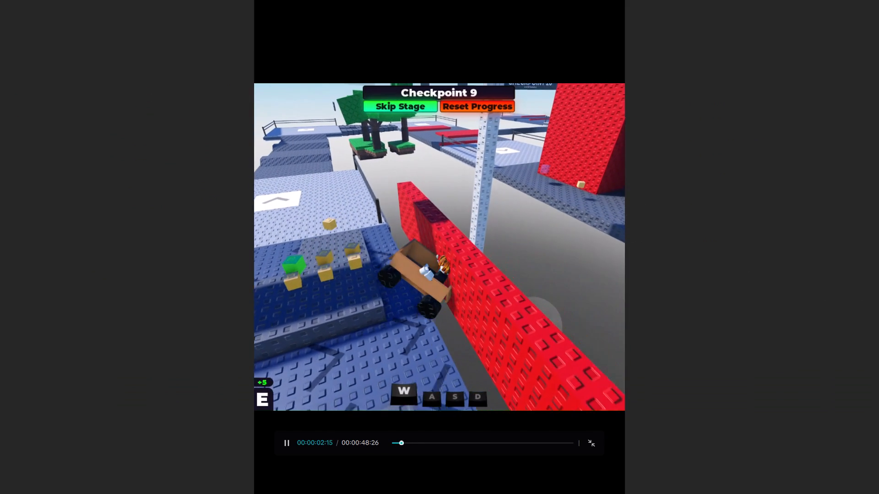
key("space")
key("Escape")
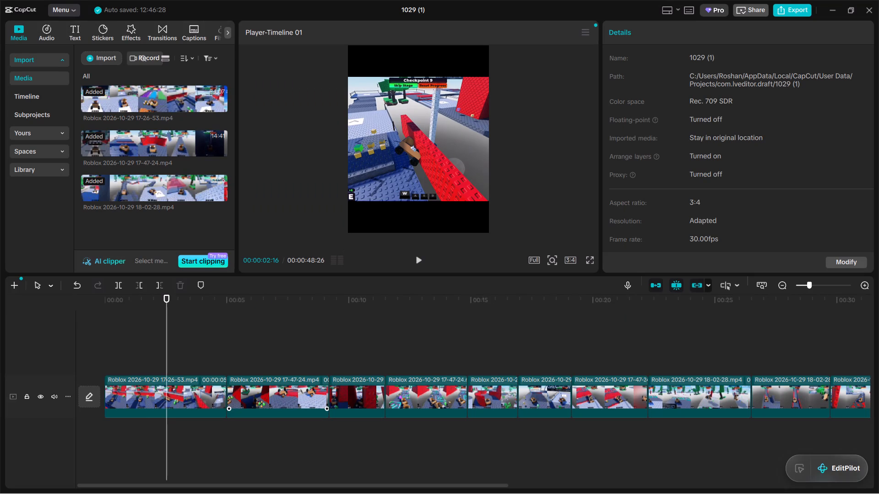
Set the second clip's scale to 157%, matching the first clip.
left_click(273, 387)
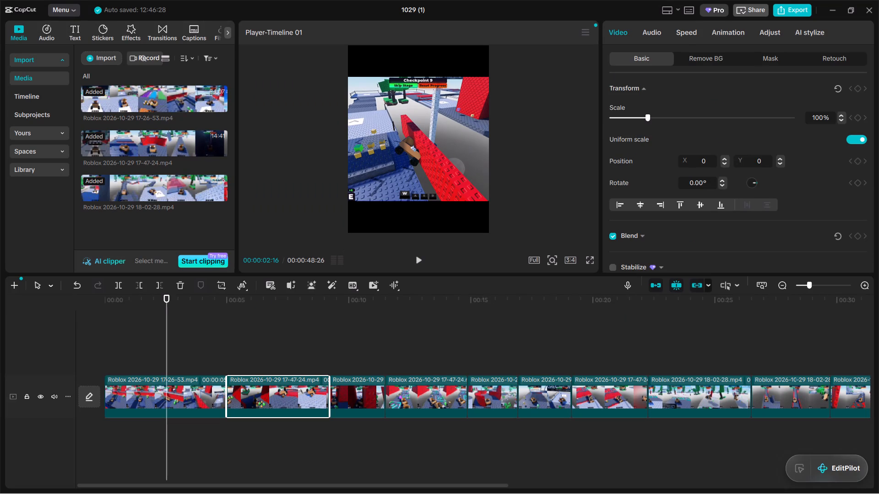
left_click(823, 113)
key("BackSpace")
key("BackSpace")
key("5")
key("7")
Set the scale of the third clip on the timeline to 157%.
left_click(364, 387)
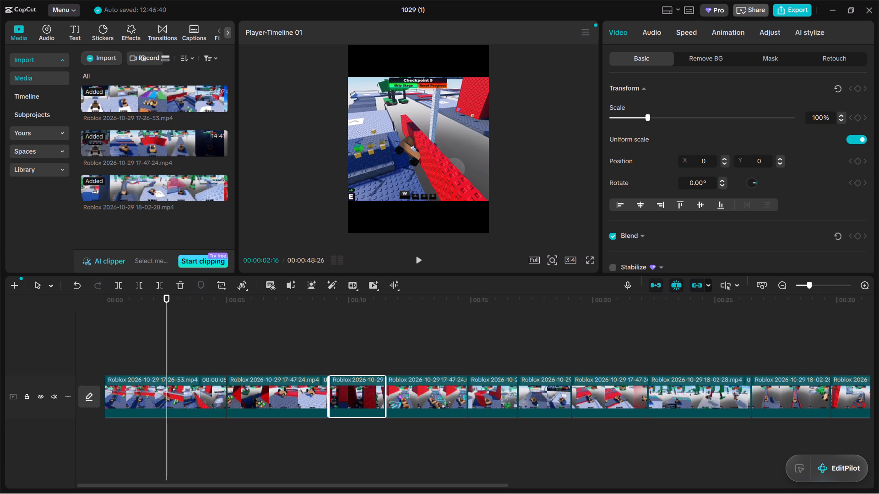
left_click(825, 116)
key("BackSpace")
key("BackSpace")
type("57")
Set the scale of the fourth clip on the timeline to 157%.
left_click(419, 381)
left_click(823, 117)
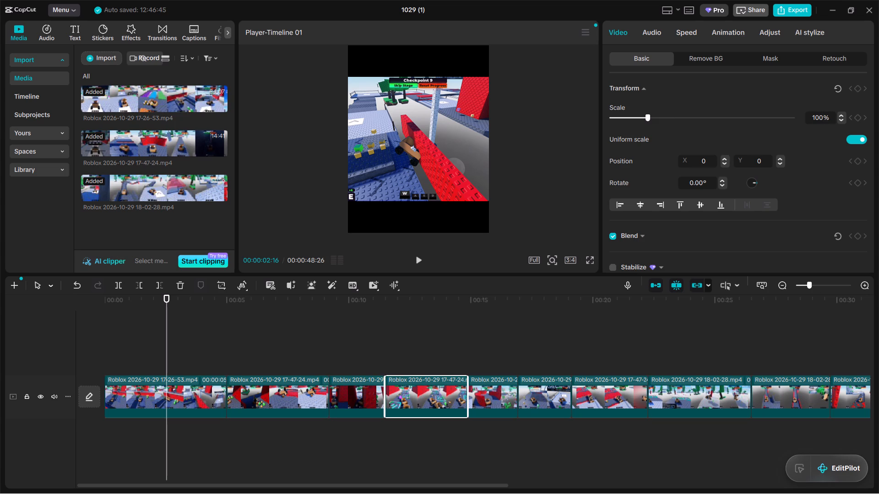
key("BackSpace")
key("BackSpace")
type("57")
Set the scale of the fifth clip on the timeline to 157%.
left_click(493, 394)
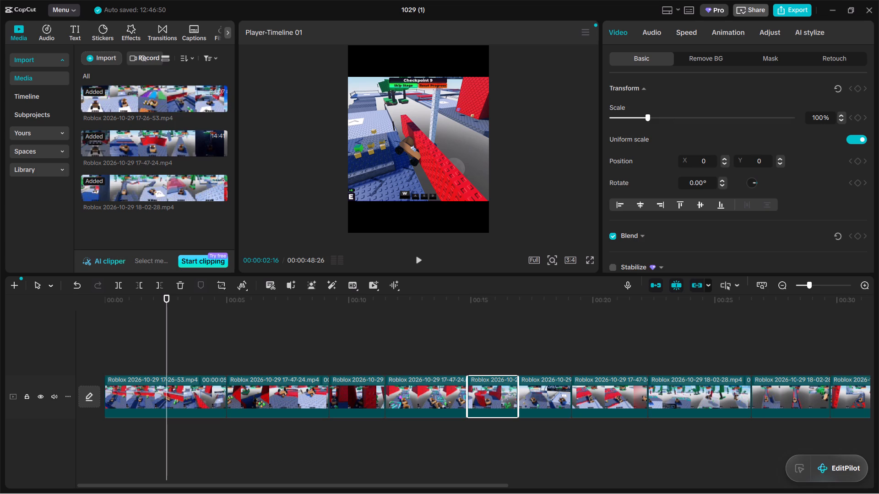
left_click(822, 115)
key("BackSpace")
key("BackSpace")
type("57")
Set the scale of the sixth clip on the timeline to 157%.
left_click(549, 406)
left_click(823, 112)
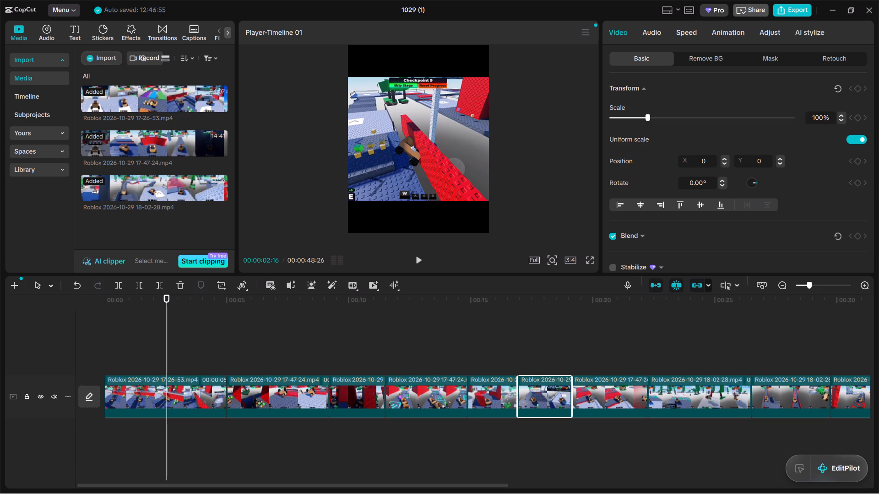
key("BackSpace")
key("BackSpace")
type("57")
left_click(605, 402)
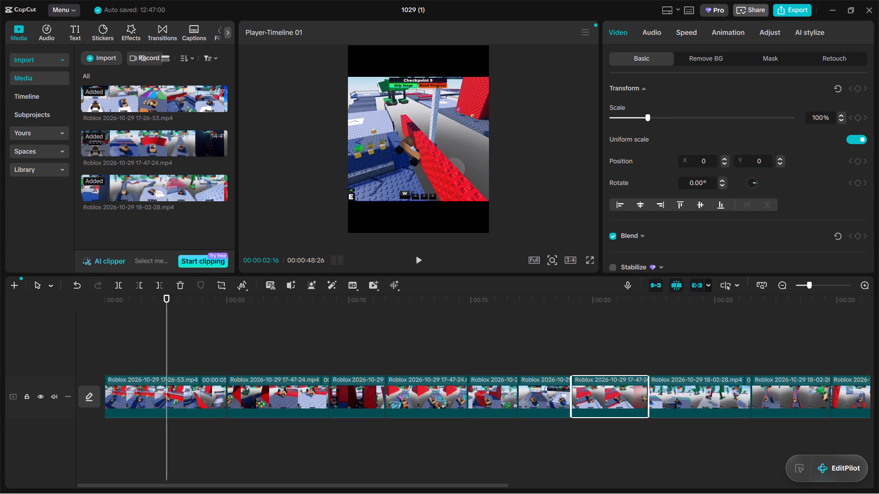
left_click(825, 115)
key("BackSpace")
key("BackSpace")
type("575")
key("BackSpace")
left_click(673, 389)
left_click(823, 116)
key("BackSpace")
key("BackSpace")
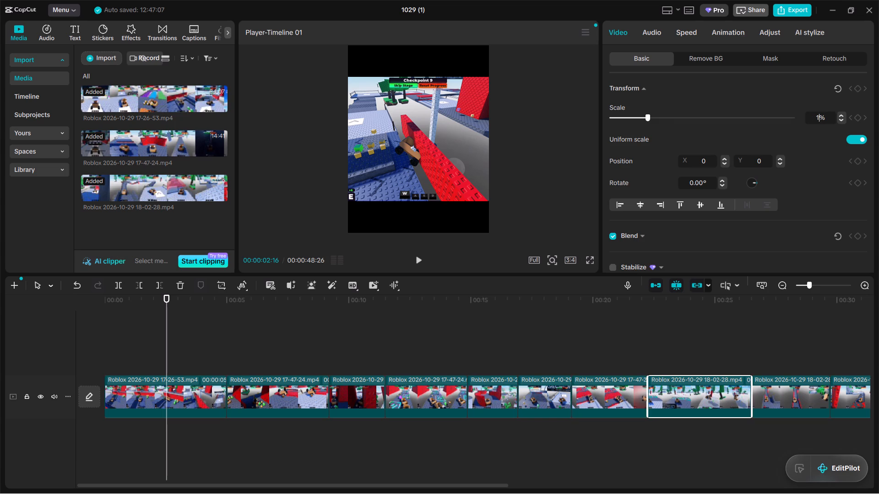
type("55")
key("BackSpace")
key("7")
scroll(593, 306, "left", 4)
scroll(583, 370, "left", 3)
scroll(316, 428, "right", 1)
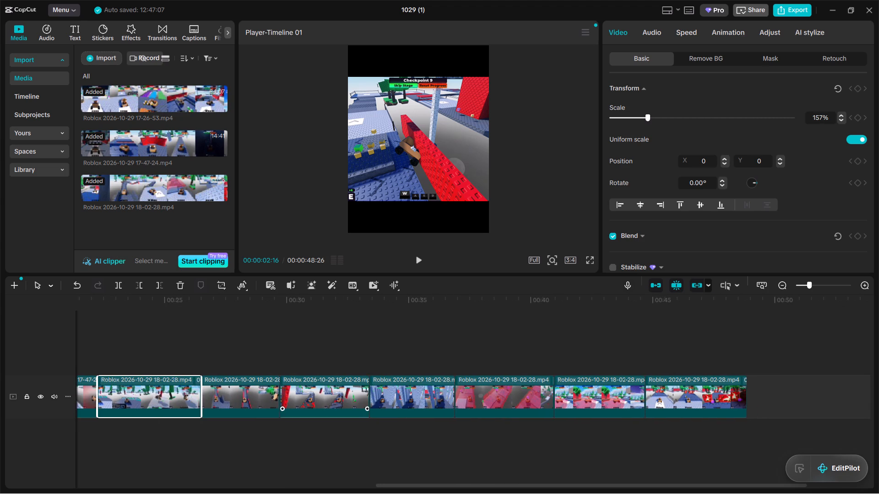
left_click(282, 413)
left_click(251, 400)
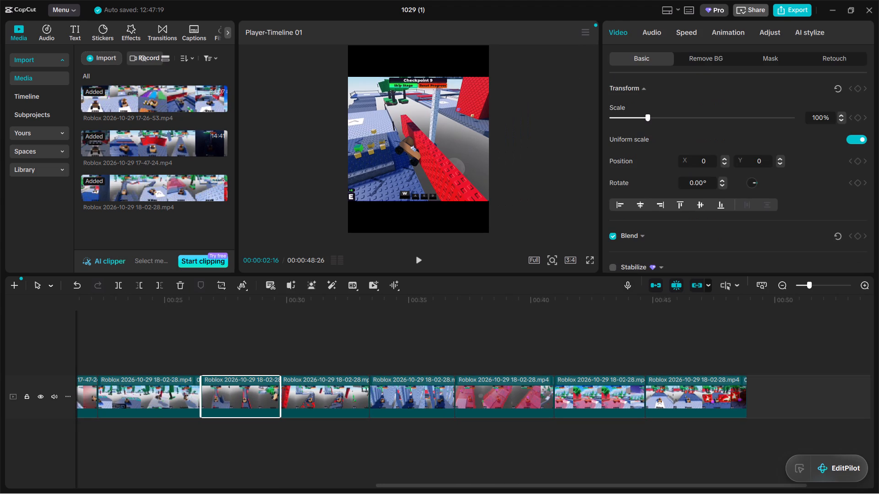
left_click(813, 117)
key("Right")
key("Right")
key("Right")
key("BackSpace")
key("BackSpace")
type("57")
Set the scale of the tenth clip, which starts just before 00:30 on the timeline, to 157%.
left_click(358, 400)
left_click(822, 118)
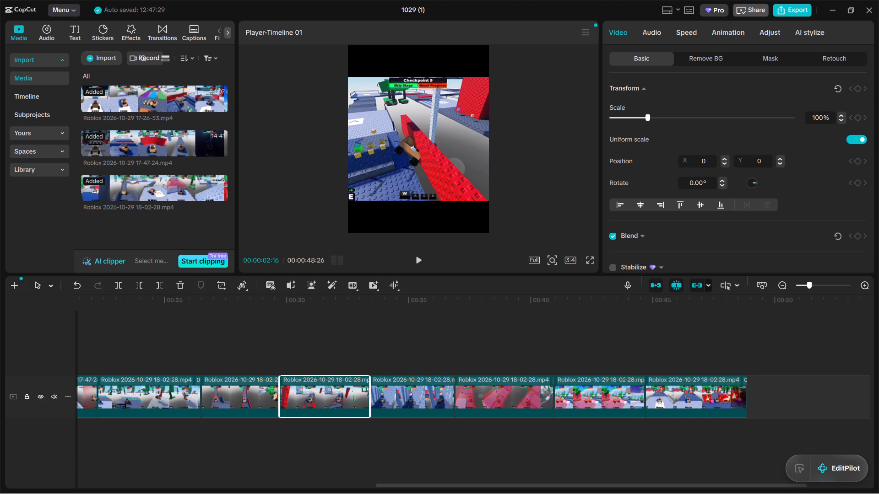
key("BackSpace")
key("BackSpace")
type("57")
Set the scale of the eleventh clip, which spans the 00:35 mark on the timeline, to 157%.
left_click(414, 381)
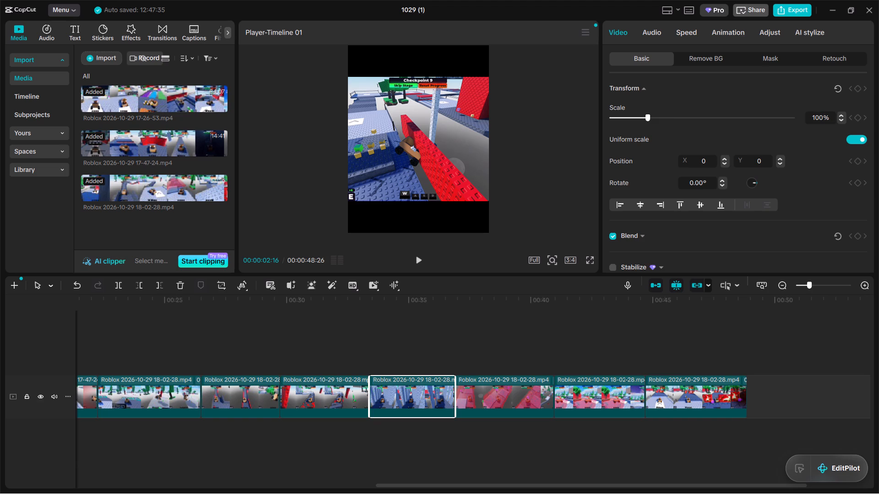
left_click(822, 118)
key("BackSpace")
key("BackSpace")
type("57")
Set the scale of the twelfth clip, which spans the 00:40 mark on the timeline, to 157%.
left_click(478, 393)
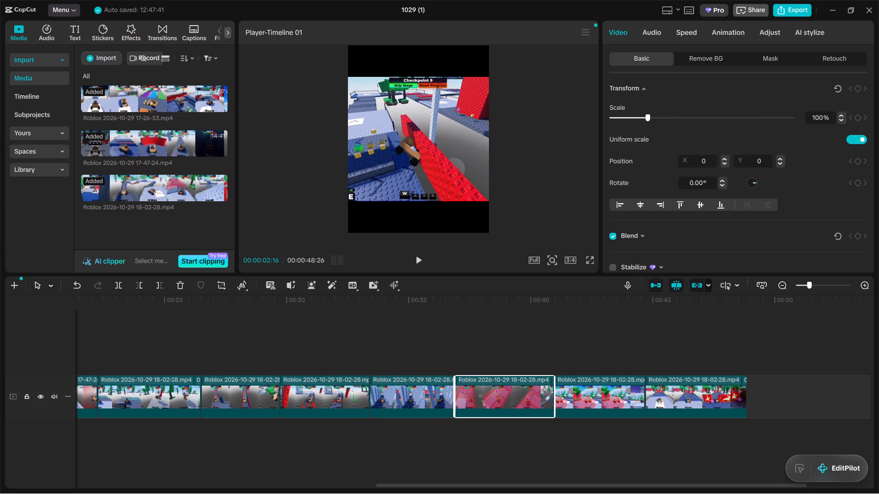
left_click(820, 117)
key("Right")
key("BackSpace")
key("BackSpace")
type("57")
Set the scale of the thirteenth clip, which ends just before the 00:45 mark on the timeline, to 157%.
left_click(574, 385)
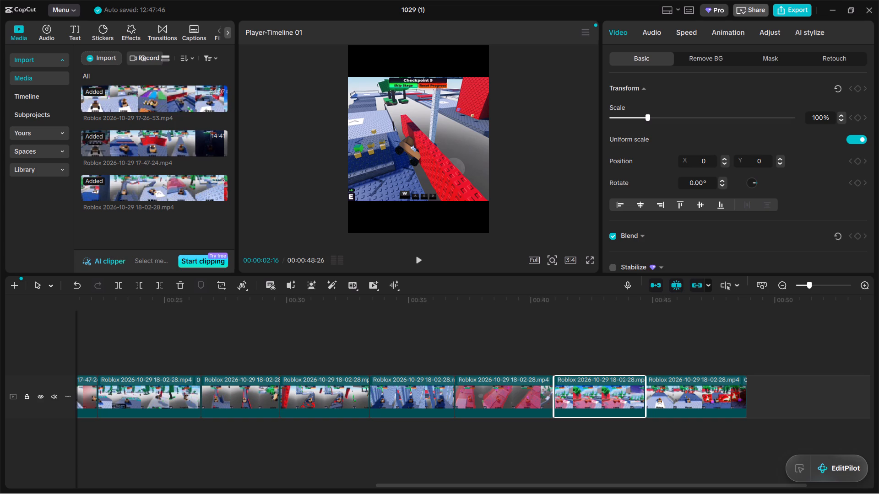
left_click(824, 116)
key("BackSpace")
key("BackSpace")
type("57")
Set the scale of the last clip on the timeline, which spans the 00:45 mark, to 157%.
left_click(667, 390)
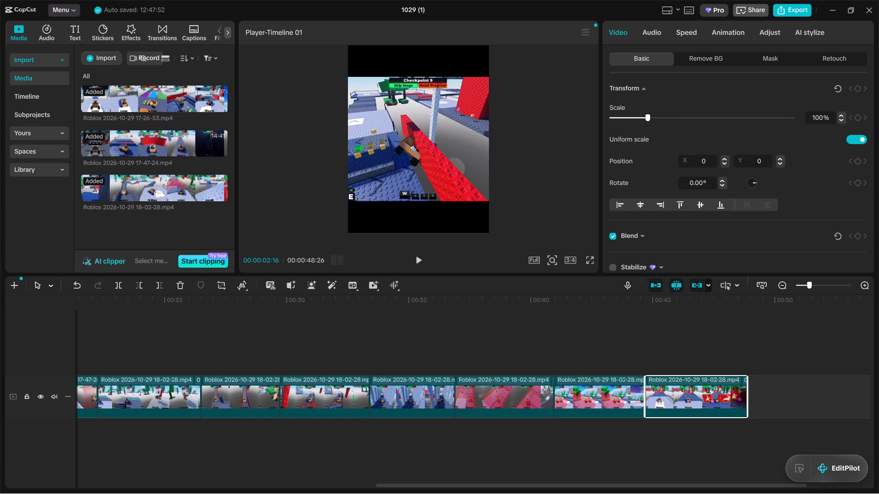
left_click(823, 114)
key("BackSpace")
key("BackSpace")
type("57")
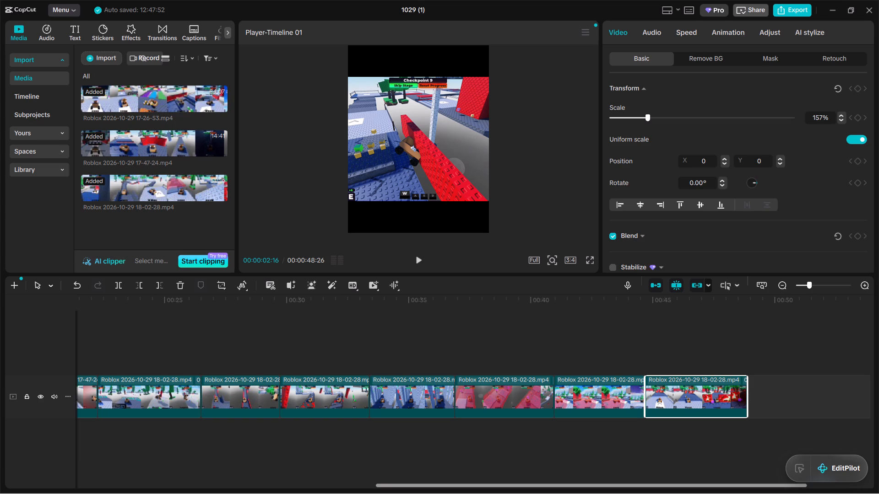
Play the timeline in full screen from 00:00:02:16 to about 00:00:16:20 to check the scaled clips.
left_click_drag(483, 484, 75, 474)
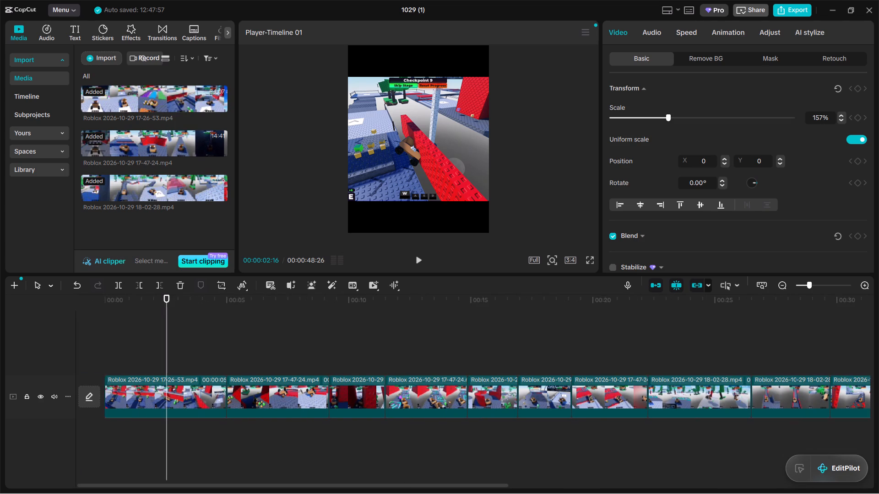
left_click(584, 260)
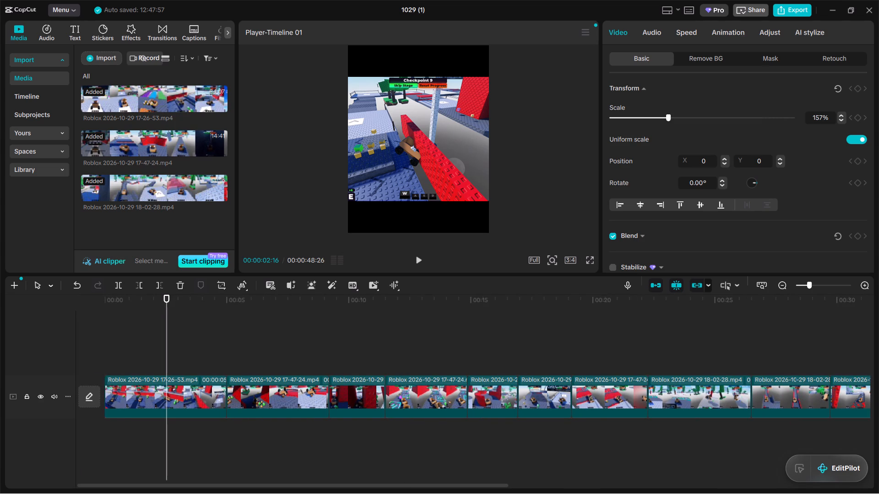
left_click(591, 259)
key("space")
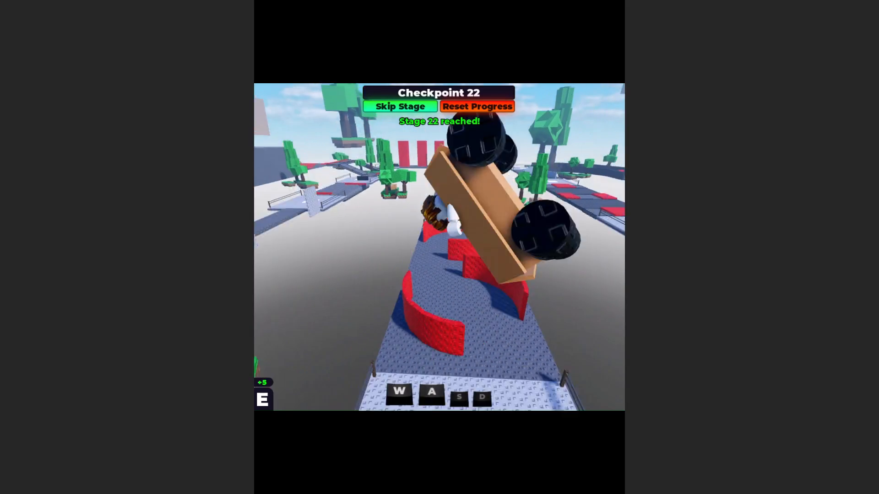
key("space")
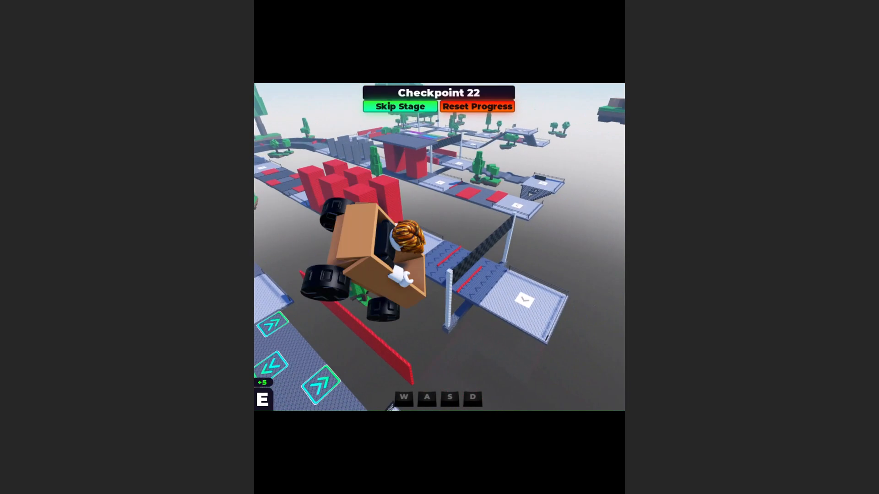
key("Escape")
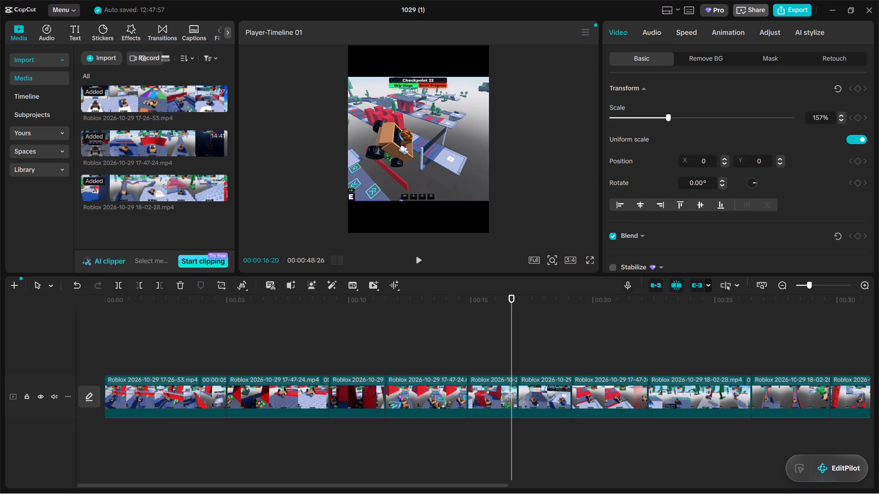
left_click(429, 359)
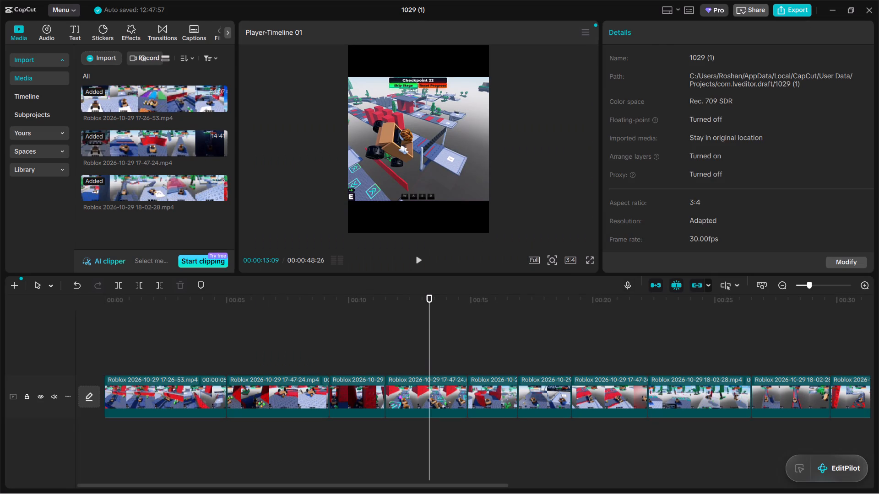
left_click(376, 349)
left_click(418, 260)
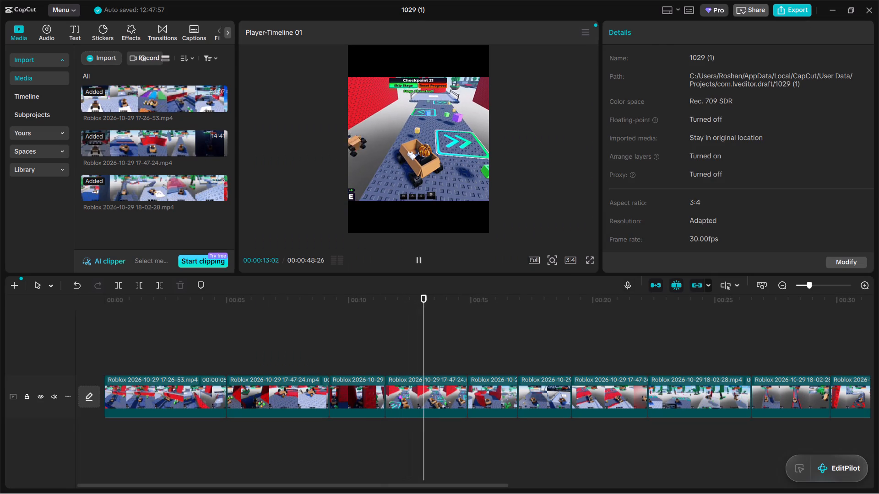
left_click(418, 260)
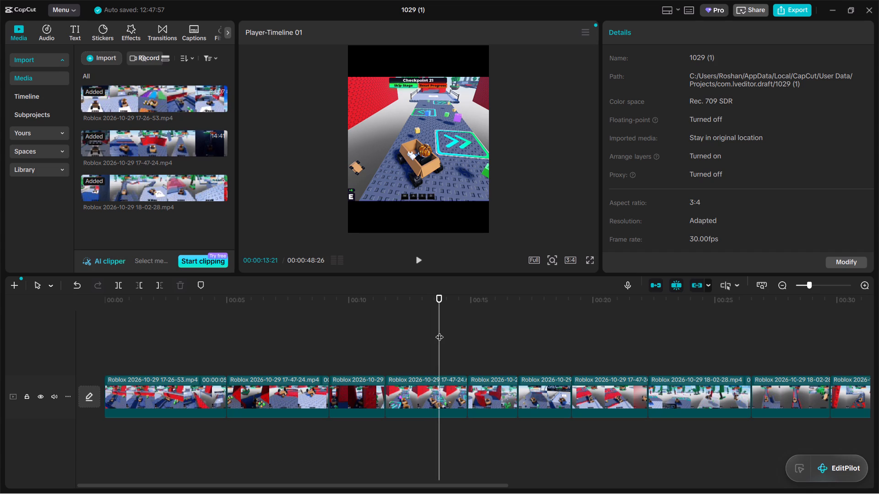
left_click_drag(439, 331, 403, 333)
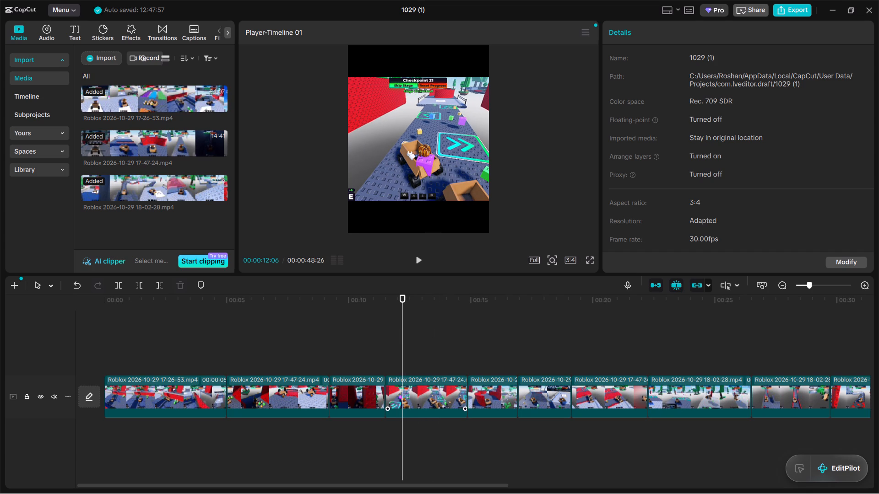
left_click(423, 401)
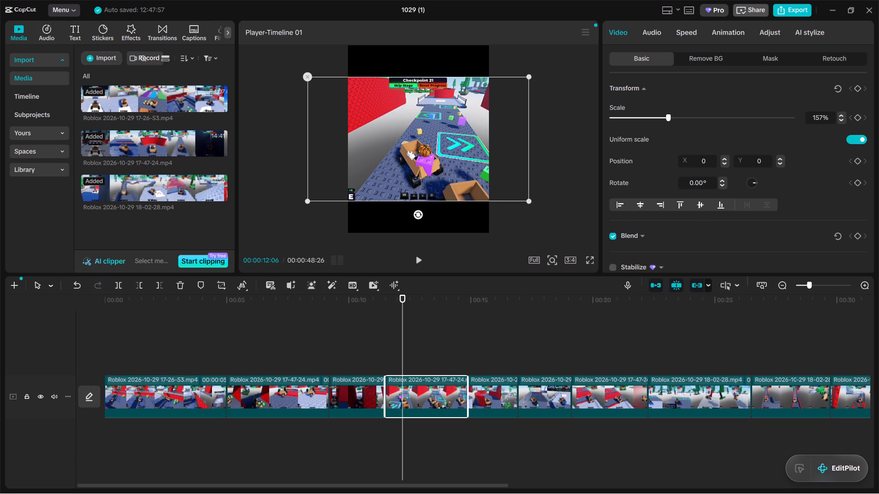
left_click(855, 116)
Add a second scale keyframe at 00:00:14:24, near the end of the fourth clip.
key("space")
key("space")
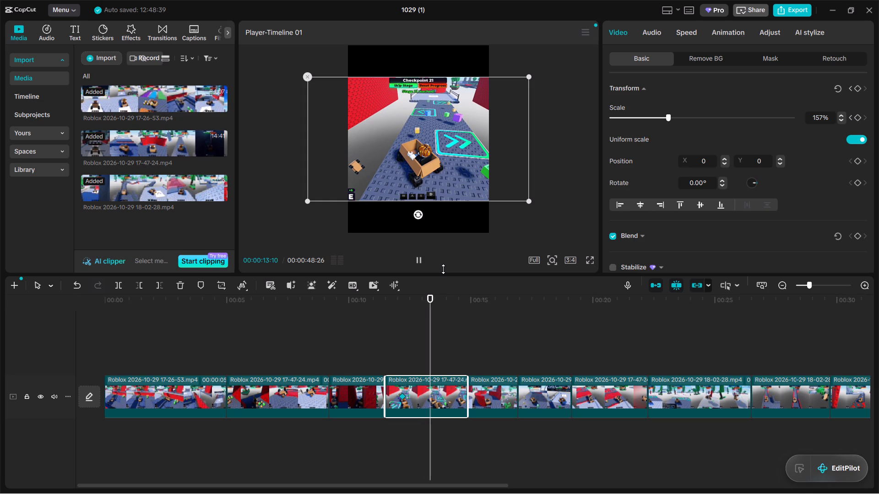
key("space")
key("space")
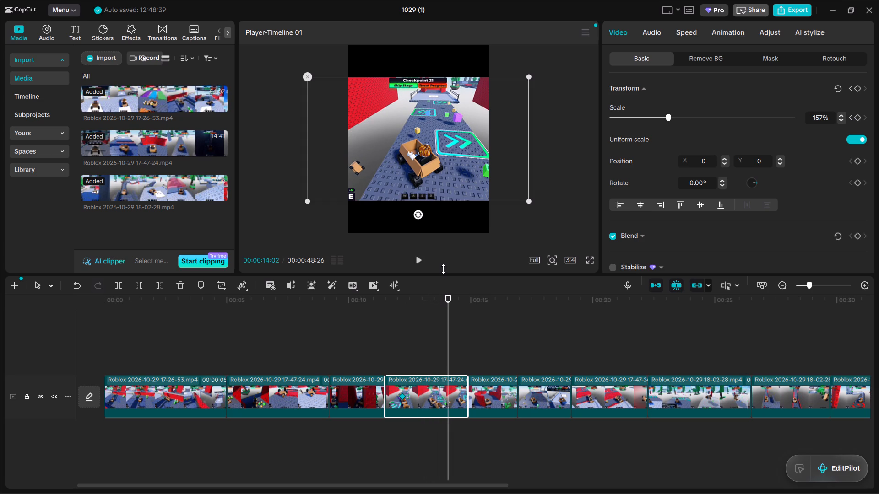
key("space")
key("space")
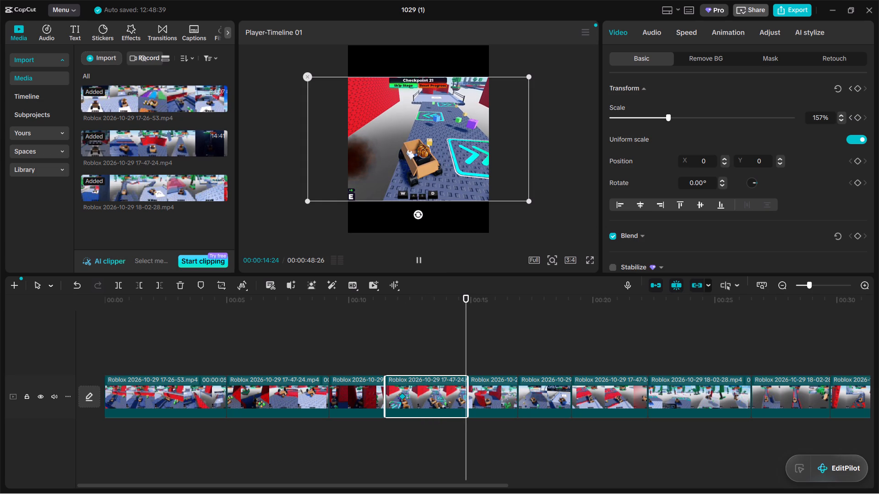
left_click(856, 120)
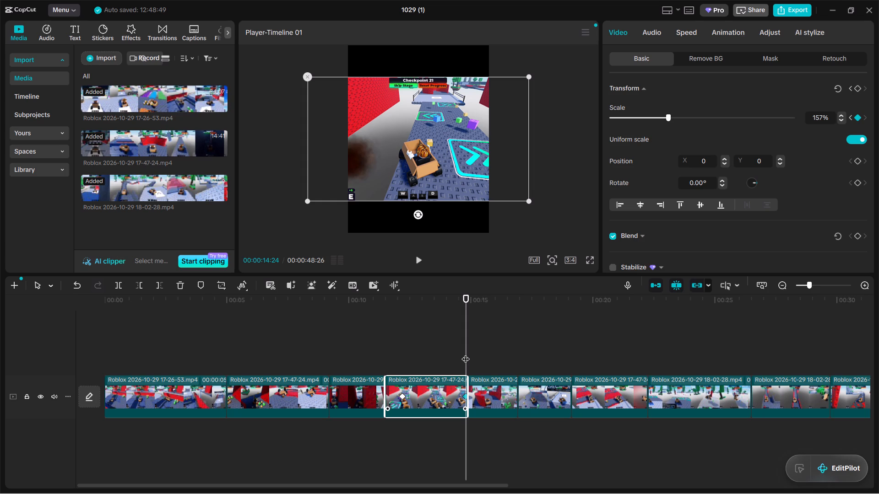
Enlarge the fourth clip to 160% at its first scale keyframe, 00:00:12:06.
left_click_drag(466, 353, 400, 371)
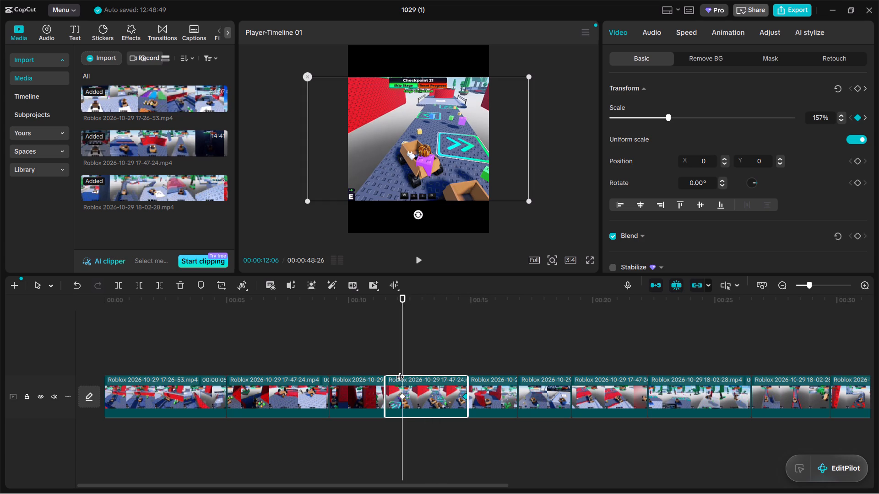
left_click(528, 198)
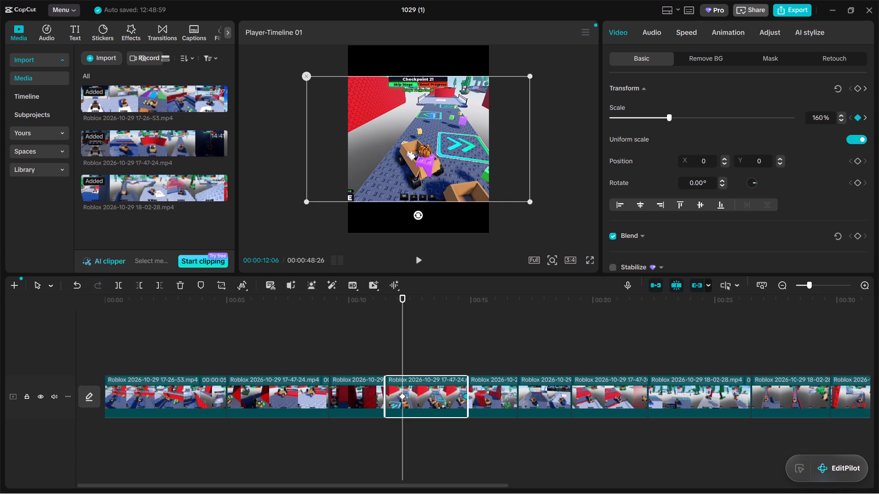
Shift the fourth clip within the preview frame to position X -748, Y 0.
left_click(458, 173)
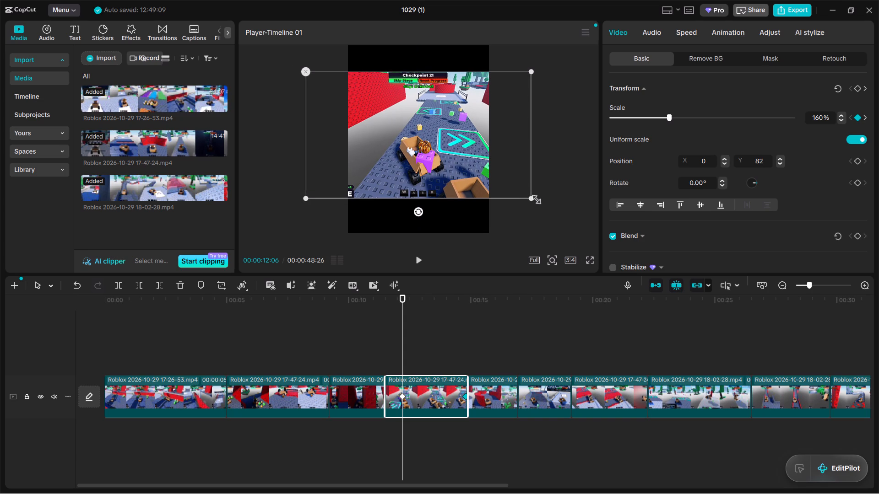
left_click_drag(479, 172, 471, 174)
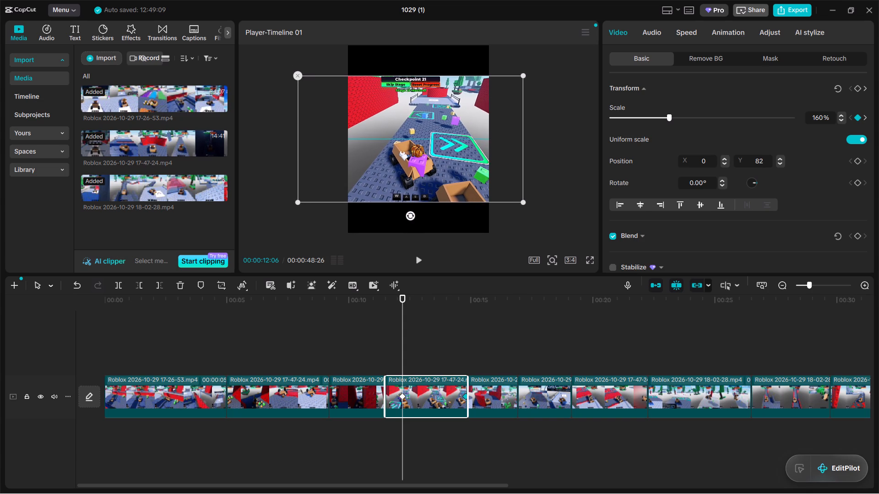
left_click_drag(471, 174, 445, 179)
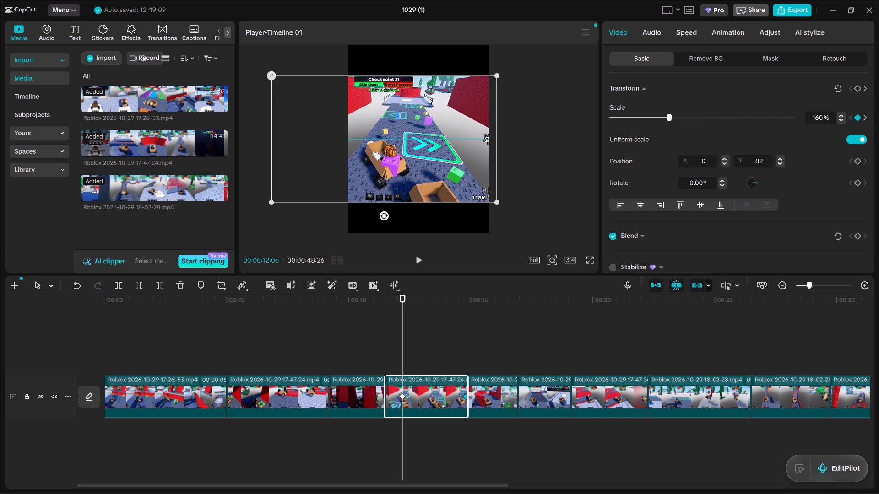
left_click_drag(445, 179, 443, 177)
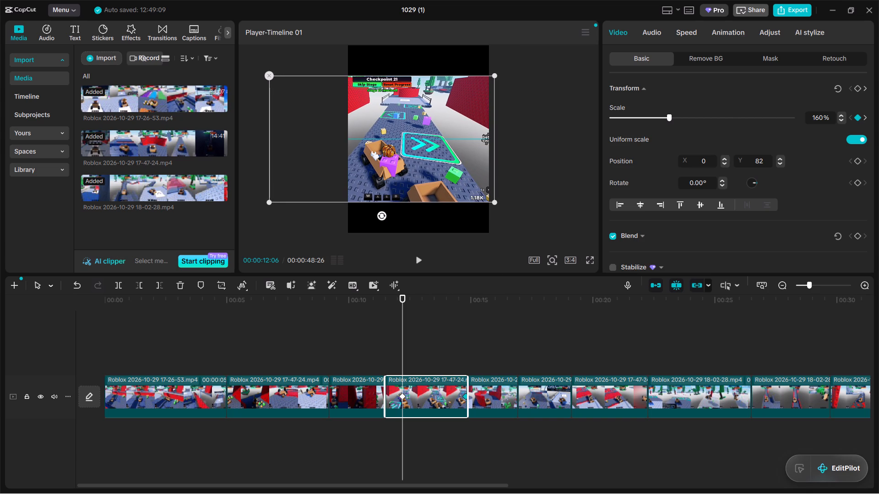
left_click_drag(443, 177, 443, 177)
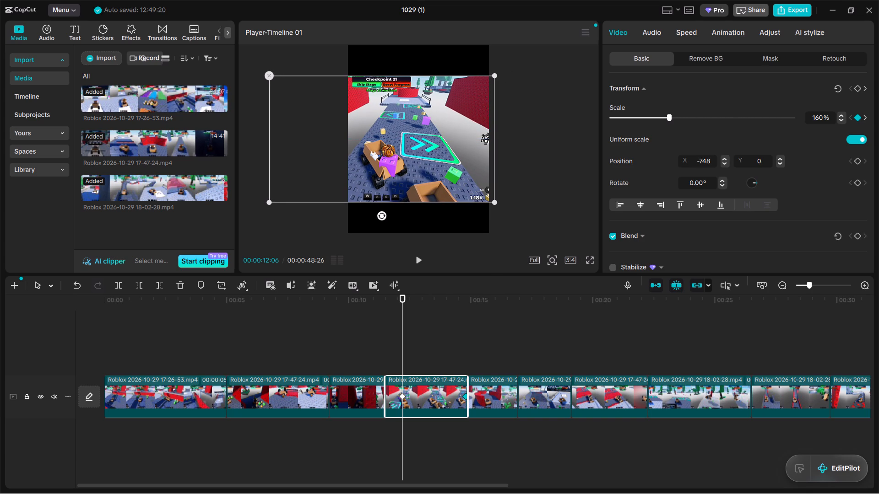
At 00:00:12:27, enlarge the fourth clip to 177% and shift it horizontally to position X 1040, Y 0.
left_click(417, 259)
left_click(417, 259)
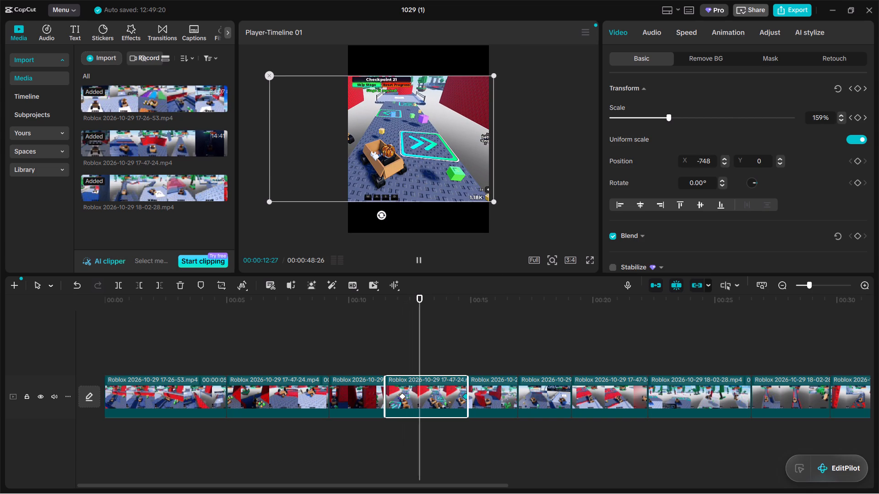
left_click_drag(398, 184, 408, 183)
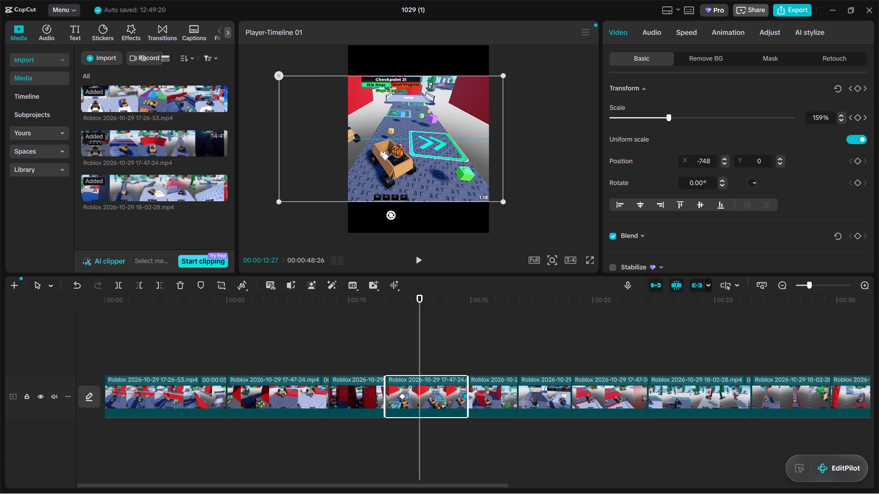
left_click_drag(408, 183, 431, 182)
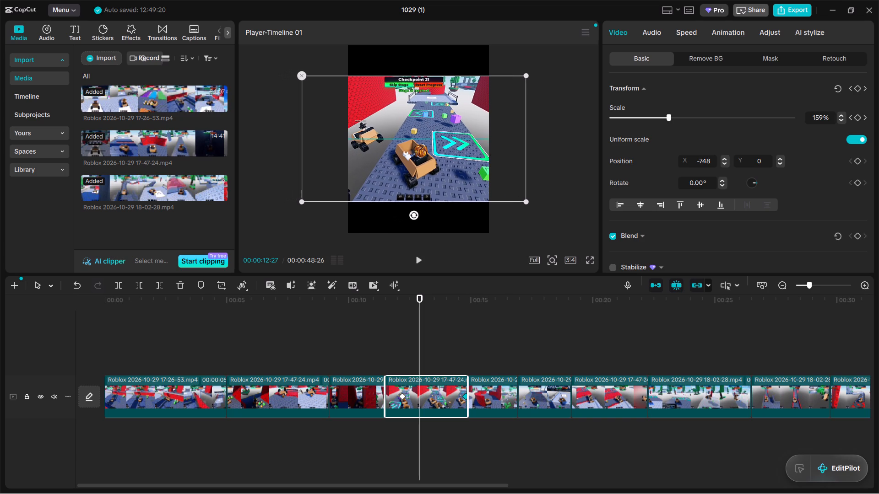
left_click_drag(431, 182, 463, 184)
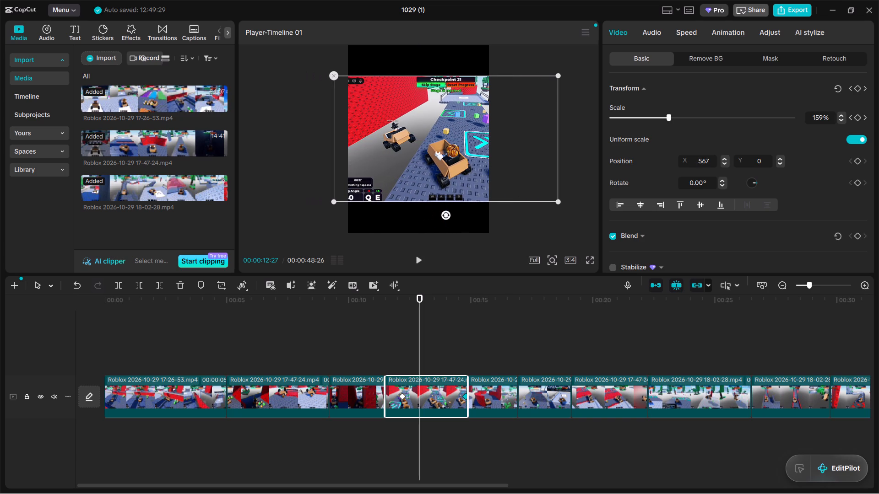
left_click_drag(559, 201, 569, 201)
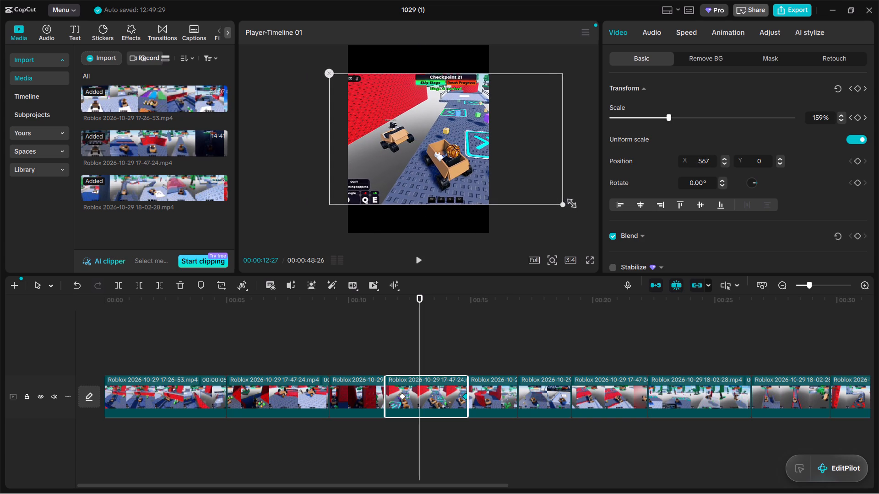
left_click_drag(569, 201, 586, 201)
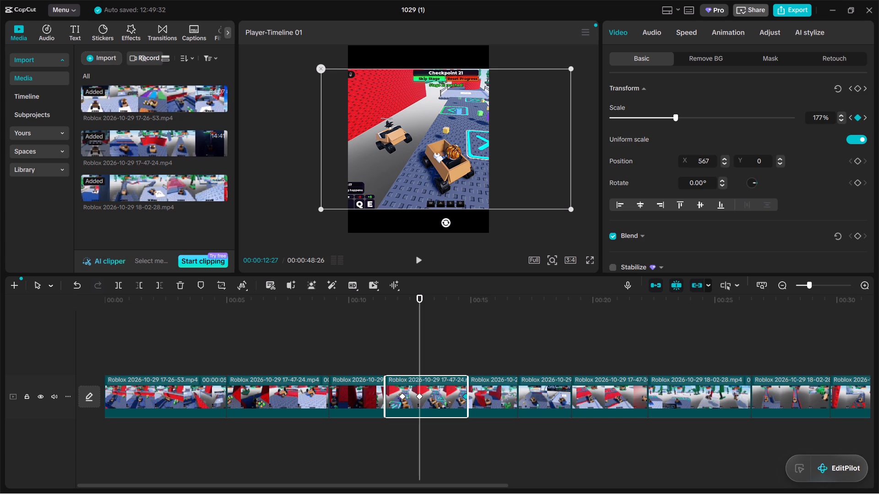
left_click_drag(430, 168, 454, 167)
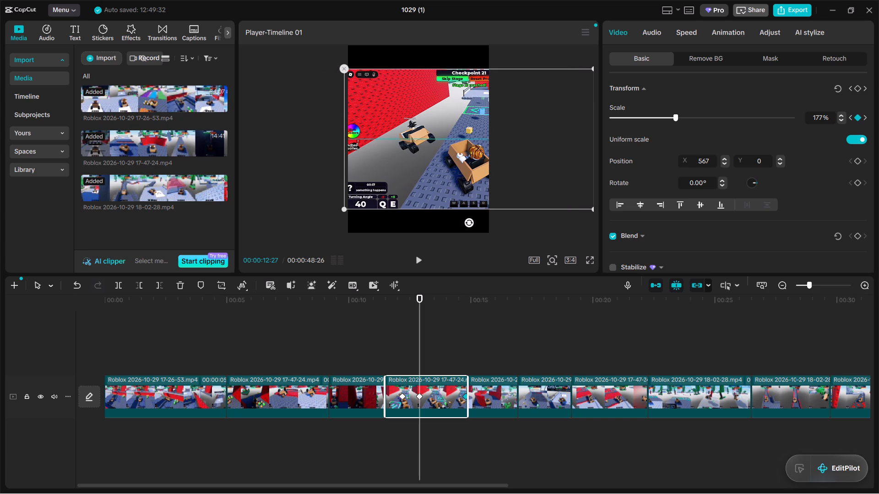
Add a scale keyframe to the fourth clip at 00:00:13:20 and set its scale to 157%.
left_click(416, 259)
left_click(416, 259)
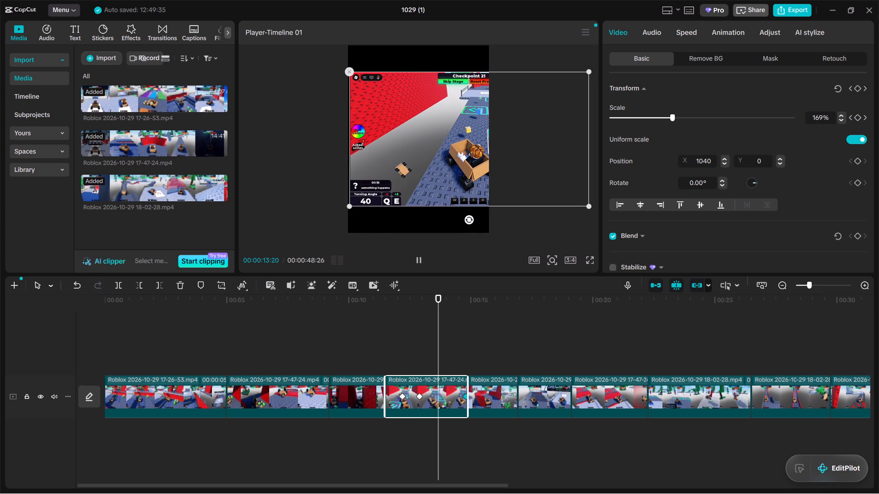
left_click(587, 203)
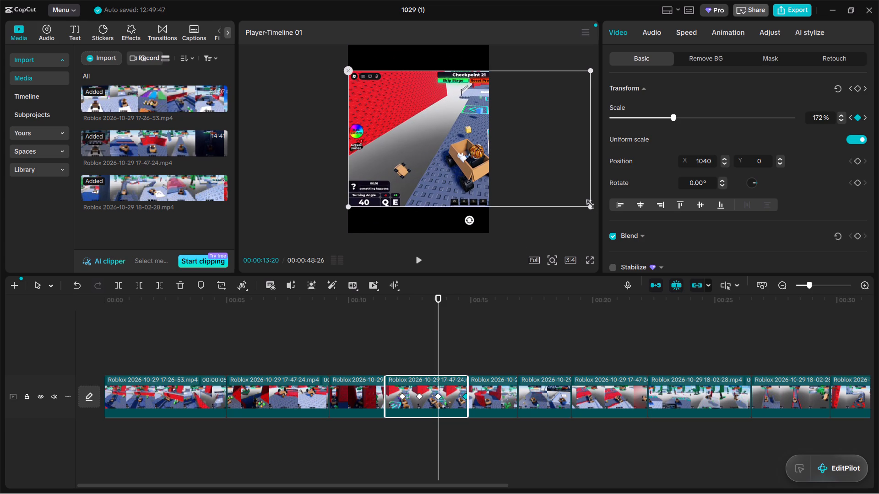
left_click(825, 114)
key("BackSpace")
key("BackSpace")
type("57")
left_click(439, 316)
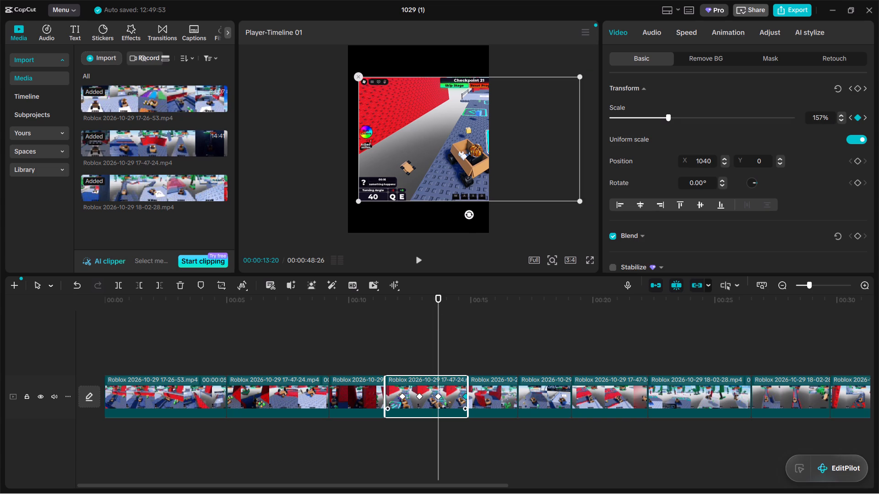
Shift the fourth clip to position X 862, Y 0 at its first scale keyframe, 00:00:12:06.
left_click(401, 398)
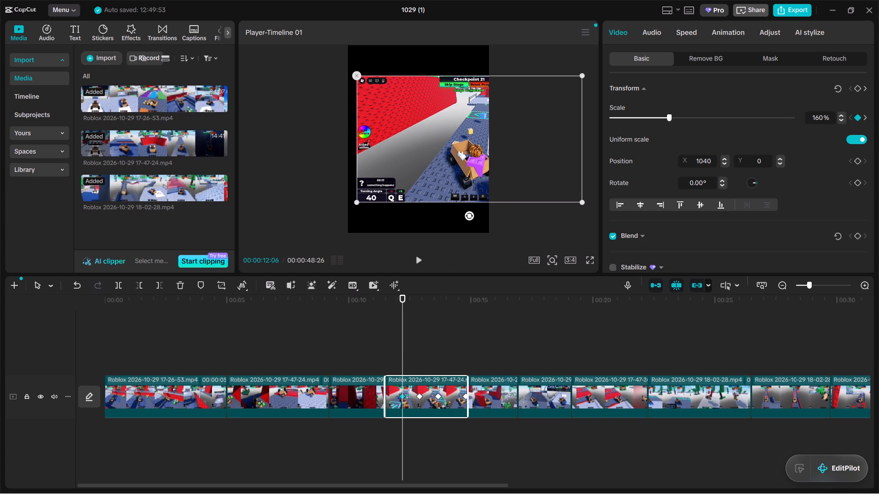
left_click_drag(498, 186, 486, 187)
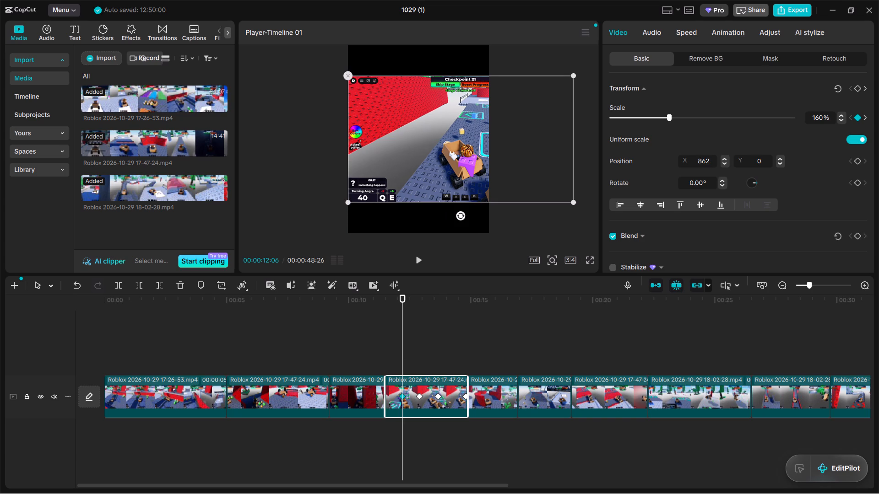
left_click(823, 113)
Undo all the recent scale, position and keyframe edits on the fourth clip.
left_click(79, 287)
left_click(79, 287)
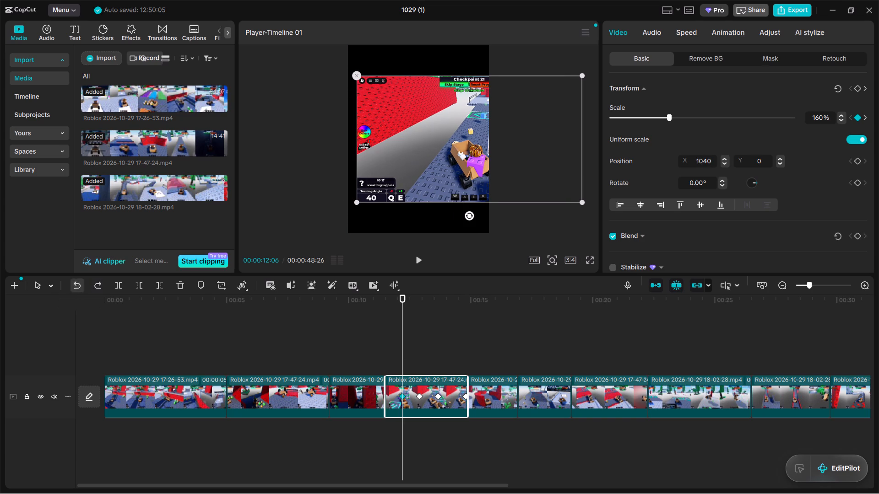
triple_click(79, 287)
left_click(79, 287)
left_click(79, 287)
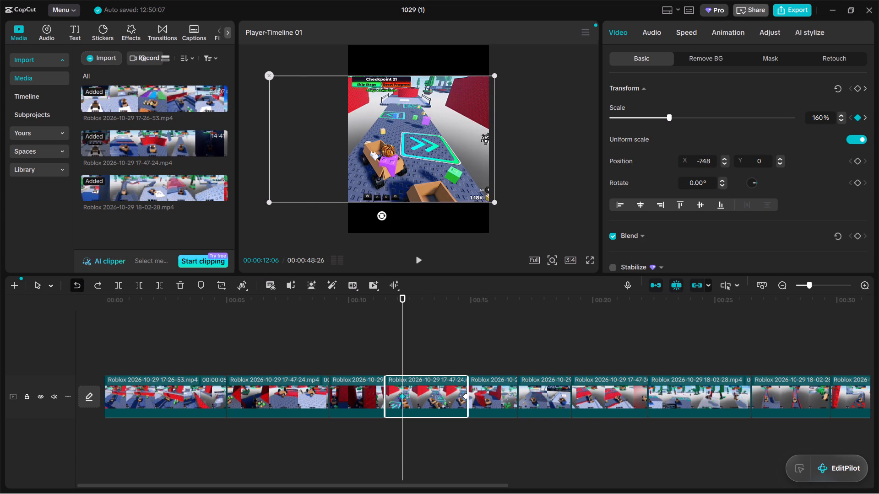
left_click(79, 287)
left_click(79, 287)
left_click(79, 287)
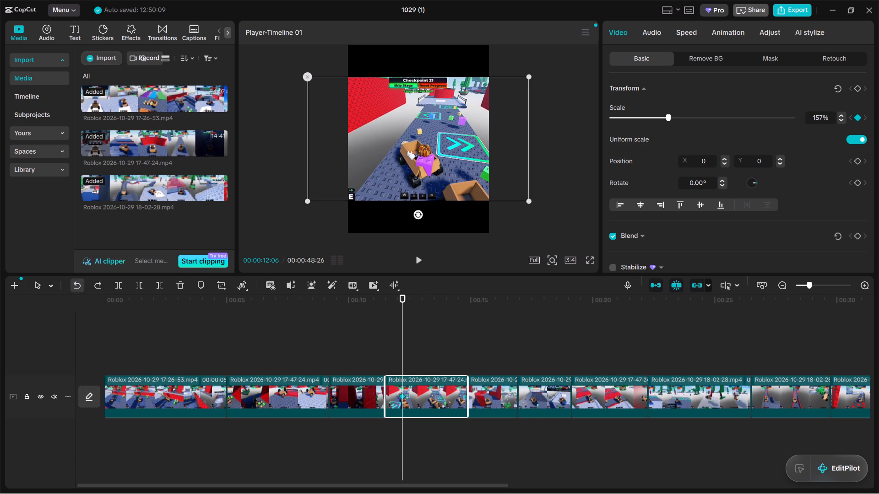
left_click(79, 287)
Play through the start of the fourth clip and add a scale keyframe to it at 00:00:12:22.
left_click(362, 332)
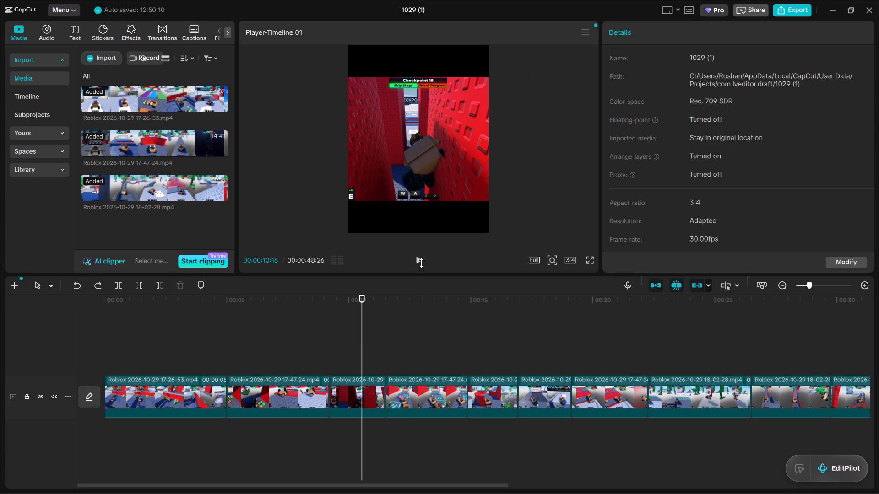
left_click(421, 259)
left_click(404, 387)
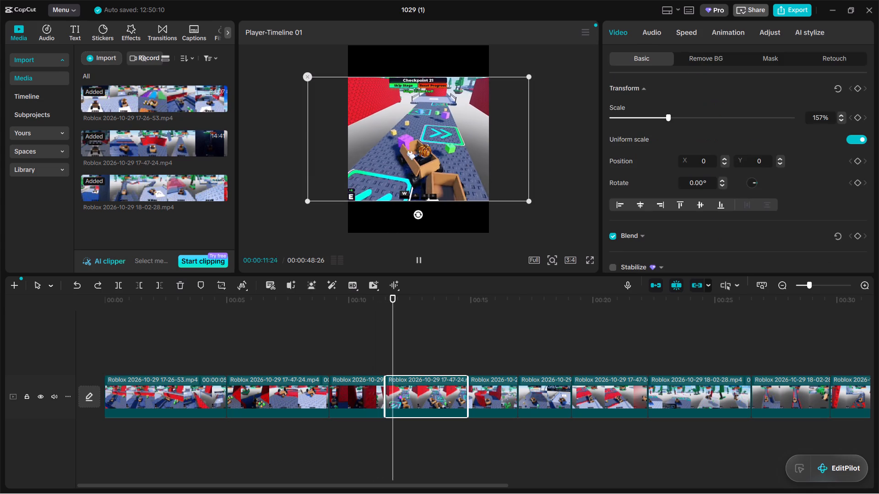
key("space")
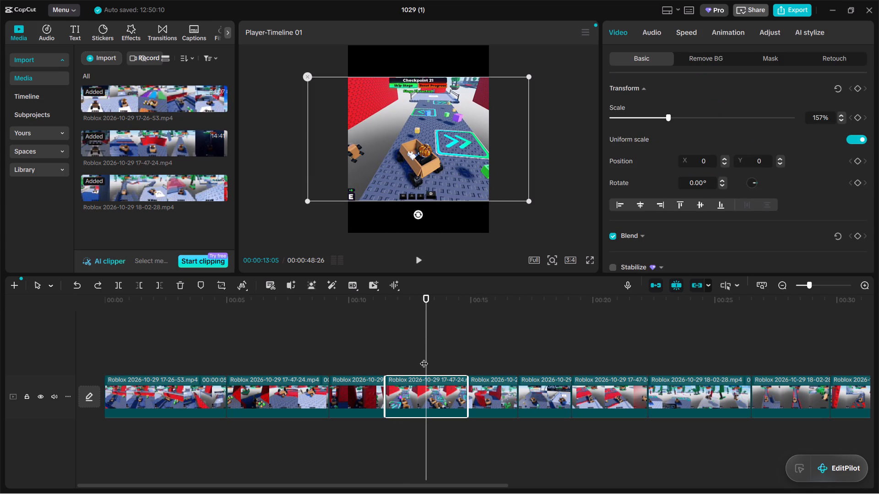
left_click_drag(425, 356, 415, 360)
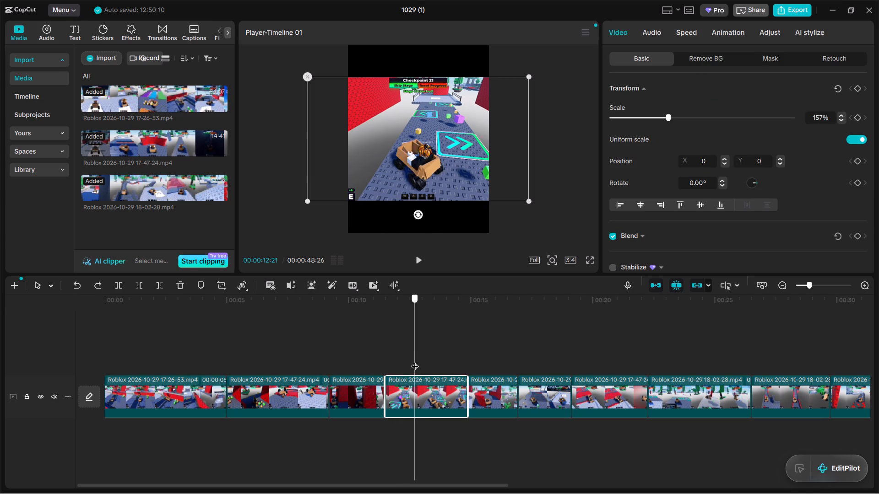
left_click_drag(415, 360, 415, 359)
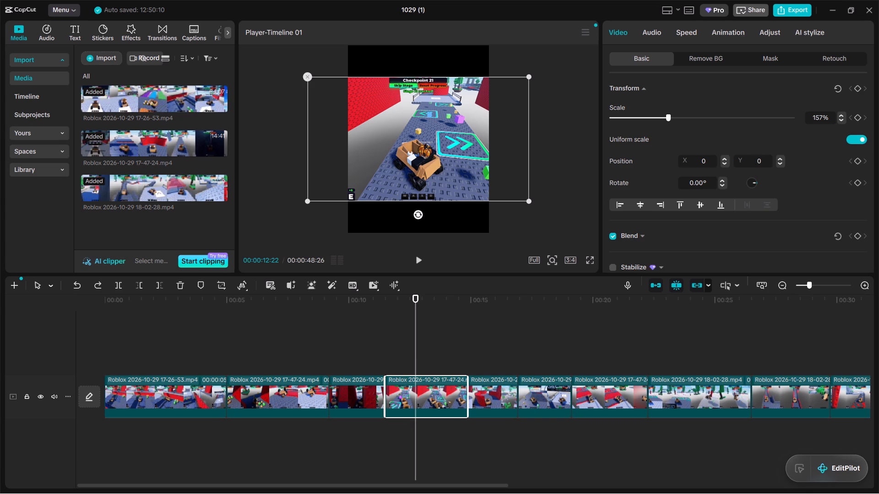
left_click(857, 118)
Add a second scale keyframe to the fourth clip at 00:00:14:11, where the explosion appears.
left_click(419, 259)
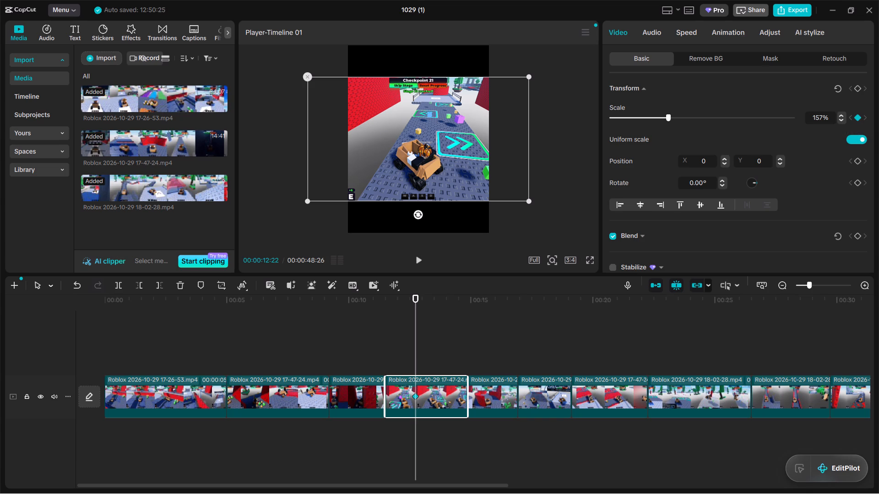
left_click(419, 259)
double_click(419, 259)
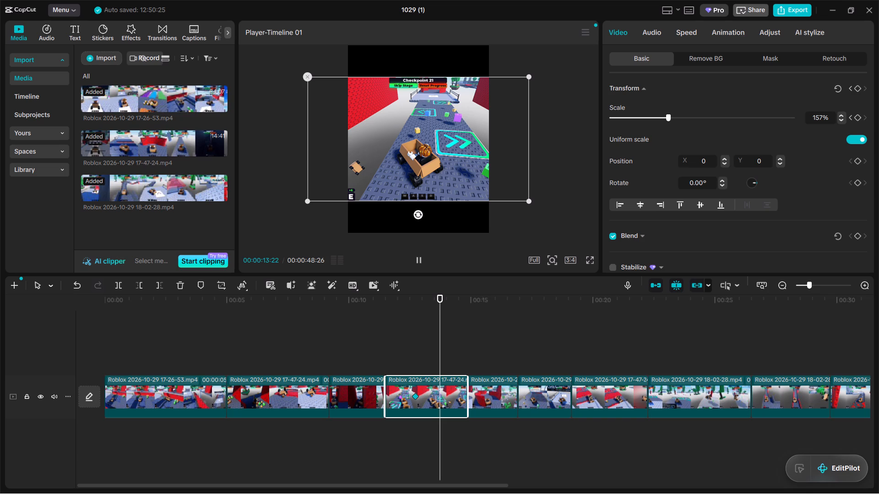
double_click(419, 259)
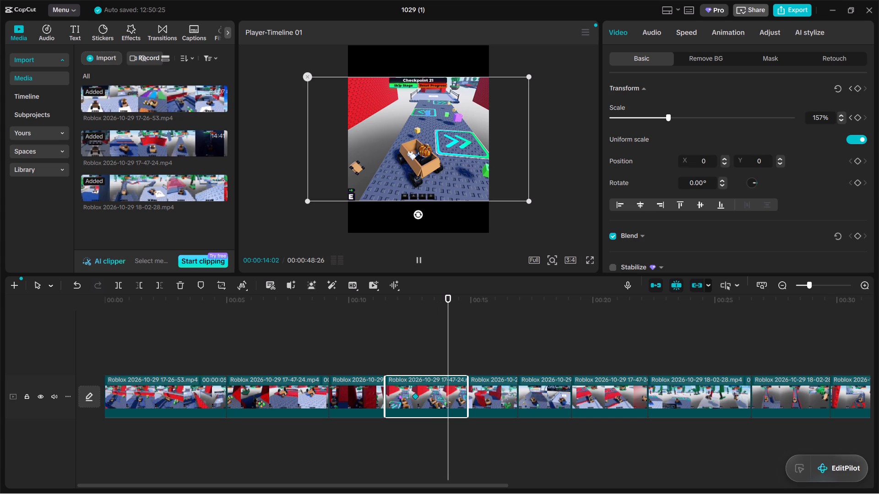
double_click(419, 259)
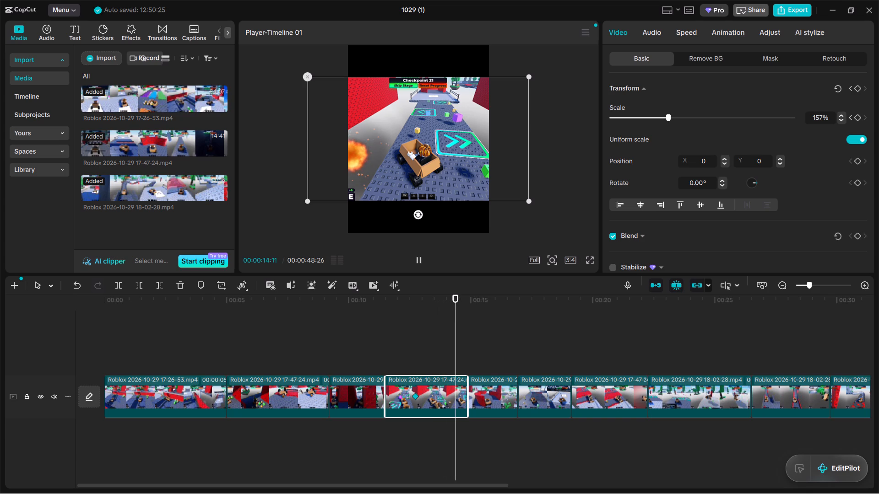
left_click(856, 115)
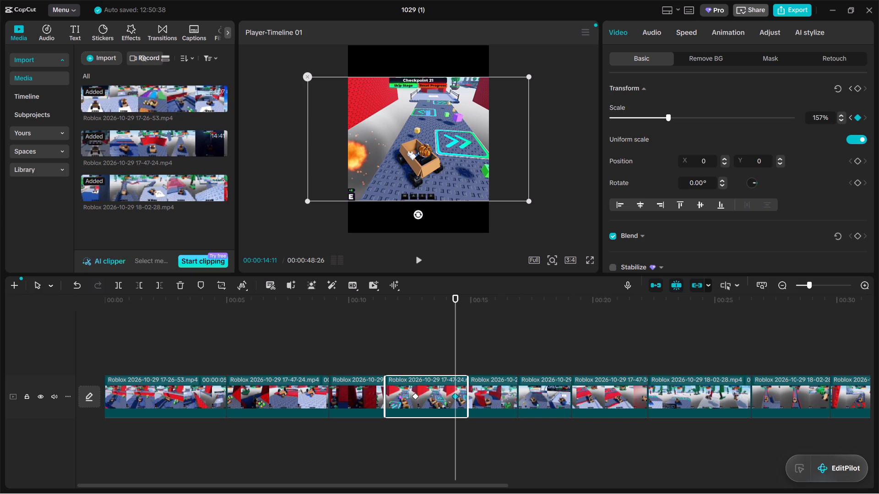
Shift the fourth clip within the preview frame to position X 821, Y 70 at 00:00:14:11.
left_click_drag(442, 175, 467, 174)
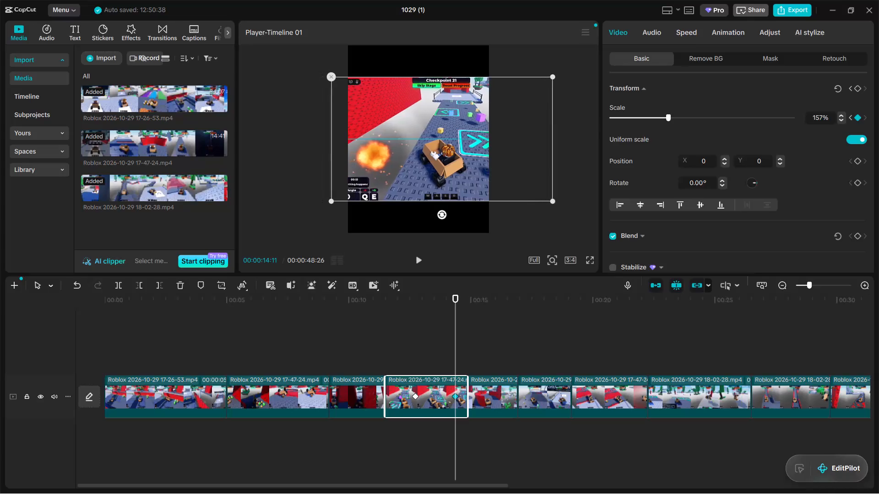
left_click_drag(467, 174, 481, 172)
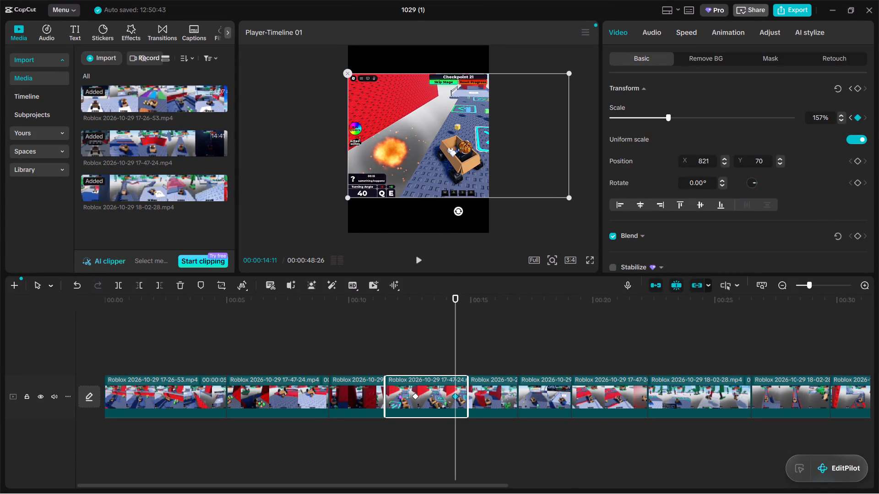
Play back from the end of the third clip into the fifth, and step back through frames to examine the reframing.
left_click(382, 360)
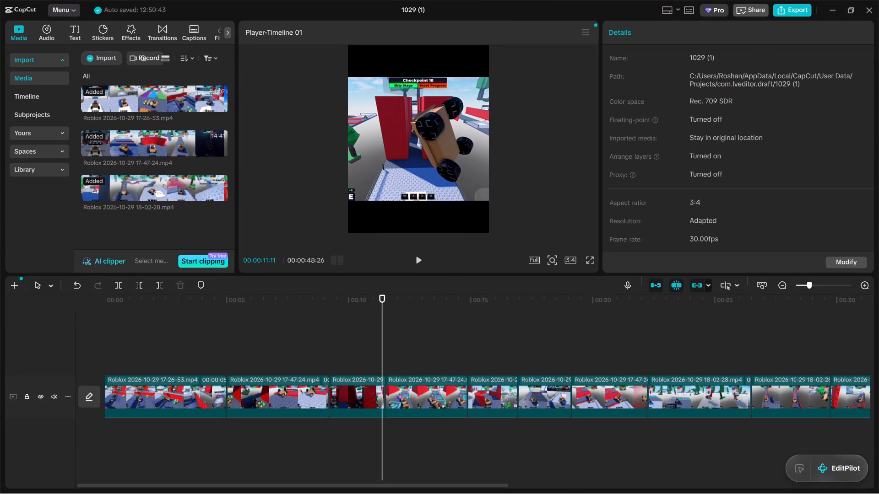
left_click(420, 256)
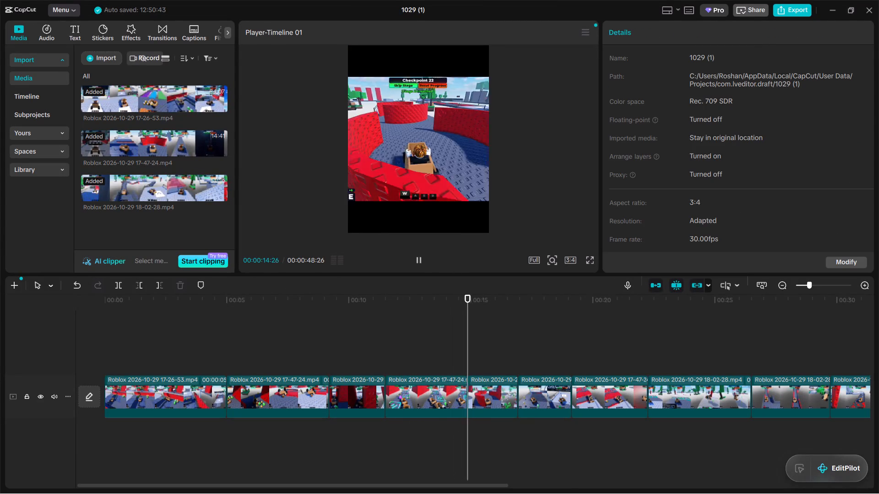
left_click(420, 256)
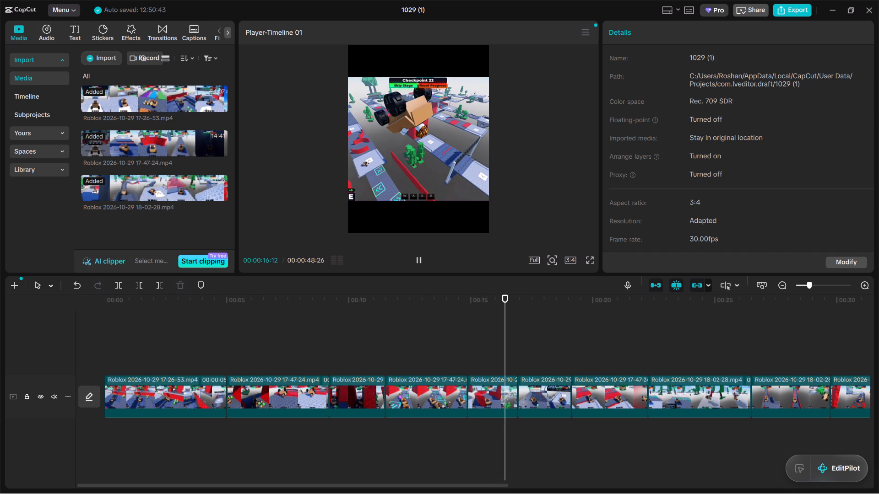
key("Left")
key("Left")
key("Left")
key("Left")
key("Left")
key("Left")
key("Left")
key("Left")
key("Left")
key("Left")
key("Left")
key("Left")
key("Left")
key("Left")
key("Left")
key("Left")
key("Left")
key("Left")
key("Left")
key("Left")
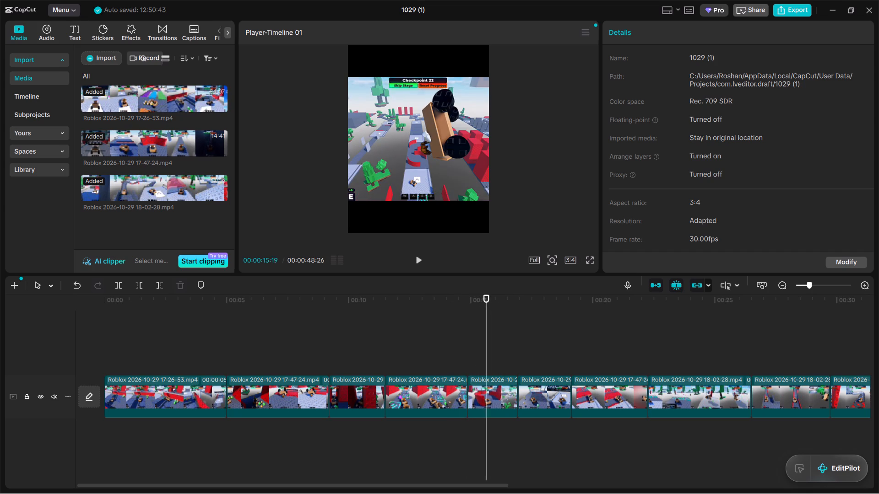
Recentre the fourth clip within the preview frame at its first scale keyframe, 00:00:12:22.
left_click(418, 395)
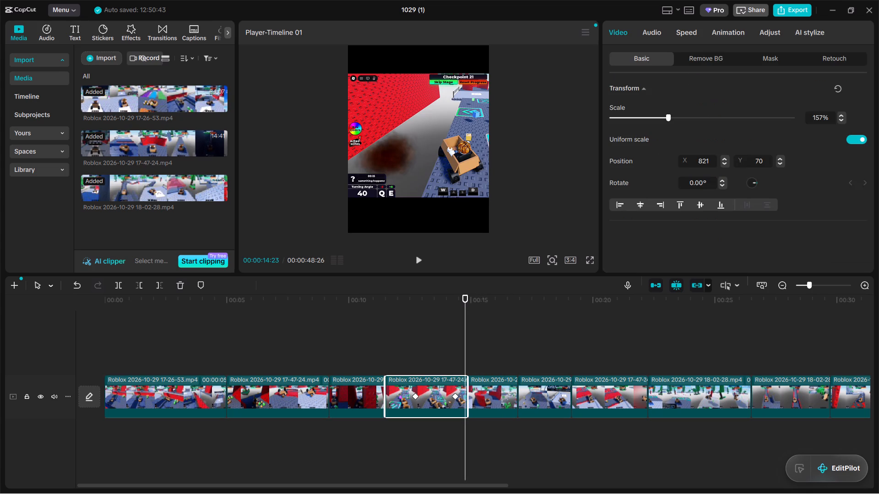
left_click(453, 395)
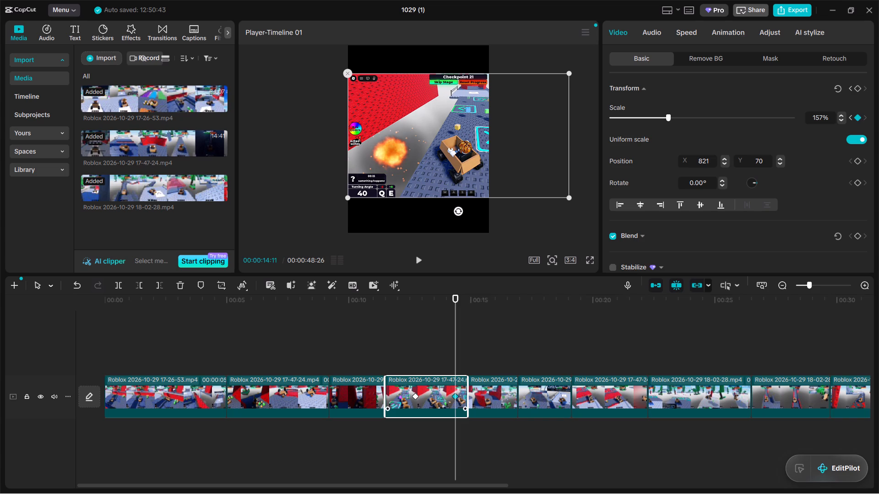
left_click(415, 398)
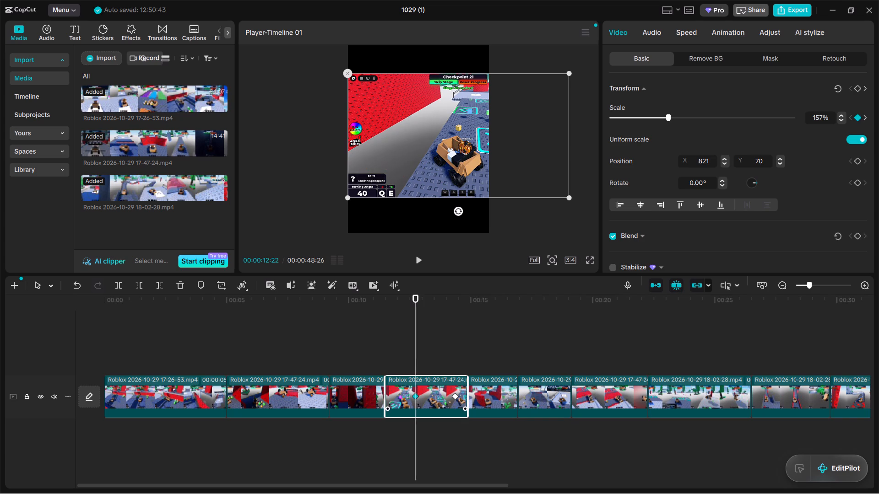
left_click_drag(453, 177, 431, 178)
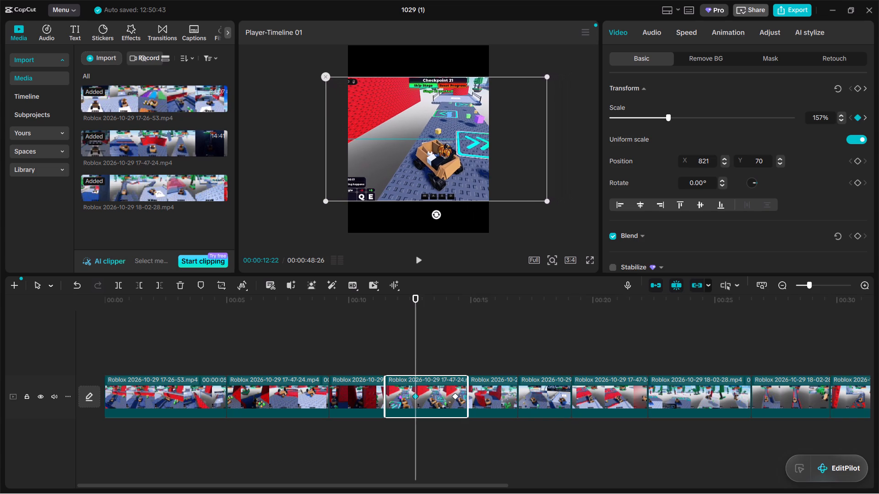
left_click_drag(431, 178, 418, 179)
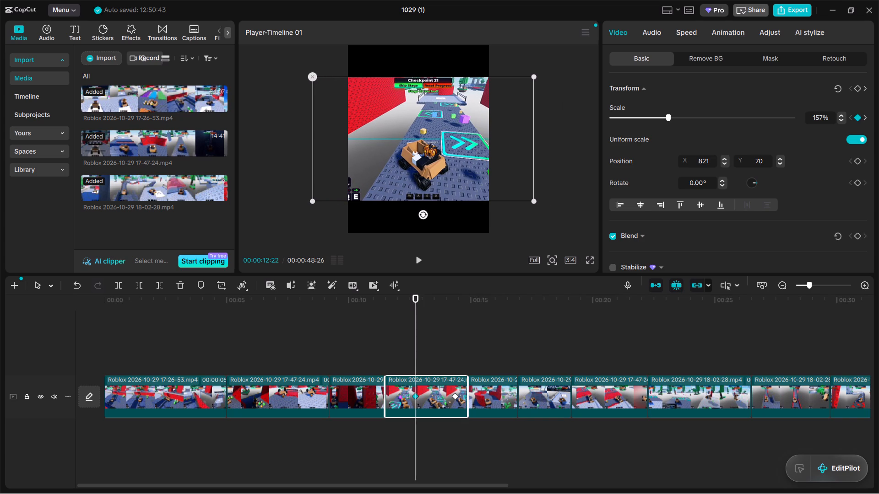
left_click_drag(418, 179, 416, 179)
left_click(396, 325)
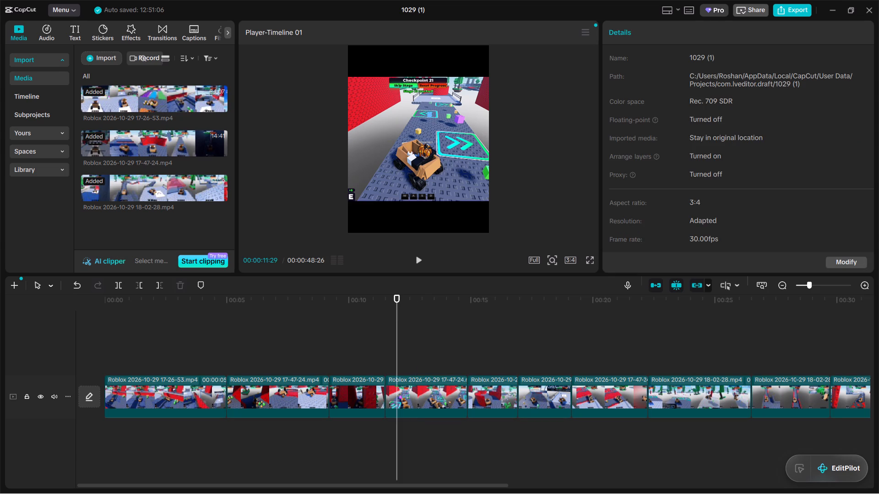
Undo the recent reframing and scale keyframes on the fourth clip until both of its keyframes are gone.
key("space")
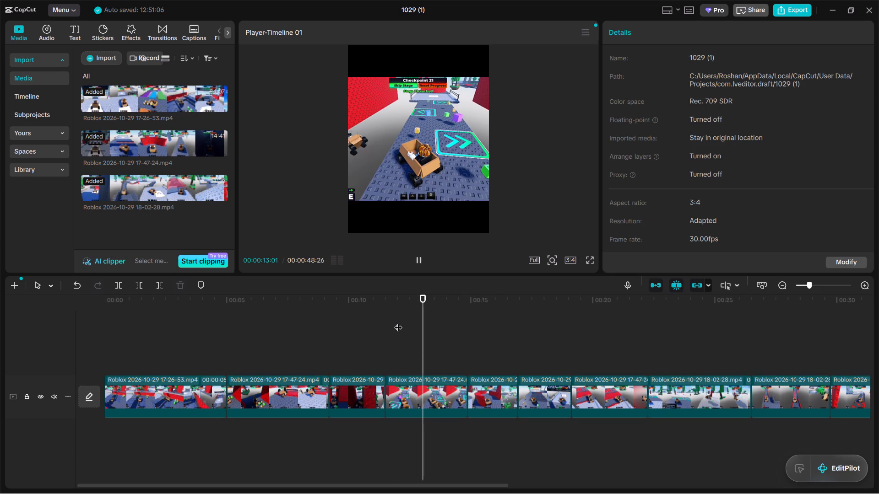
key("space")
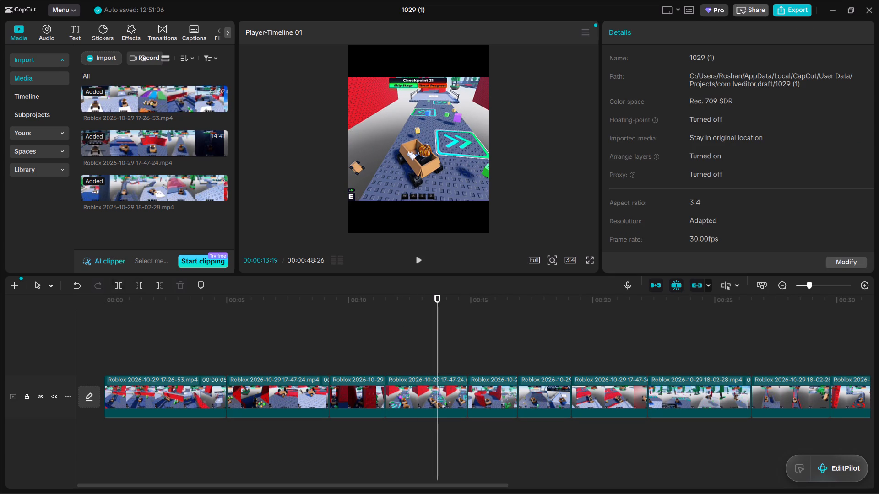
double_click(79, 289)
left_click(423, 376)
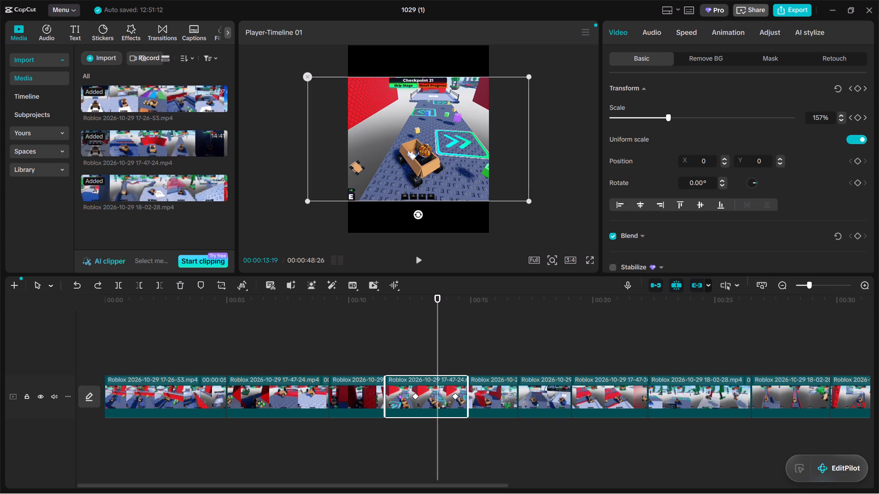
left_click(73, 288)
left_click(73, 288)
Split the fourth clip at 00:00:12:24, where the two carts are side by side.
left_click(389, 344)
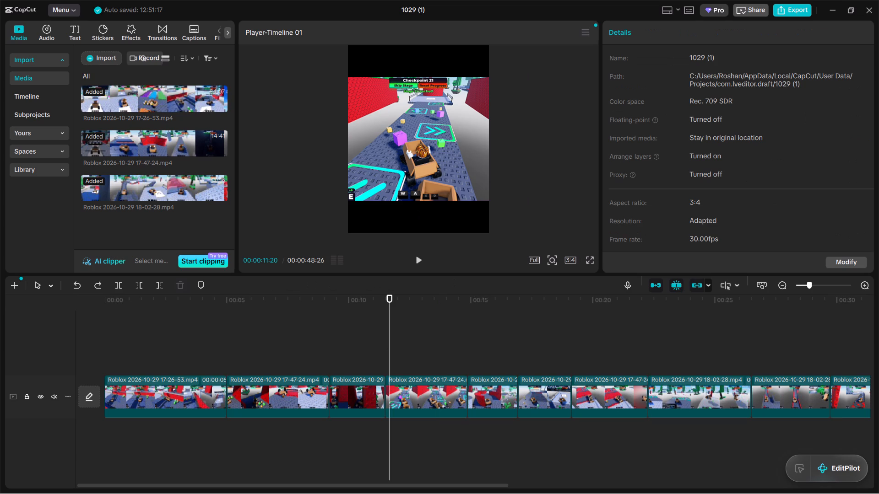
key("space")
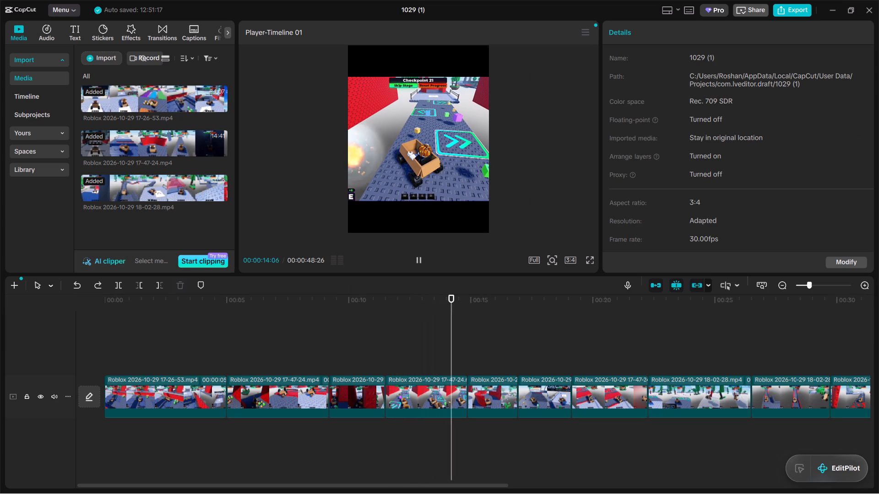
key("space")
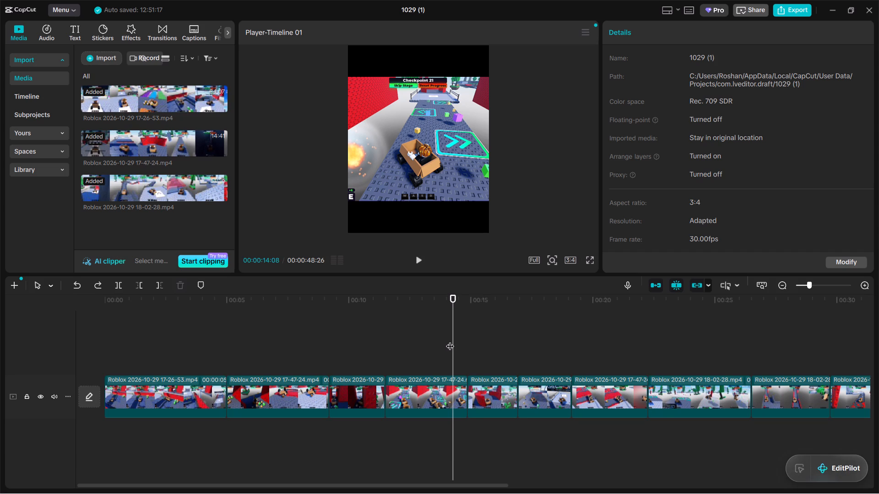
key("Left")
key("Left")
key("Left")
key("Left")
key("Left")
key("Left")
key("Left")
key("Left")
key("Left")
key("Left")
key("Left")
key("Left")
key("Left")
key("Left")
key("Left")
key("Left")
key("Left")
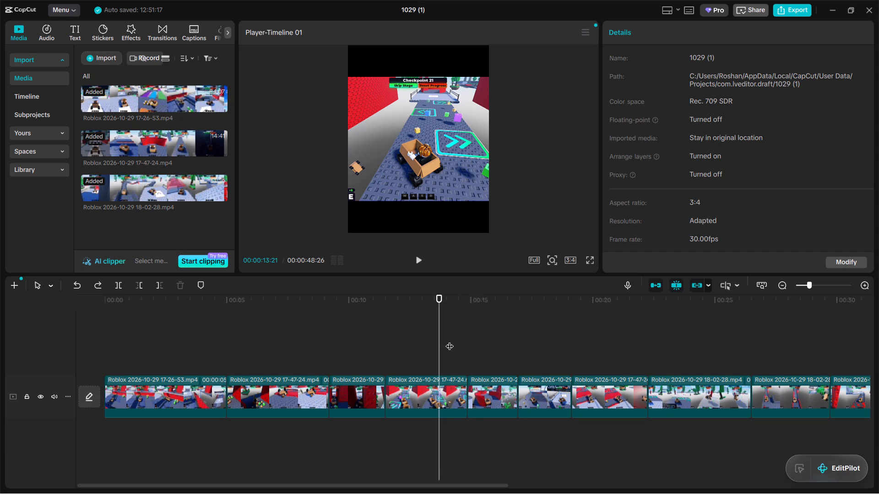
key("Left")
key("Left")
key("Left")
key("Left")
key("Left")
key("Left")
key("Left")
key("Left")
key("Left")
key("Left")
key("Left")
key("Left")
key("Left")
key("Left")
key("Left")
key("Left")
key("Left")
key("Left")
key("Left")
key("Left")
key("Left")
key("Left")
key("Left")
key("Left")
key("Left")
key("Left")
key("Left")
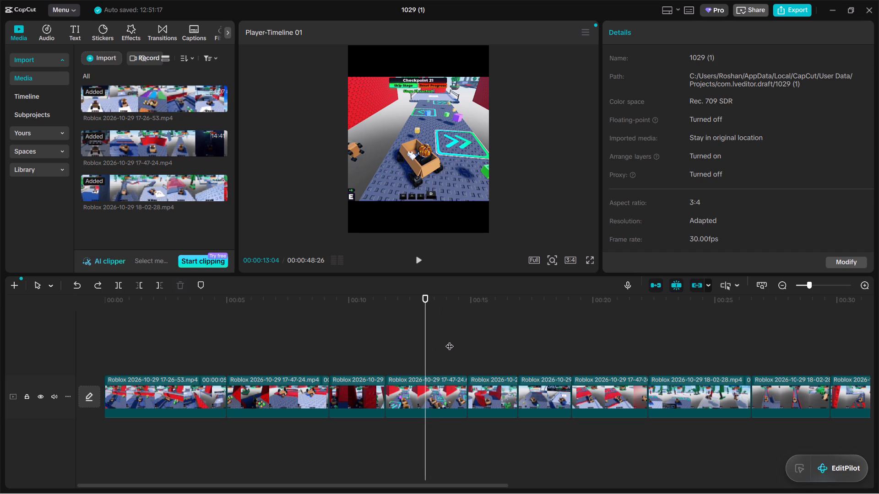
key("Left")
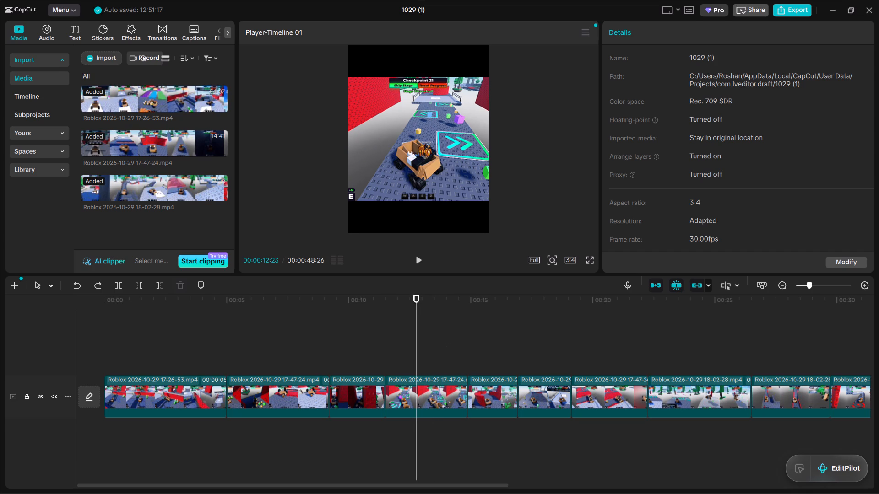
key("Right")
key("Right")
key("Left")
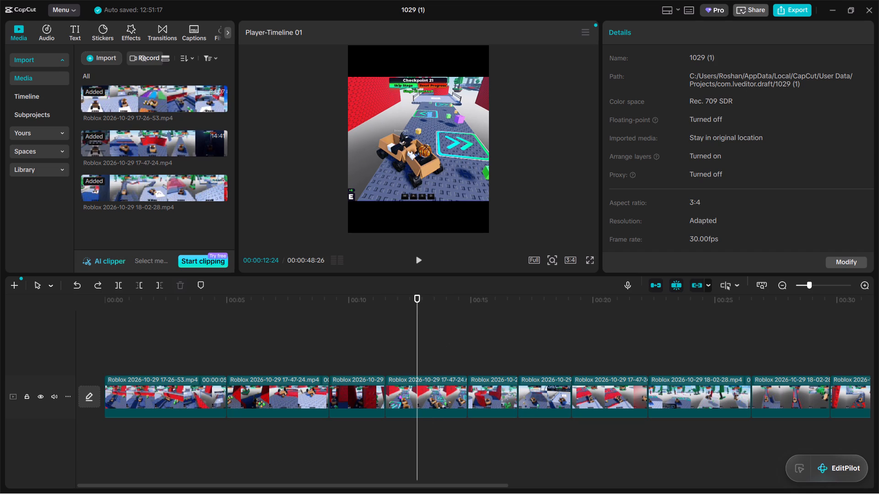
left_click(439, 388)
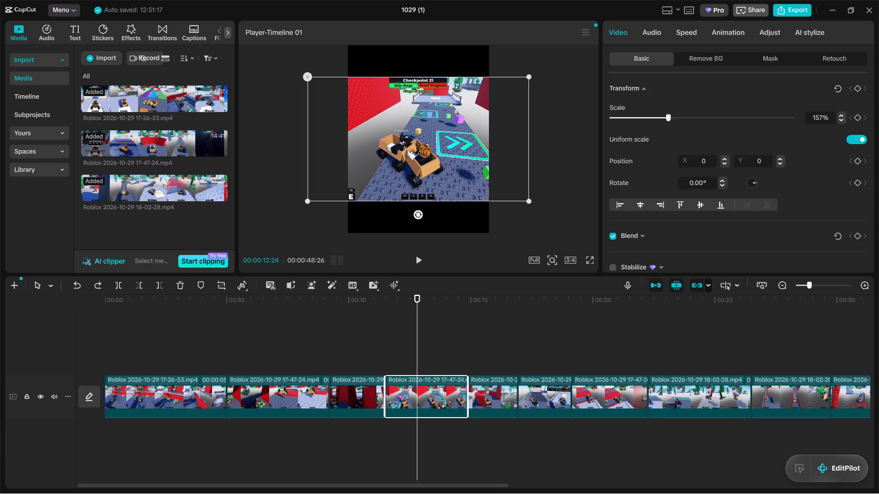
key("ctrl+b")
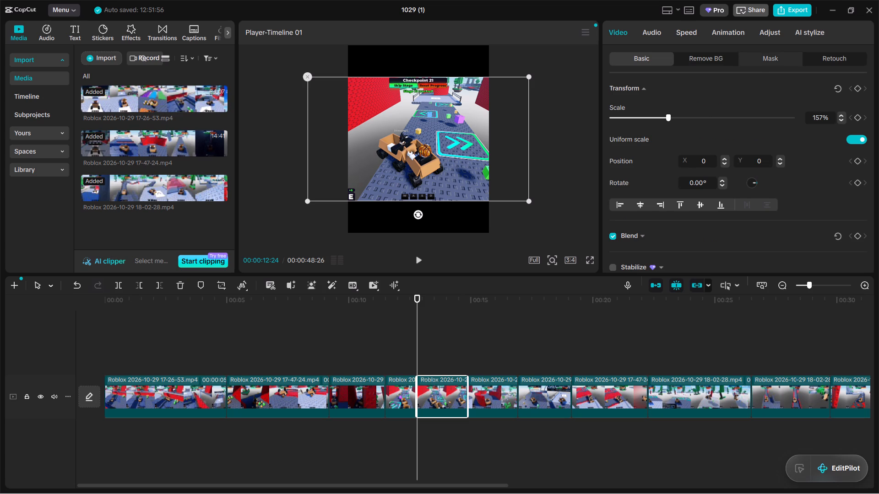
Add a Transform keyframe at 00:00:12:24, the start of the new fifth clip.
left_click(859, 86)
Keyframe the fifth clip's transform at 00:00:13:00 with scale 175% and position X 701, Y 0.
key("space")
key("space")
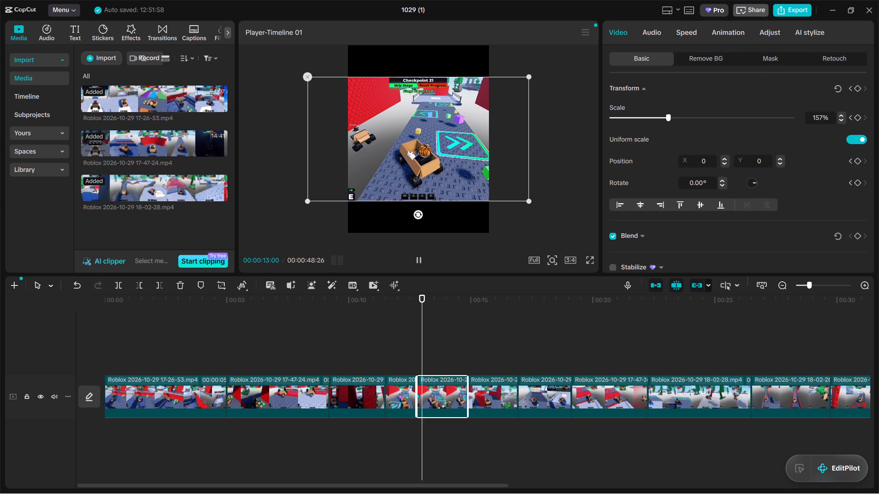
left_click(838, 114)
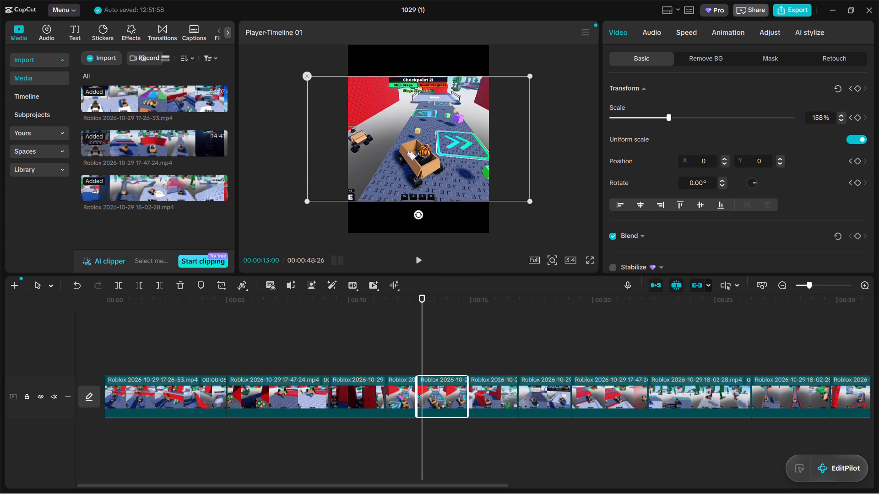
left_click(841, 114)
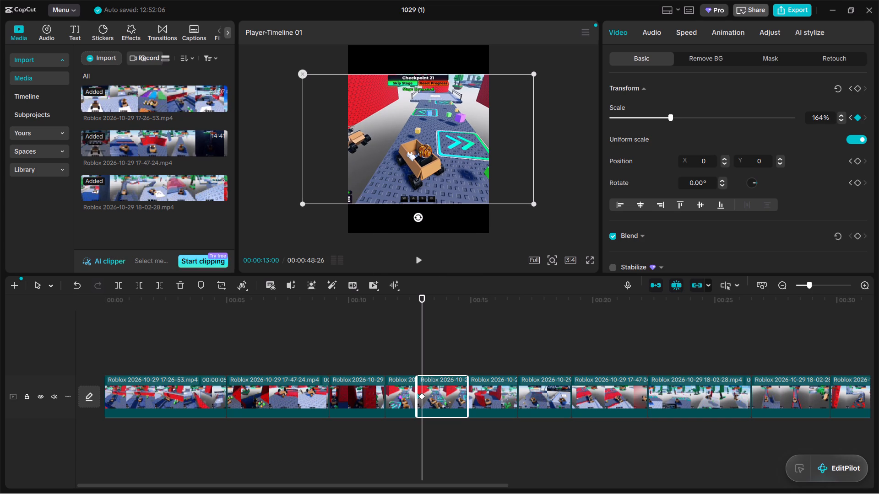
left_click(841, 113)
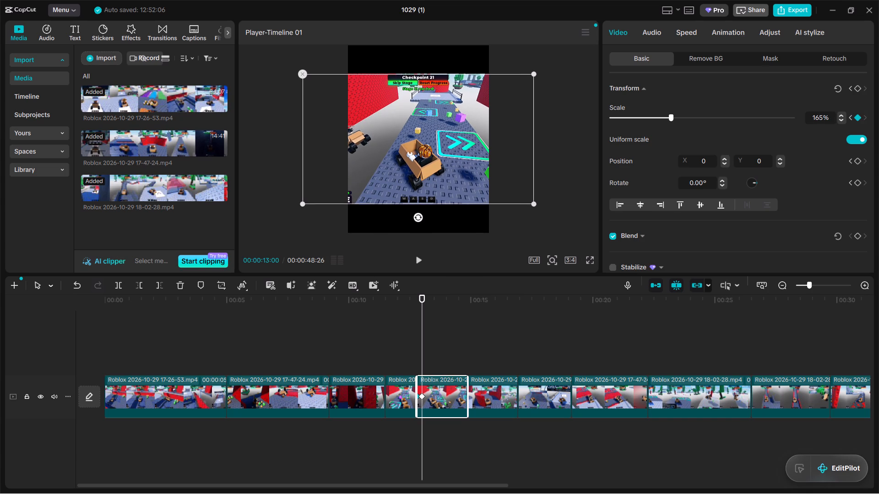
left_click(840, 113)
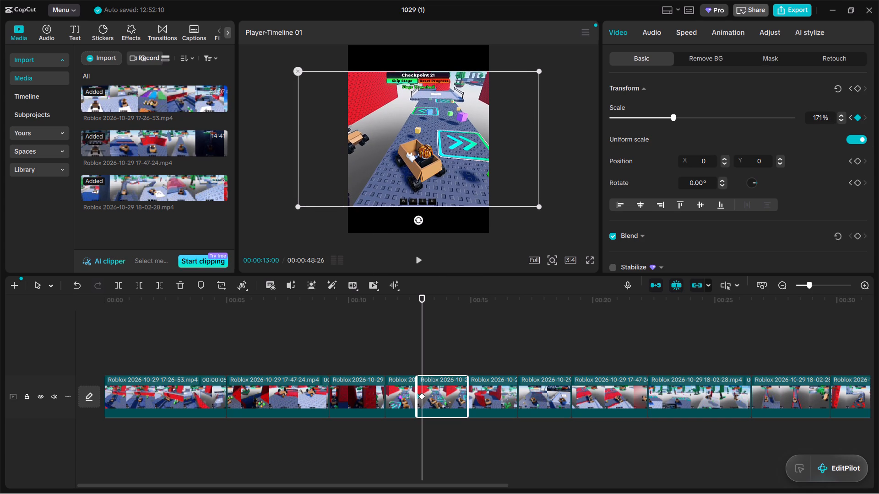
left_click(841, 114)
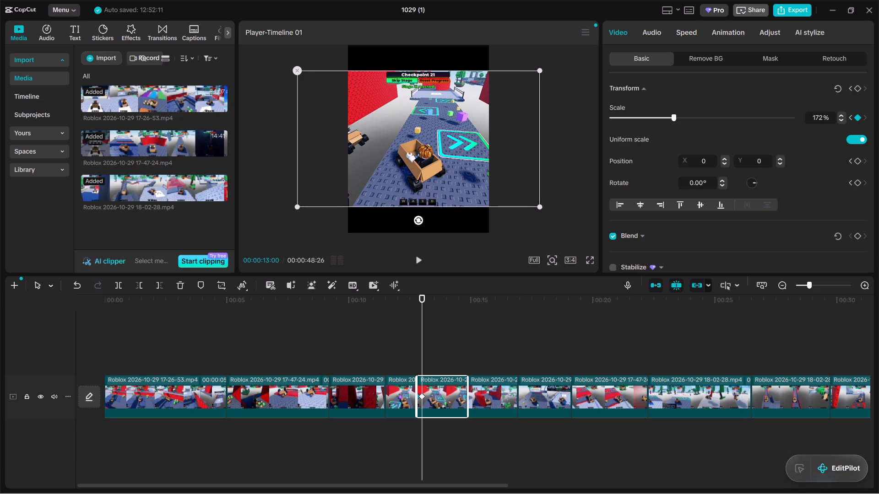
left_click(857, 89)
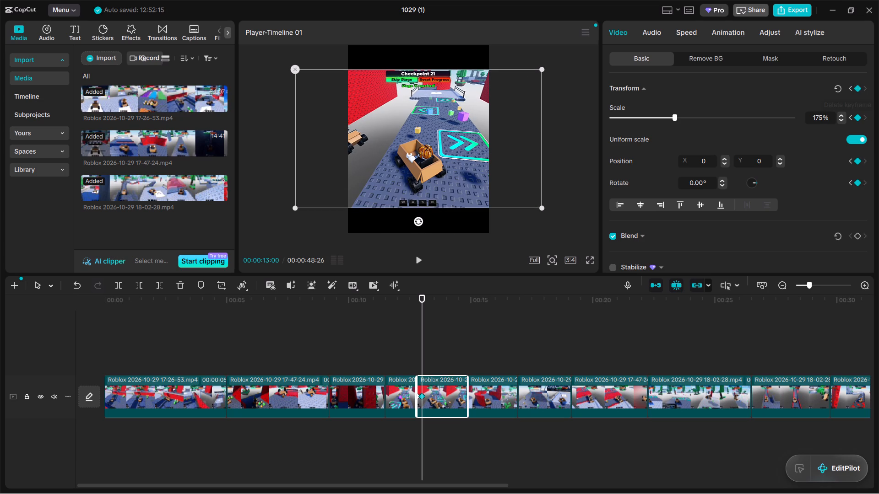
left_click_drag(466, 150, 500, 150)
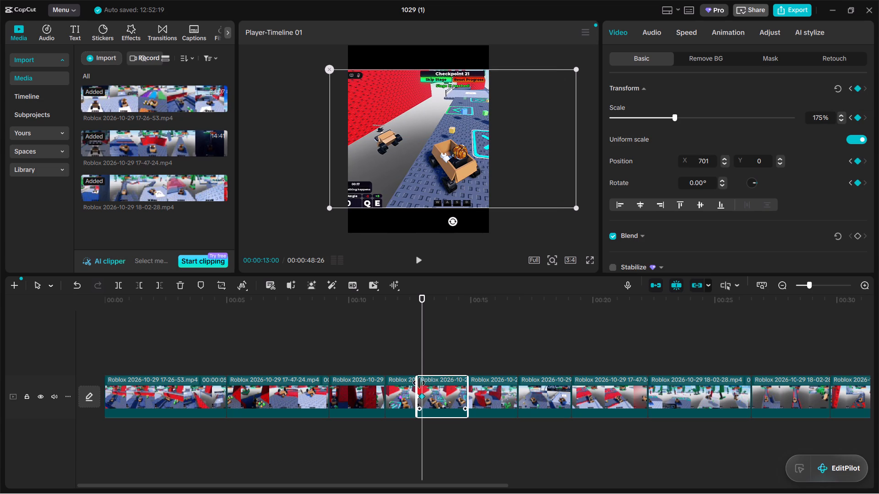
Keyframe the fifth clip's transform at 00:00:13:06 with scale 266% and position X 2069, Y 170, framing the falling cart.
left_click(415, 354)
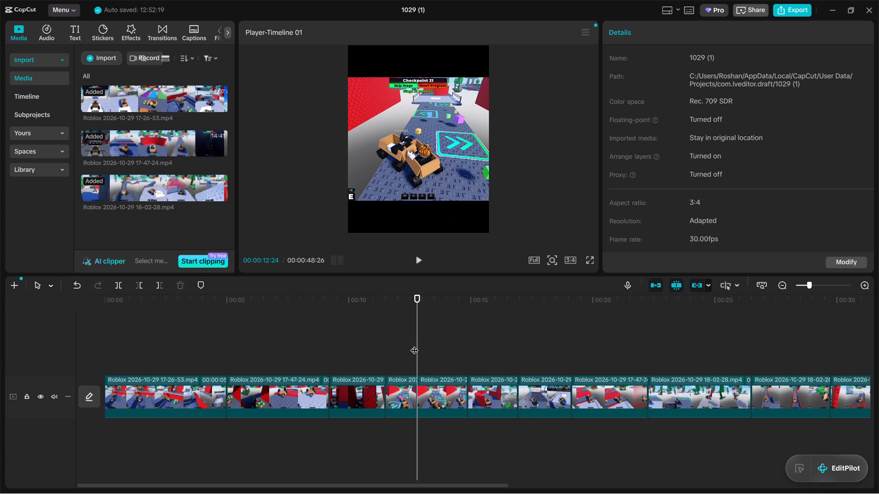
key("space")
key("space")
left_click(430, 397)
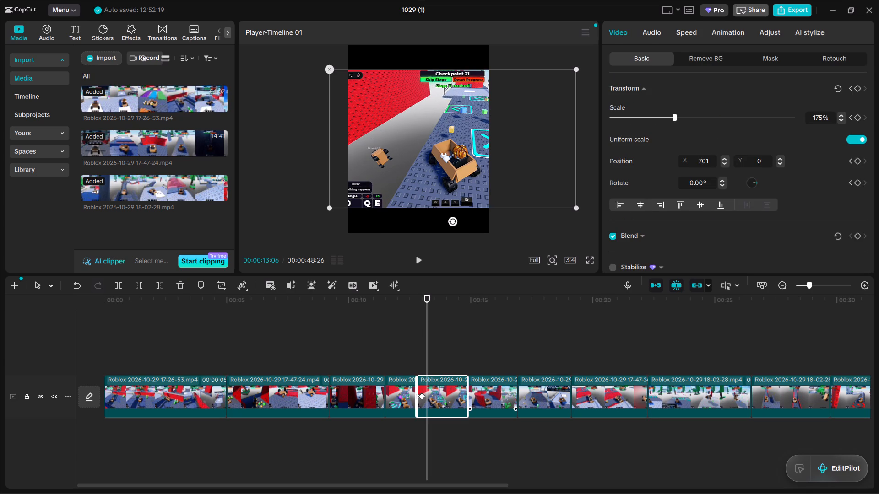
left_click_drag(677, 118, 684, 118)
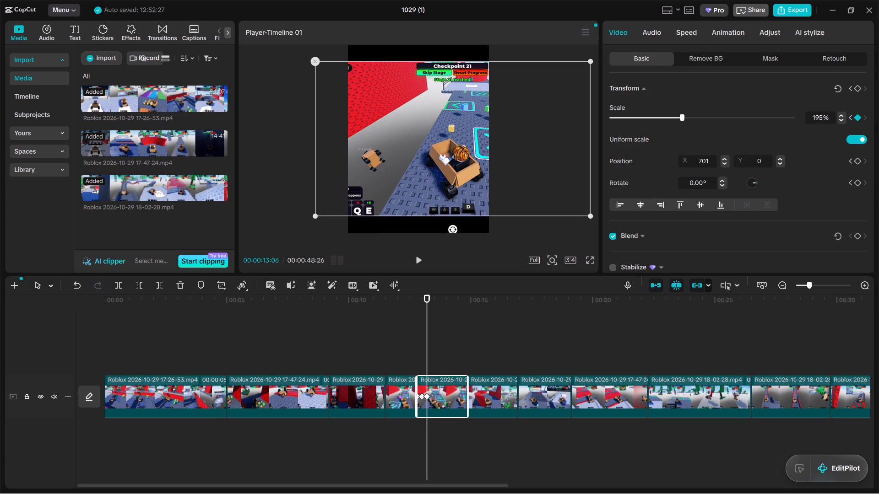
left_click(855, 87)
left_click_drag(683, 118, 709, 118)
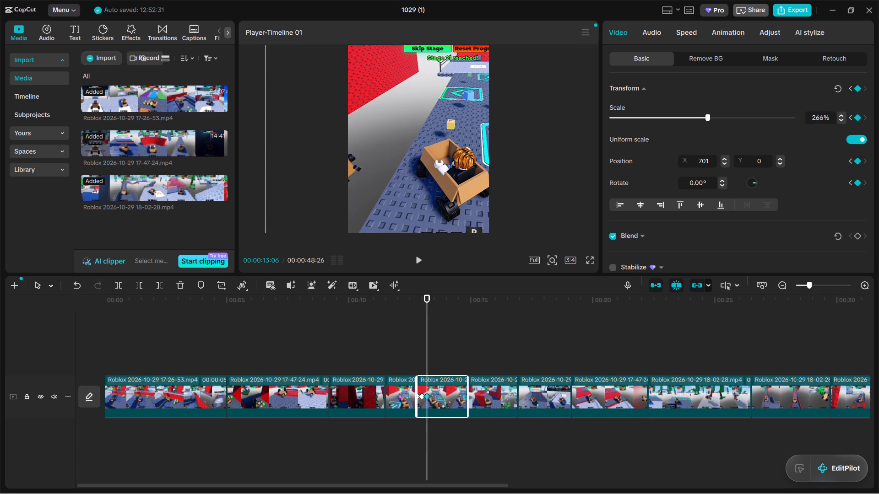
left_click_drag(426, 177, 488, 168)
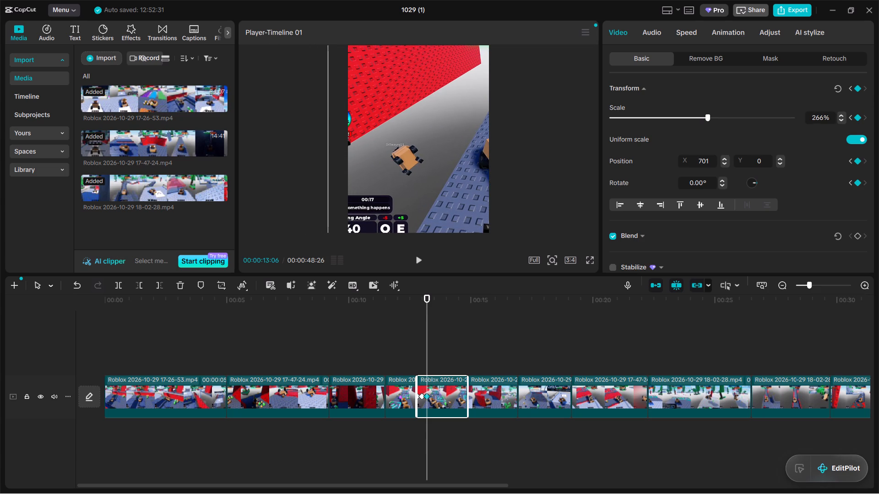
left_click_drag(488, 168, 493, 168)
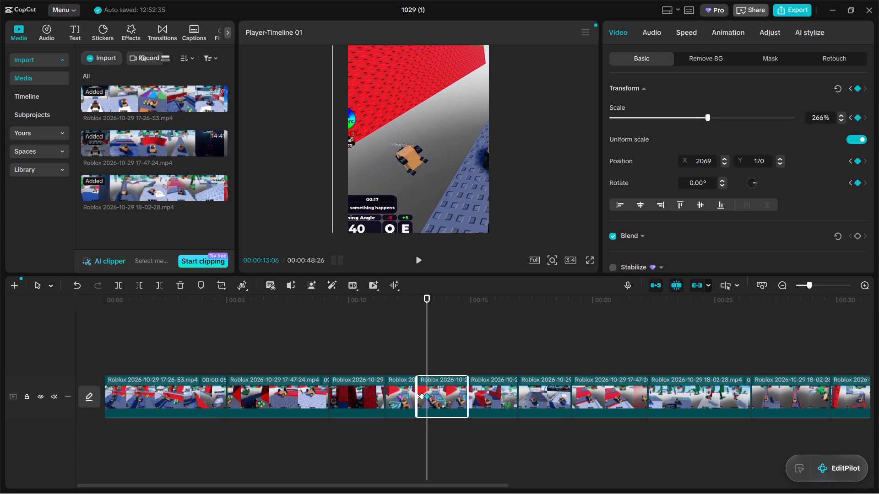
Play back the fifth clip through the explosion and return to around 00:00:13:06 to examine the keyframed zoom.
left_click(409, 359)
key("space")
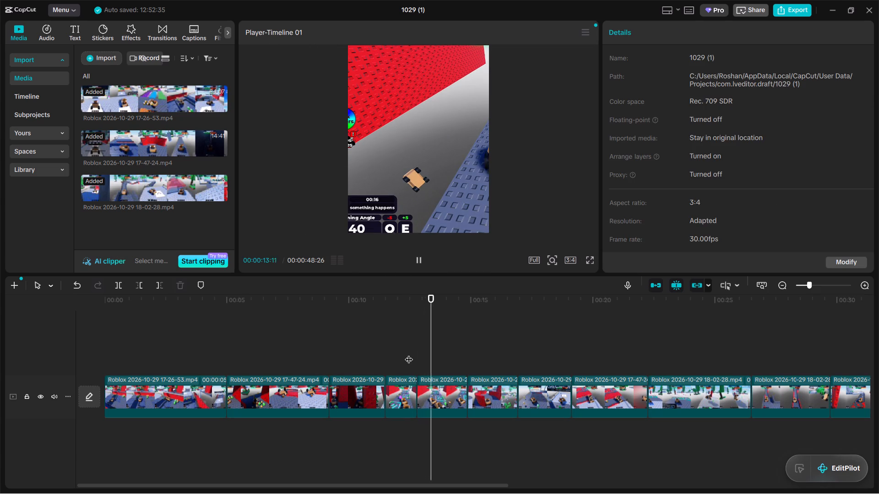
key("space")
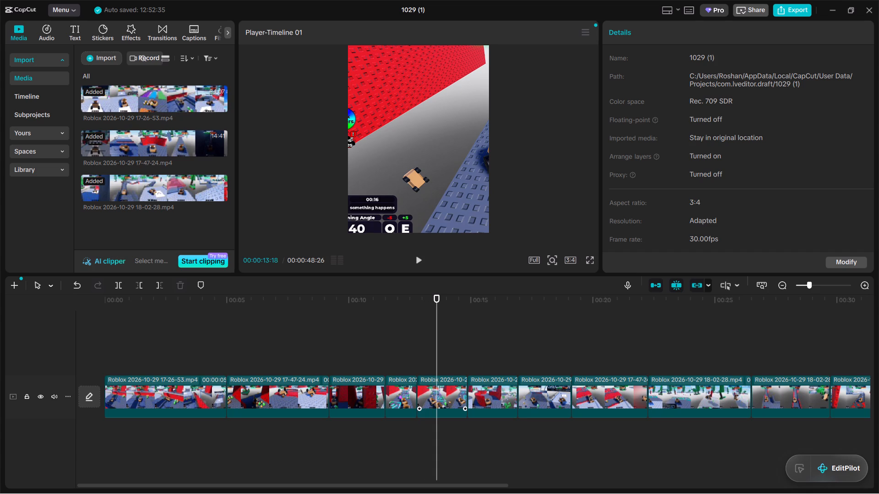
key("space")
key("space")
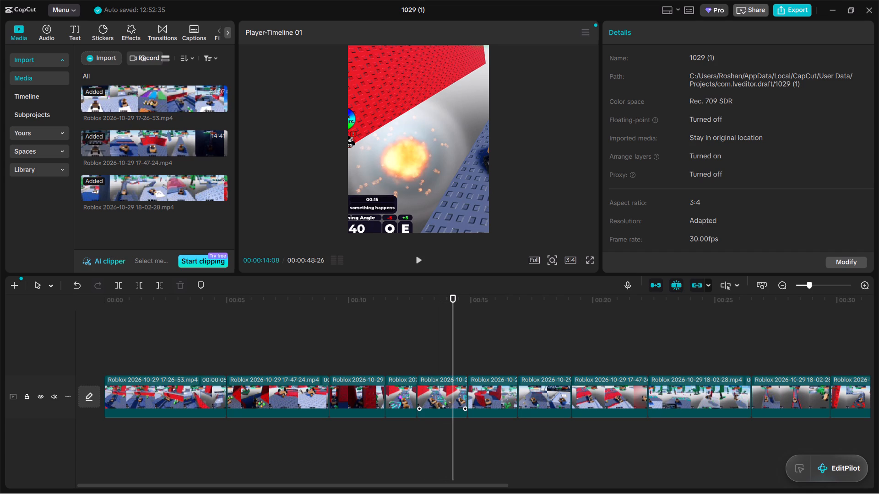
left_click(433, 360)
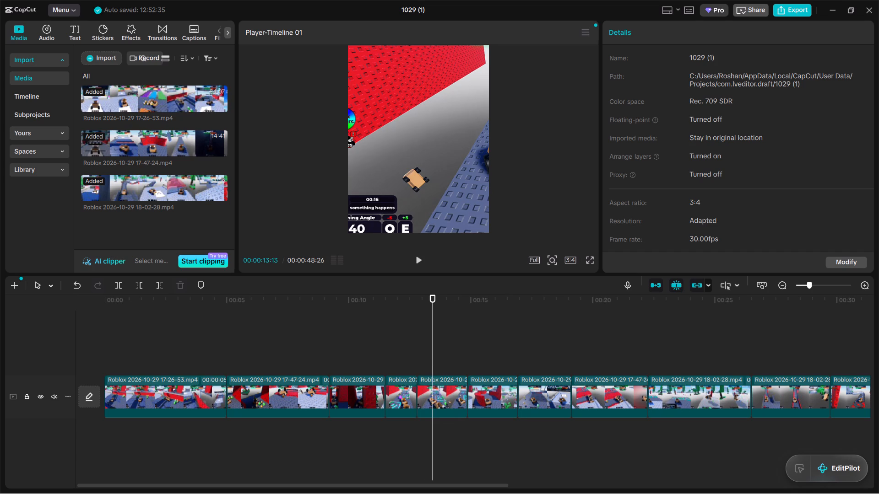
double_click(430, 360)
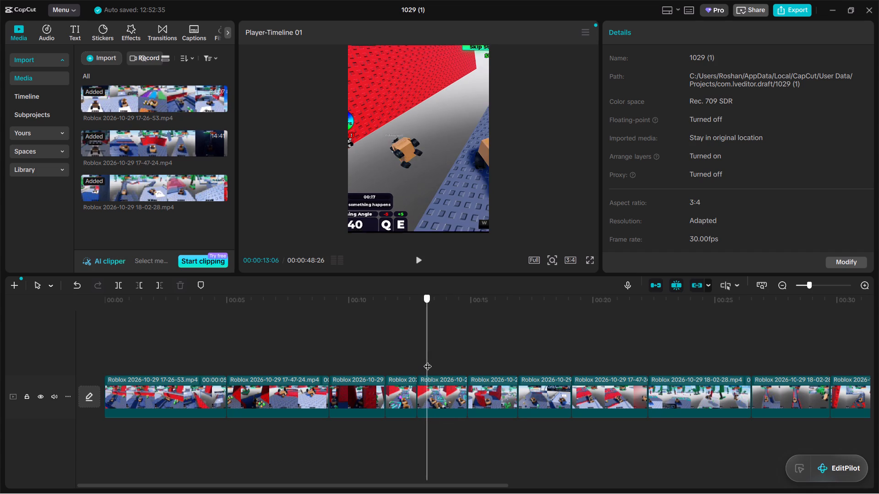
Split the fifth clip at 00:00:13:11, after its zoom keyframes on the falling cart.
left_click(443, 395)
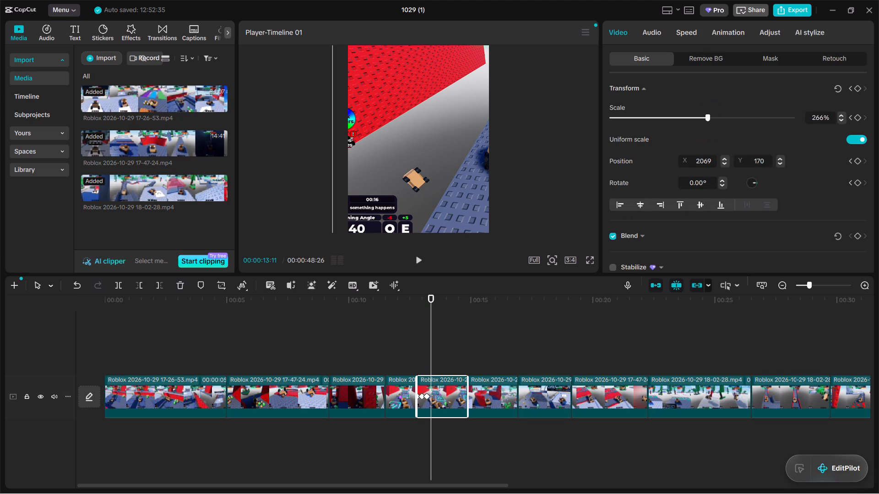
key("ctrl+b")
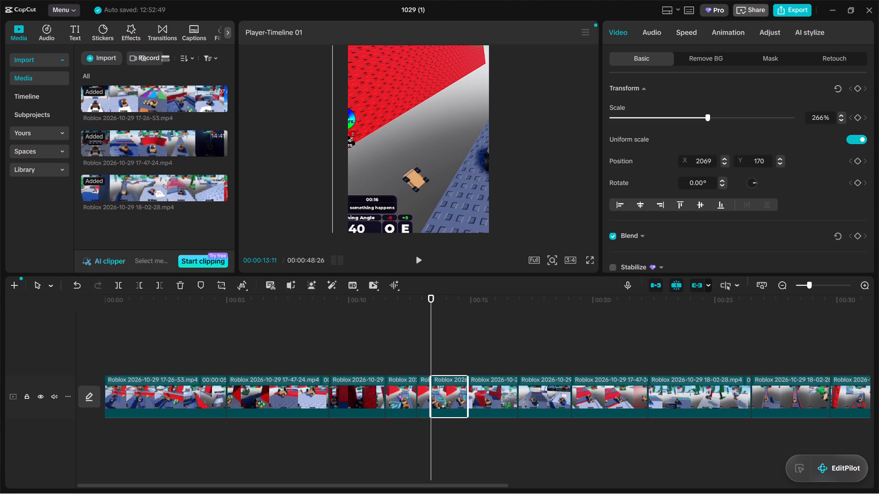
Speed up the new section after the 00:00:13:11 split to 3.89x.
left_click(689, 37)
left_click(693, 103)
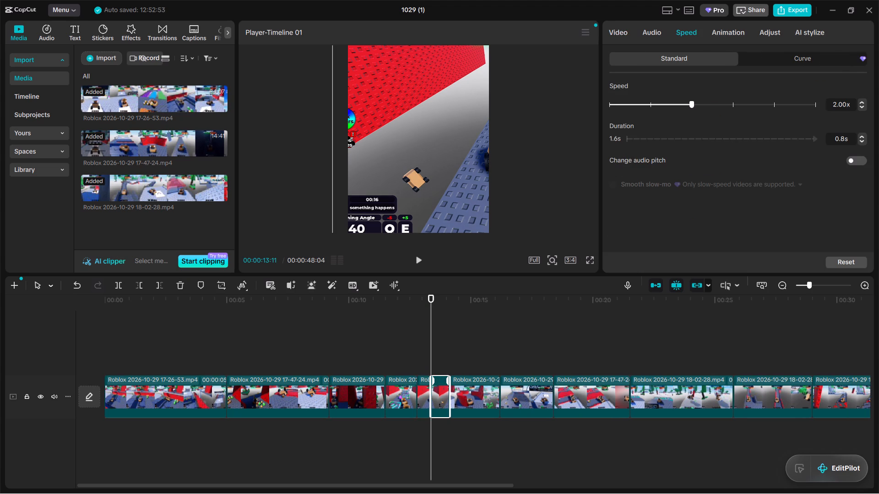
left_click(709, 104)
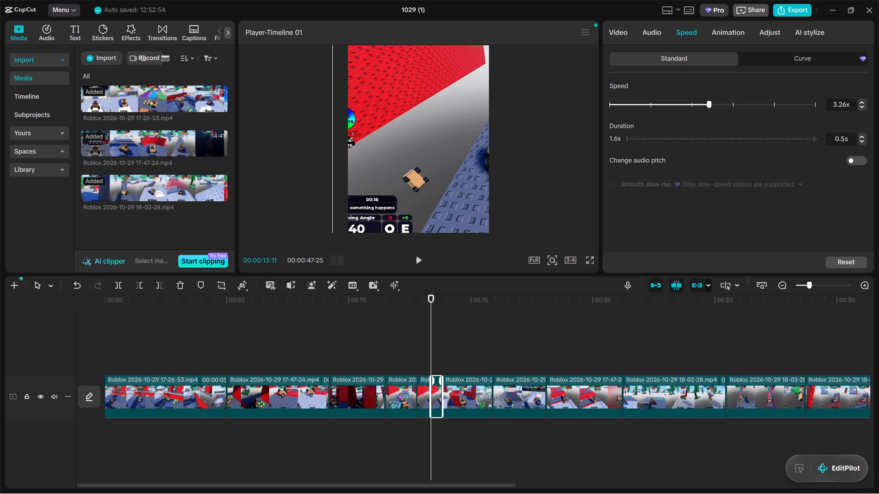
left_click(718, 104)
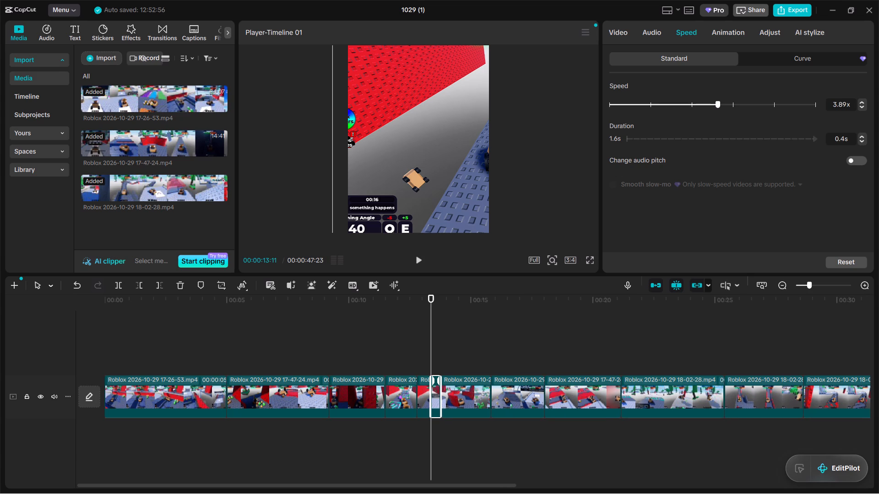
Play back the sped-up section and the clips after it, and return to the fourth clip's start to review the pacing.
left_click(428, 353)
left_click_drag(428, 353, 423, 353)
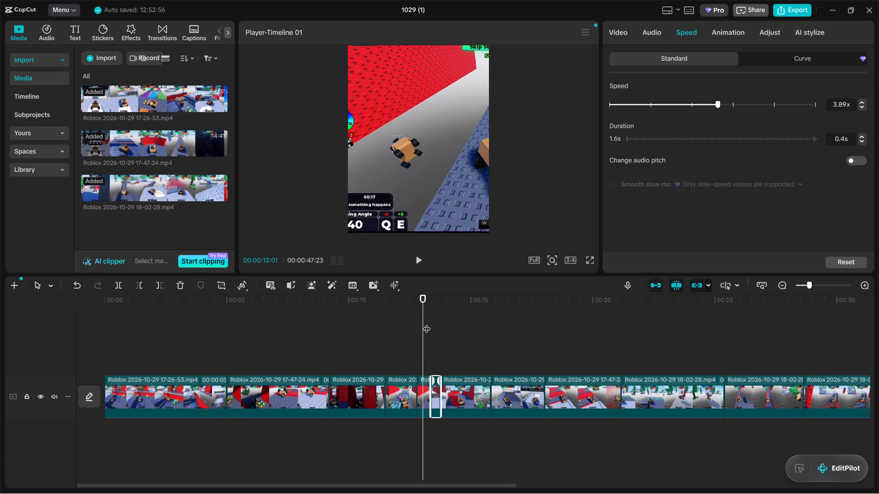
left_click(418, 261)
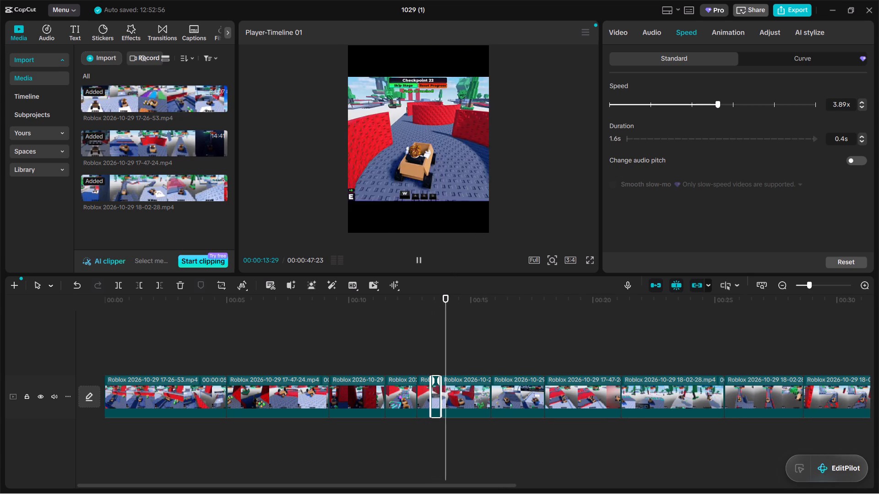
left_click(418, 261)
left_click(418, 261)
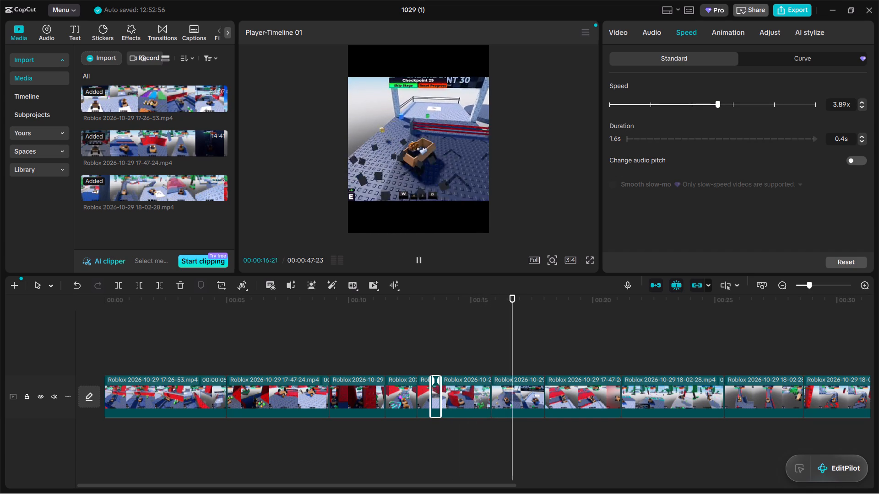
left_click(418, 261)
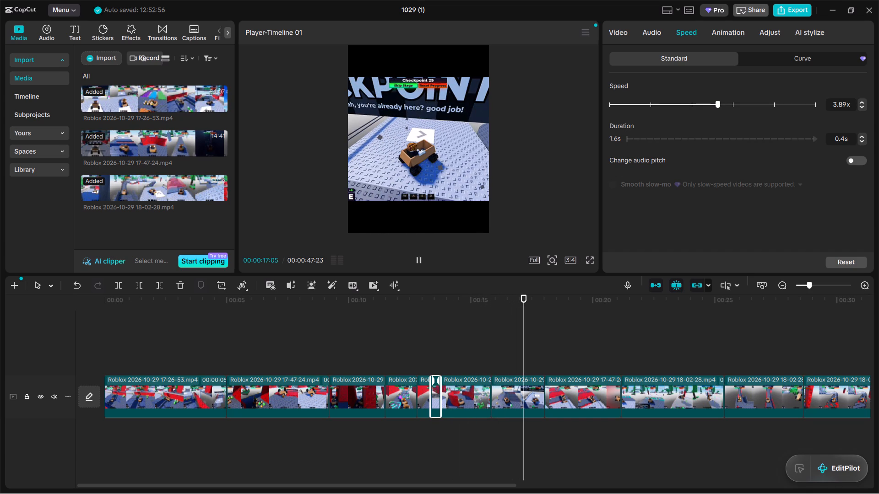
key("Left")
key("Left")
key("Left")
key("Left")
key("Left")
key("Left")
key("Left")
key("Left")
key("Left")
key("Left")
key("Left")
key("Left")
key("Left")
key("Left")
key("Left")
key("Left")
key("Left")
key("Left")
key("Left")
key("Left")
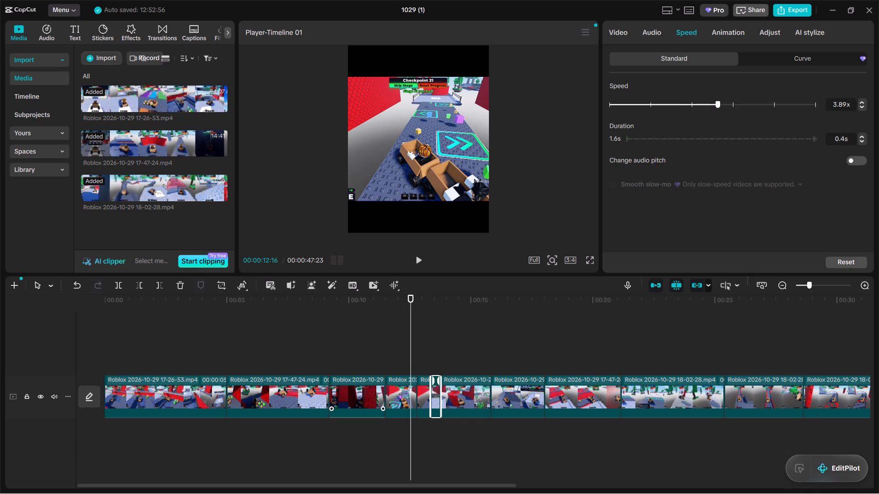
left_click(385, 342)
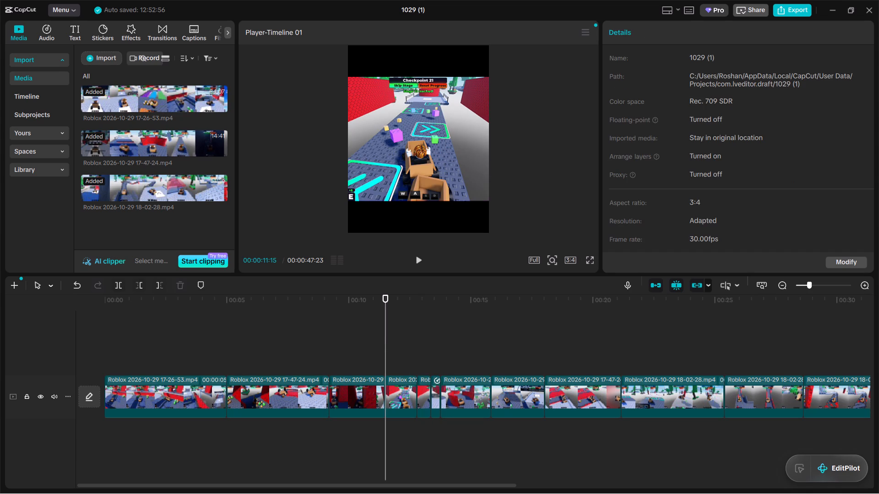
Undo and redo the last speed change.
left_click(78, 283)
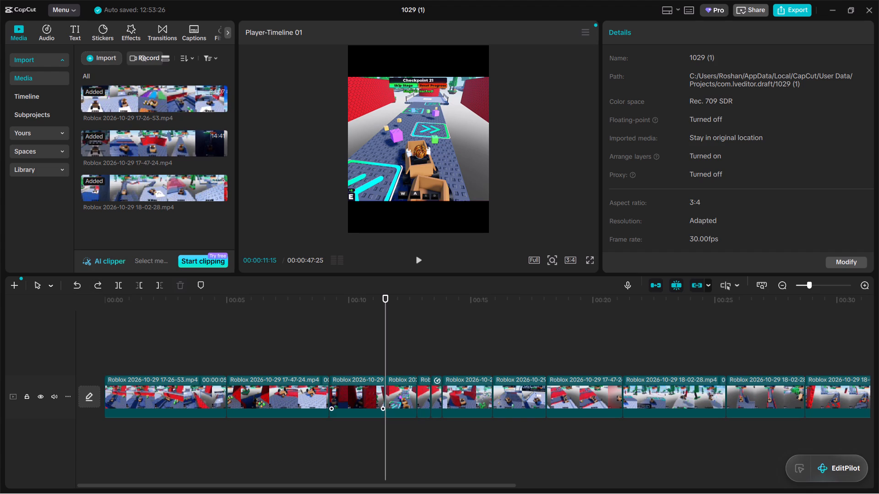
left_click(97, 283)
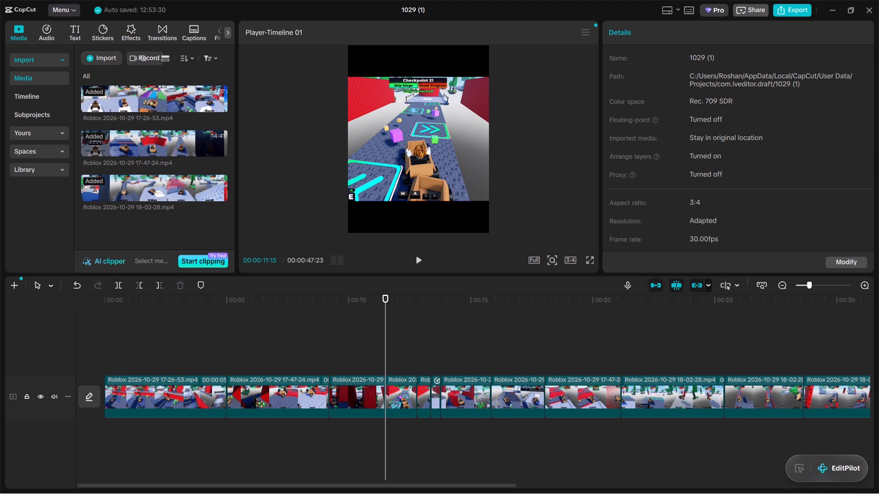
Play back from 00:00:11:15 to 00:00:14:12 to check how the sped-up section flows into the following clip.
left_click(419, 259)
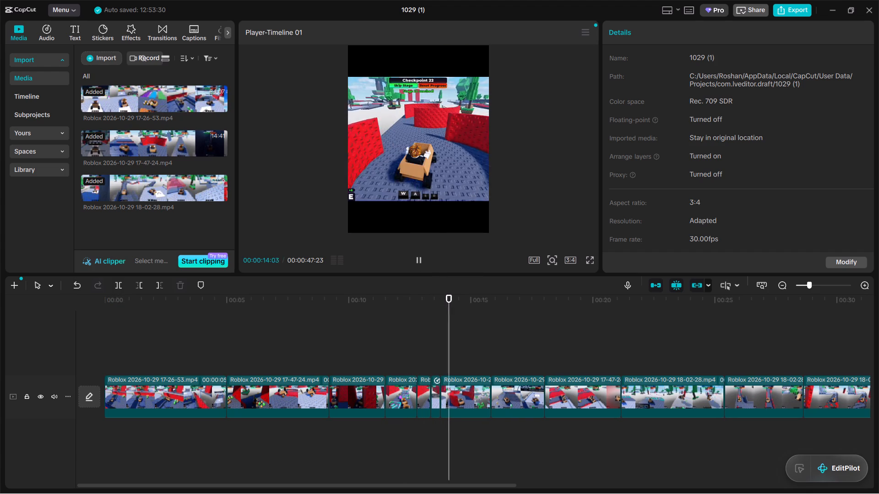
left_click(419, 259)
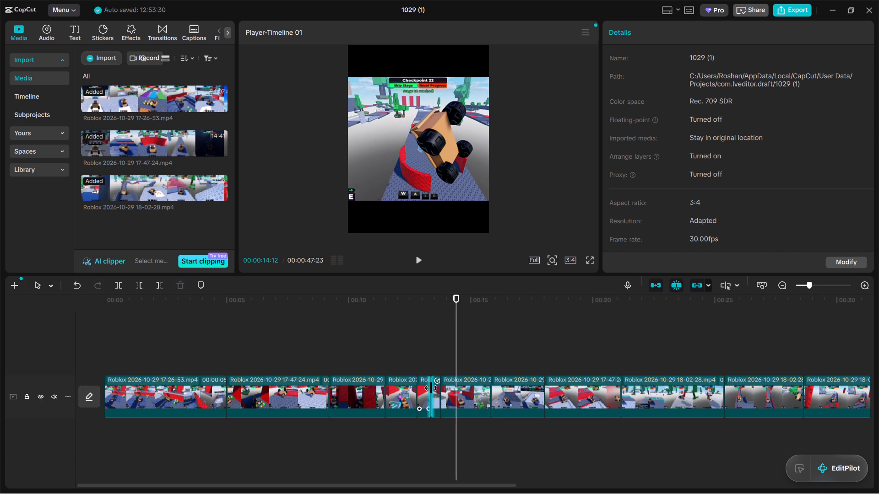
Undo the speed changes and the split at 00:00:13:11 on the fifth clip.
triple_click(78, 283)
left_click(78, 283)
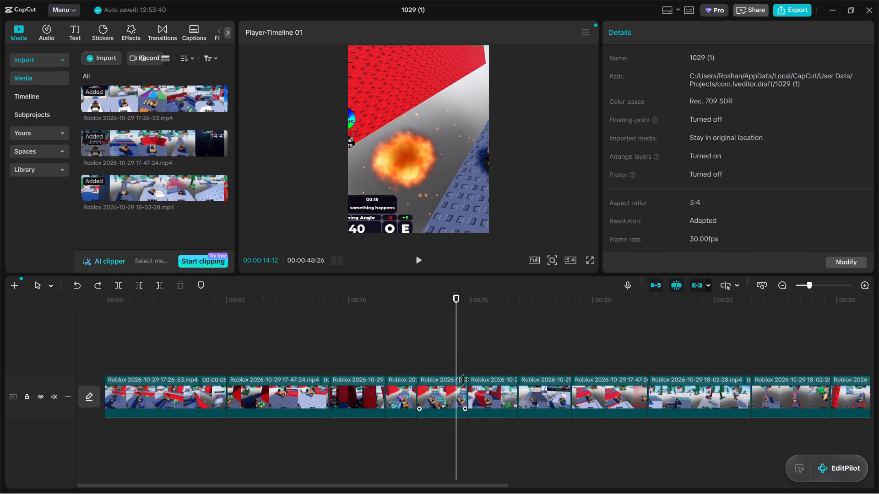
Examine the fifth clip's explosion footage and ending, and check the speed settings of the fourth, fifth and sixth clips.
left_click(459, 393)
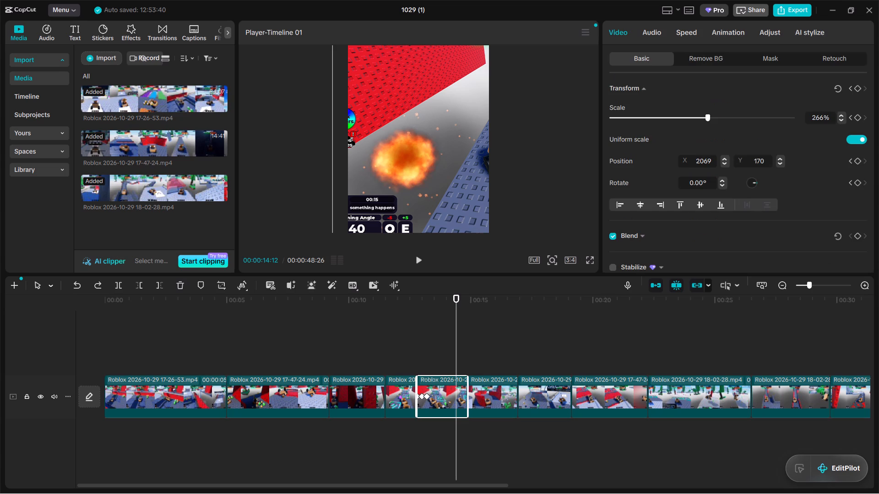
left_click_drag(454, 352, 436, 353)
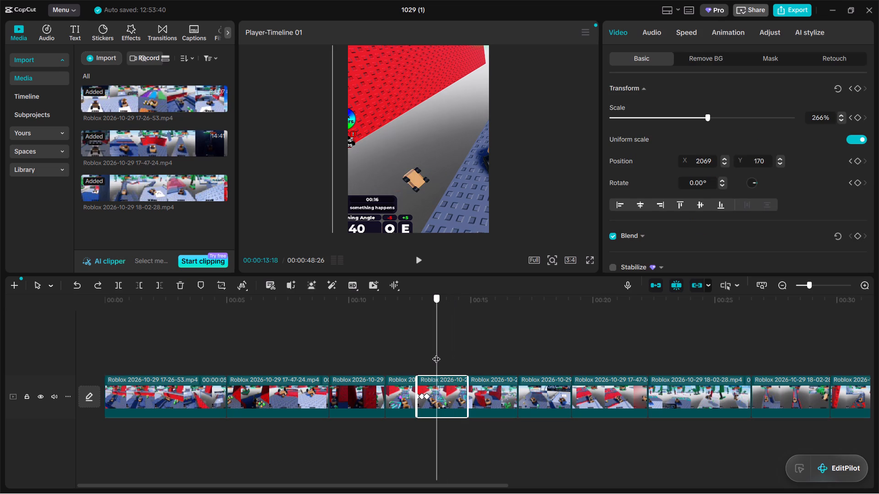
left_click_drag(436, 353, 468, 353)
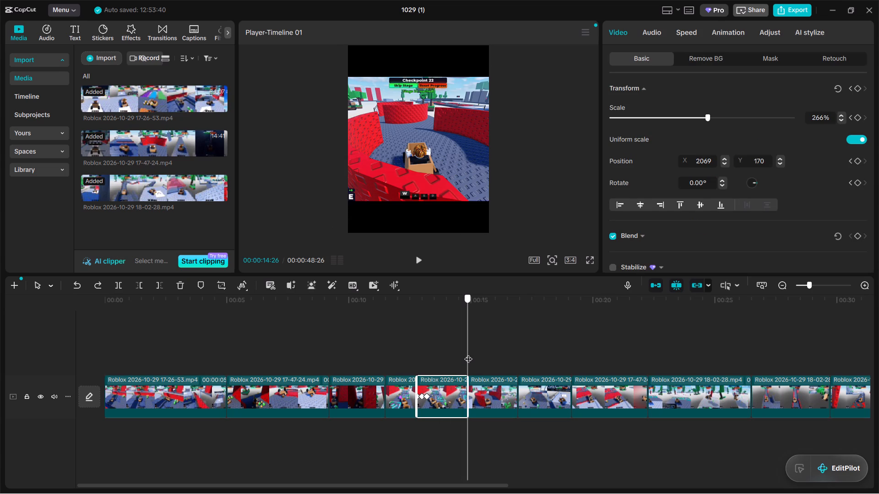
left_click_drag(468, 353, 462, 358)
left_click(686, 32)
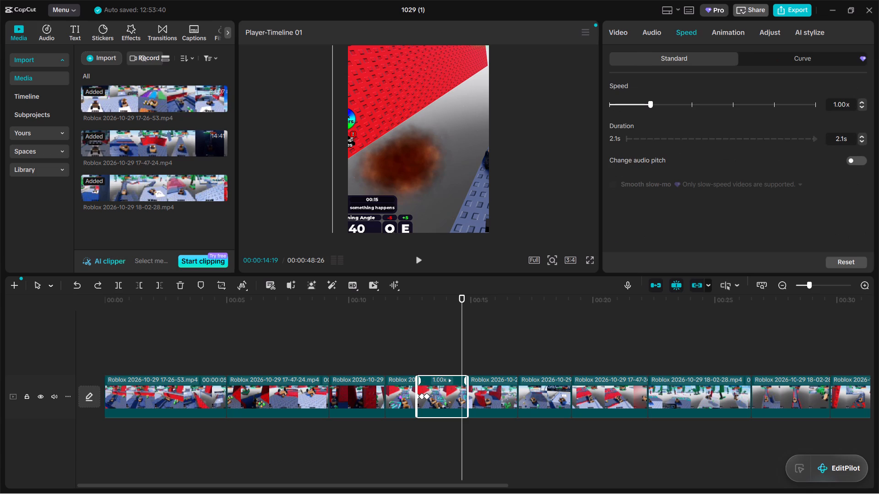
key("space")
key("space")
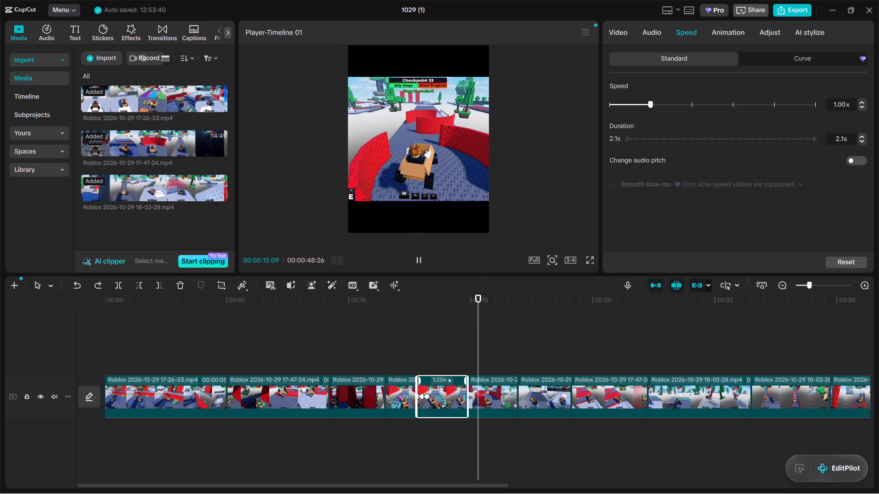
left_click_drag(479, 327, 442, 337)
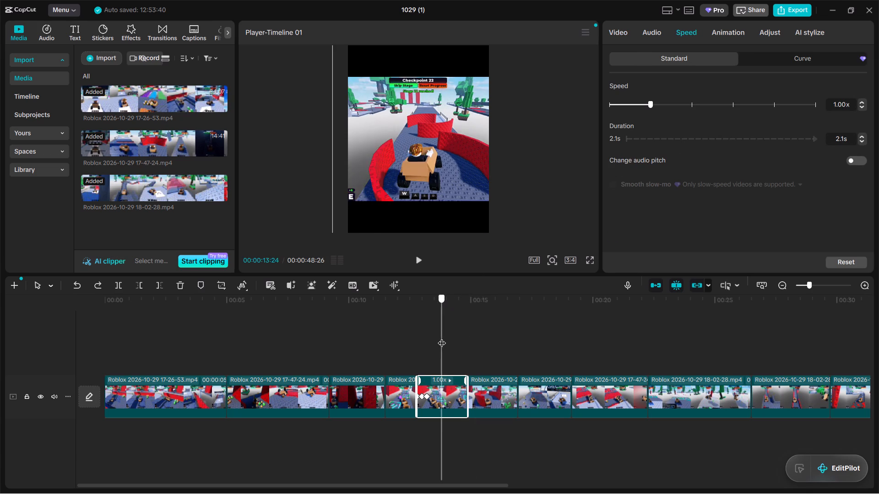
left_click_drag(442, 337, 391, 349)
left_click(397, 390)
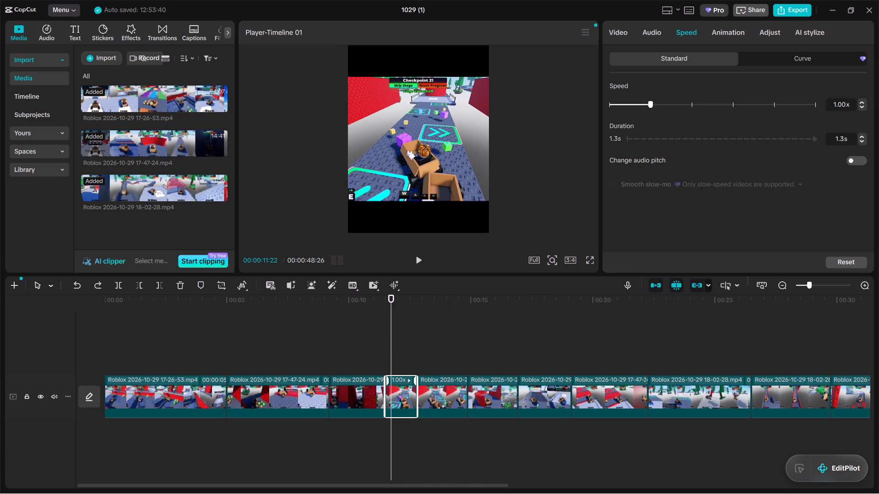
left_click(426, 385)
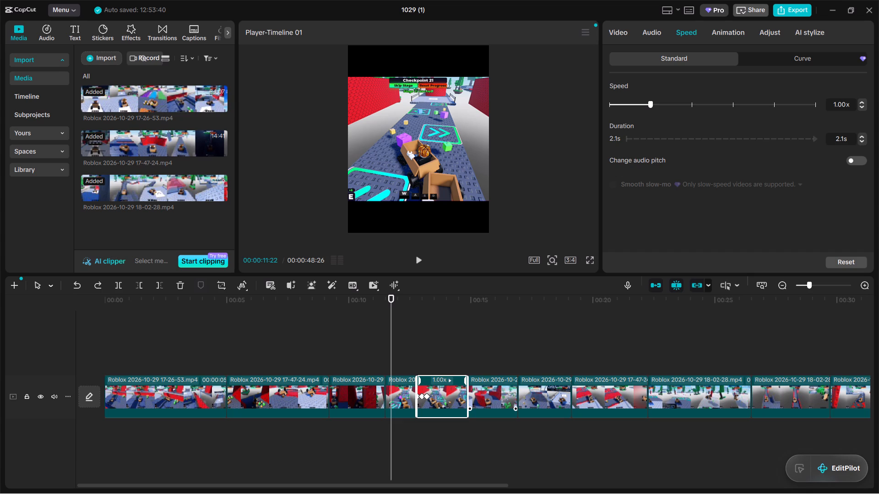
left_click(485, 388)
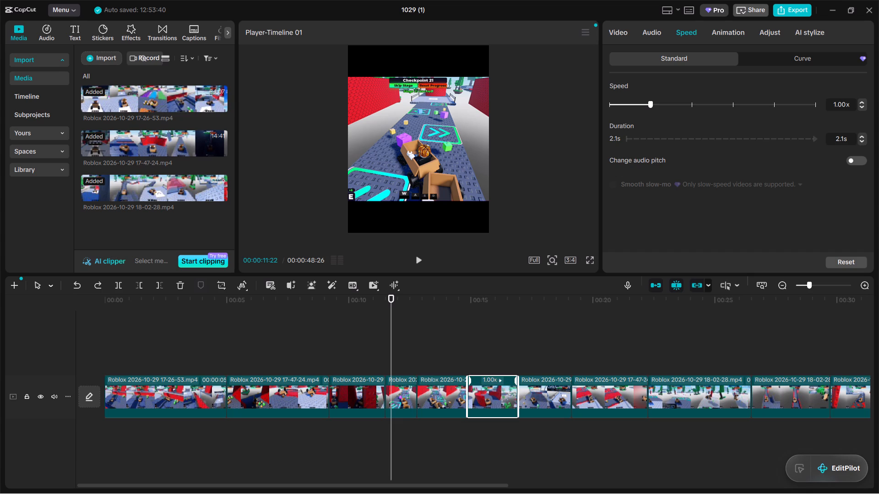
Play back the sequence from late in the third clip through the following clips to review the edit.
left_click(366, 350)
key("space")
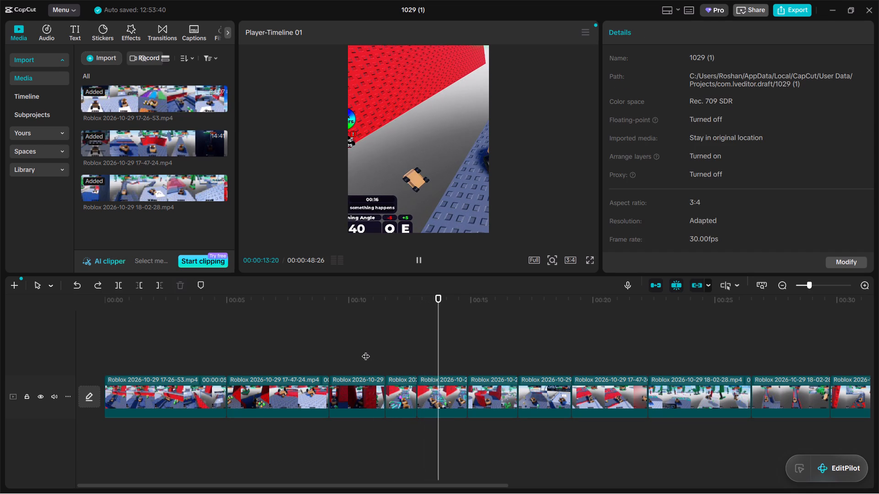
key("space")
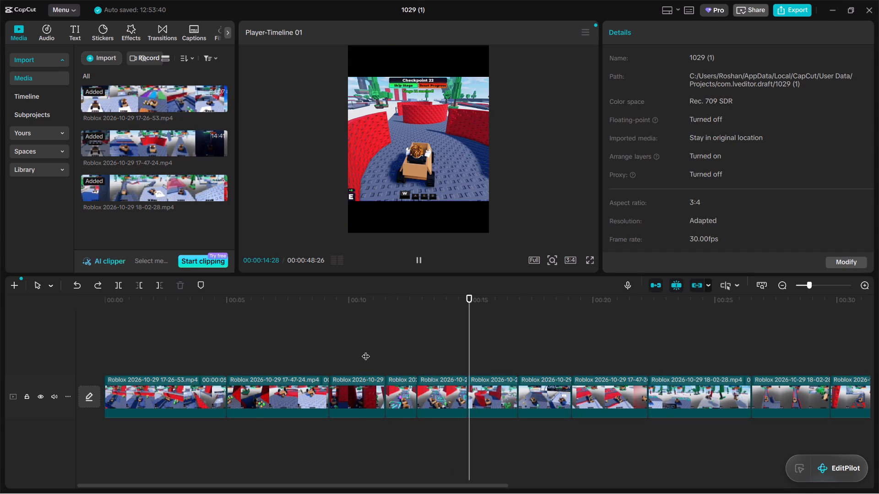
key("space")
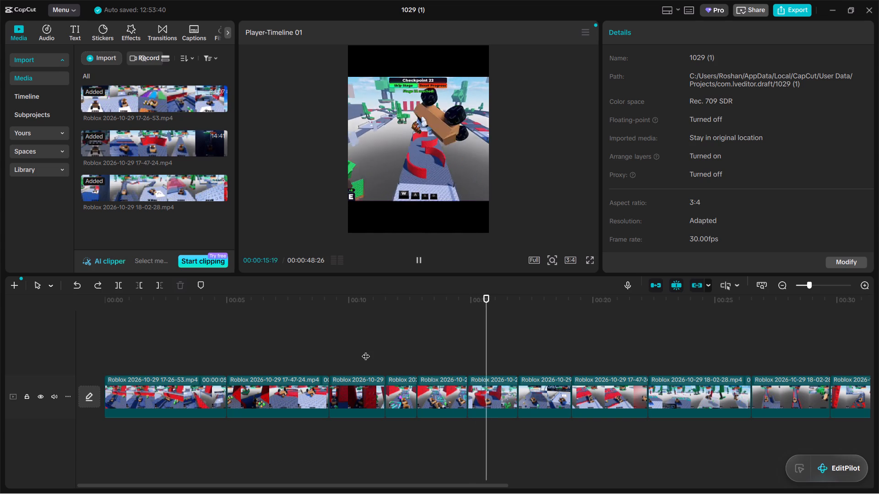
key("space")
key("space")
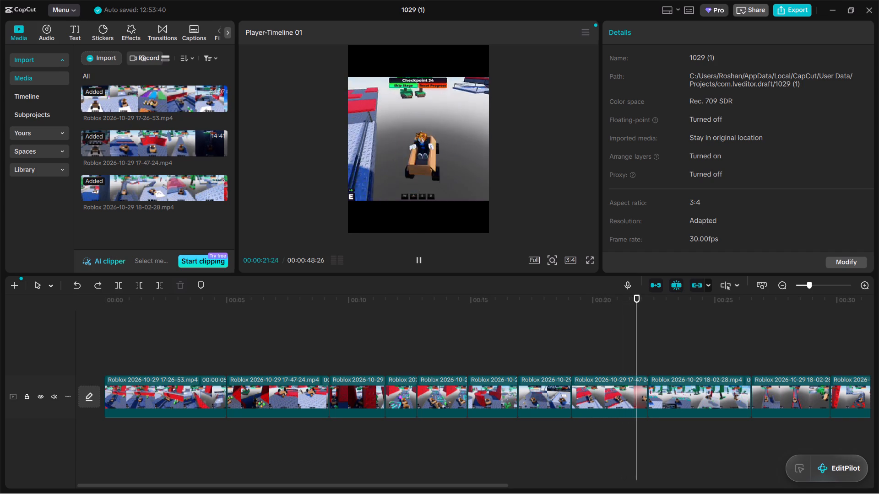
Play back the closing clips from 00:00:37:13 and 00:00:40:29 to review the footage up to the crash in the second-to-last clip.
left_click_drag(417, 484, 639, 493)
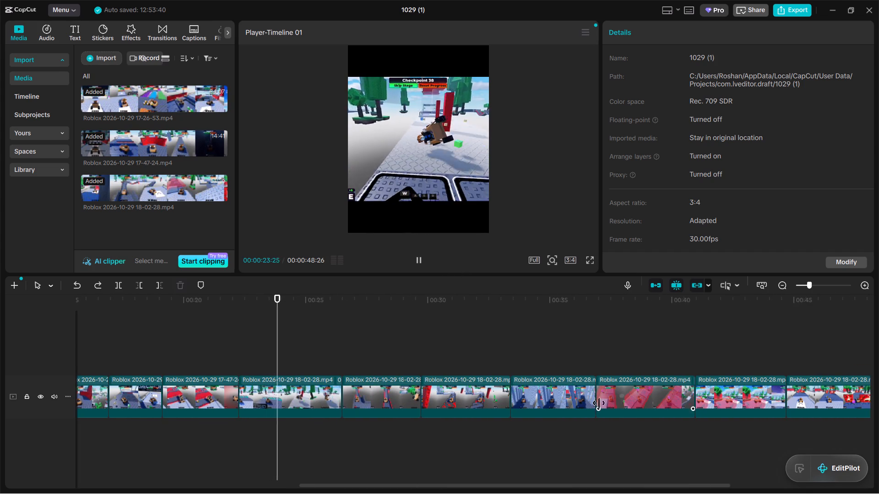
left_click(609, 354)
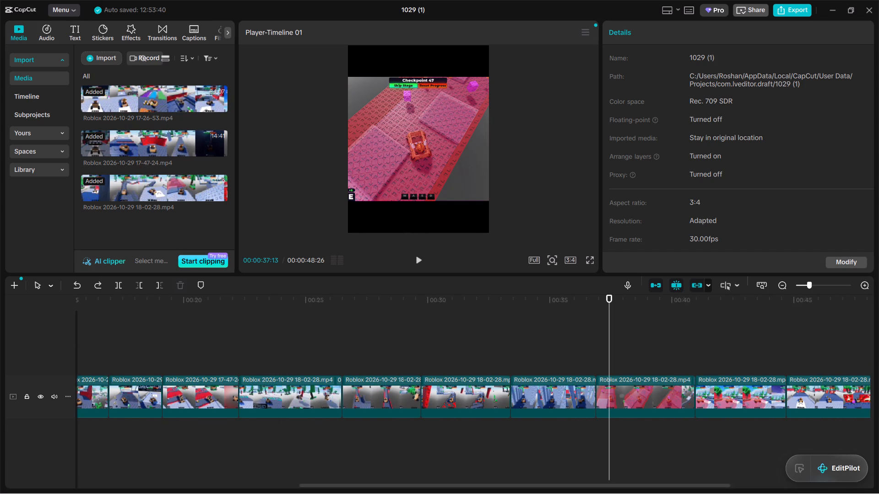
left_click_drag(564, 484, 668, 486)
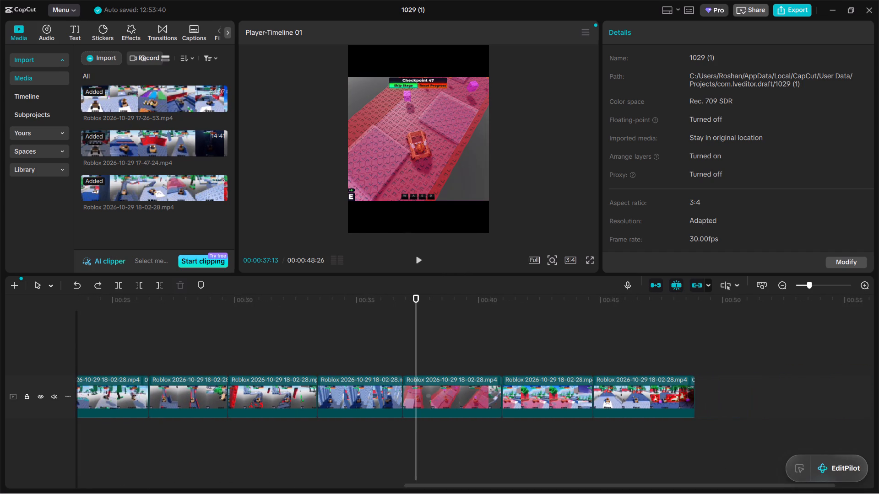
key("space")
left_click(499, 353)
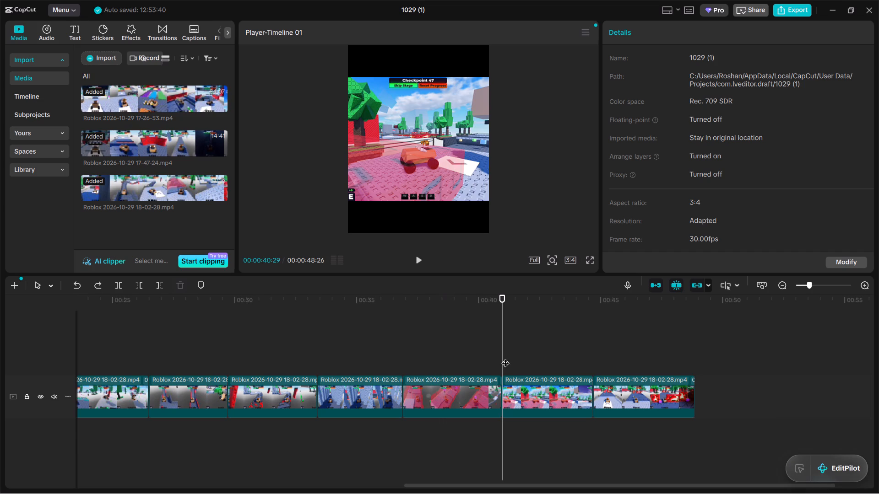
key("space")
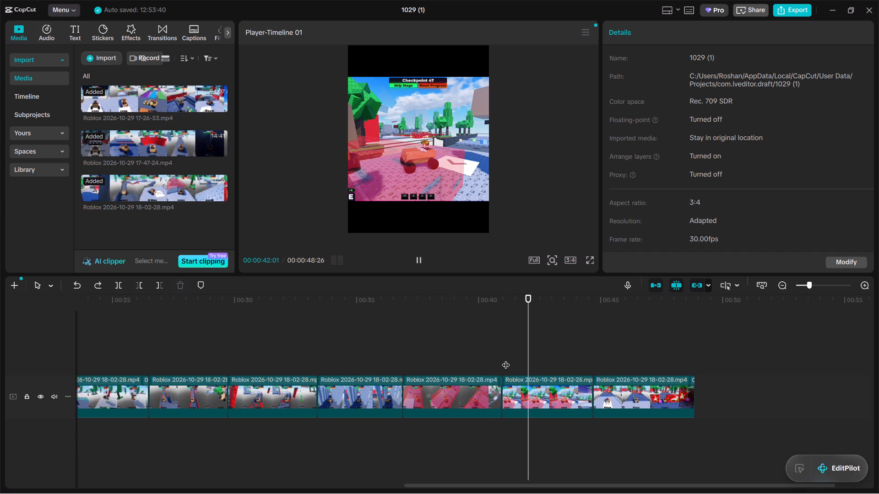
key("space")
key("space")
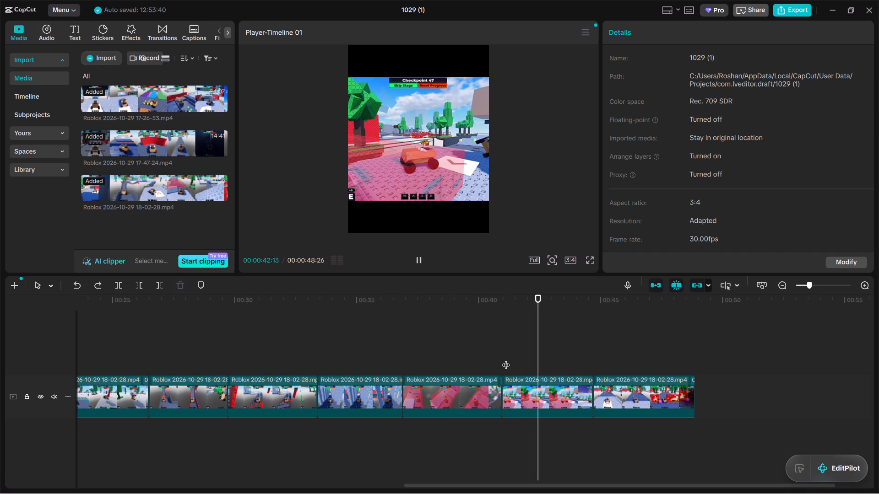
key("space")
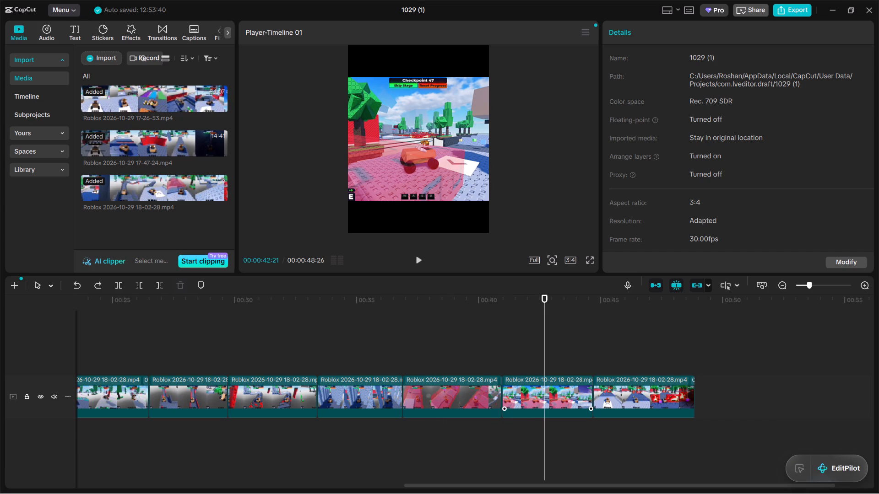
Move the playhead back frame by frame to 00:00:42:07 and select the second-to-last clip.
key("Left")
key("Left")
key("Left")
key("Left")
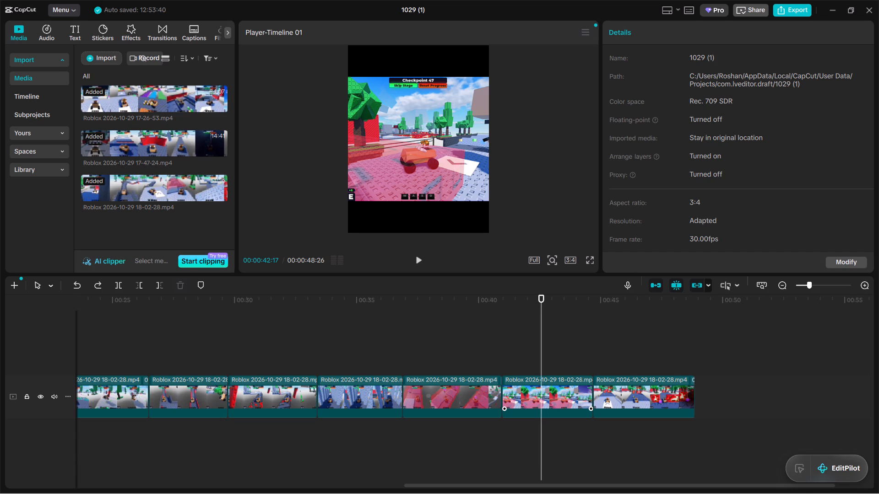
key("Left")
key("Left")
key("Left")
key("Left")
key("Left")
key("Left")
key("Left")
key("Left")
key("Left")
key("Left")
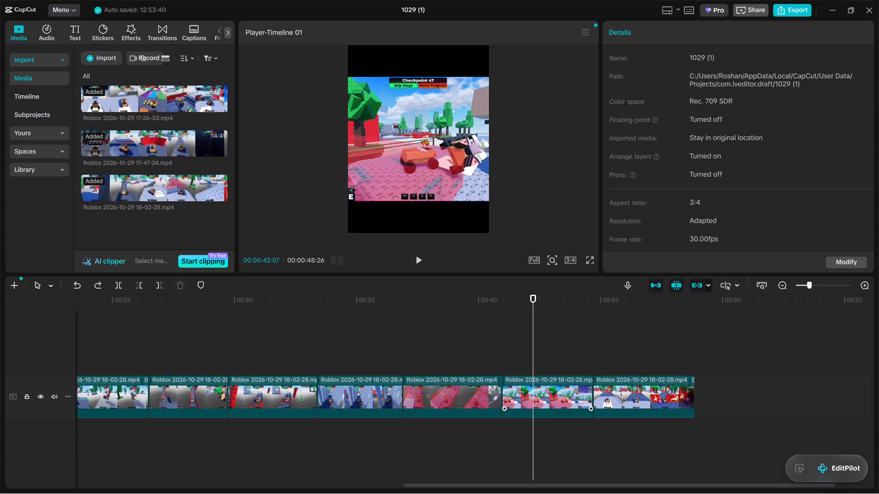
left_click(542, 386)
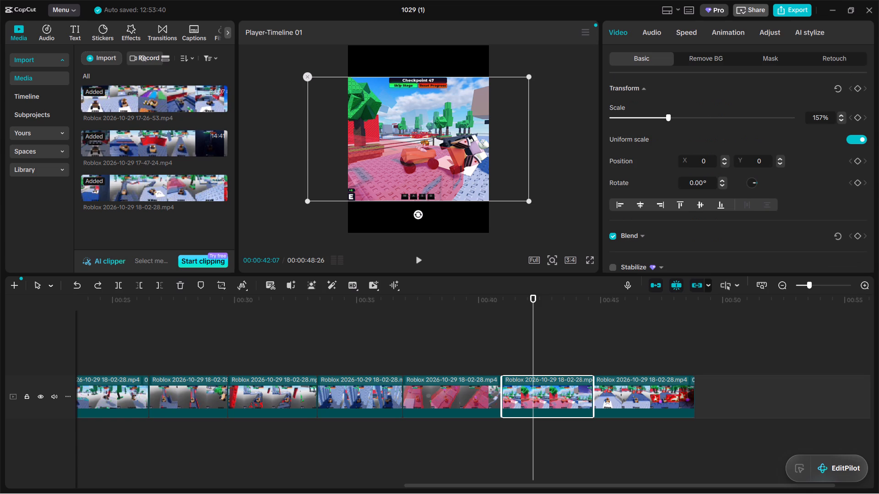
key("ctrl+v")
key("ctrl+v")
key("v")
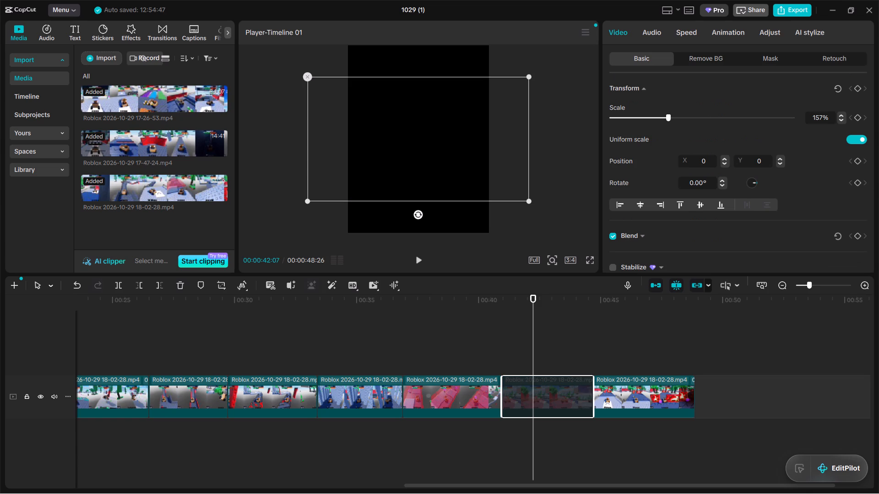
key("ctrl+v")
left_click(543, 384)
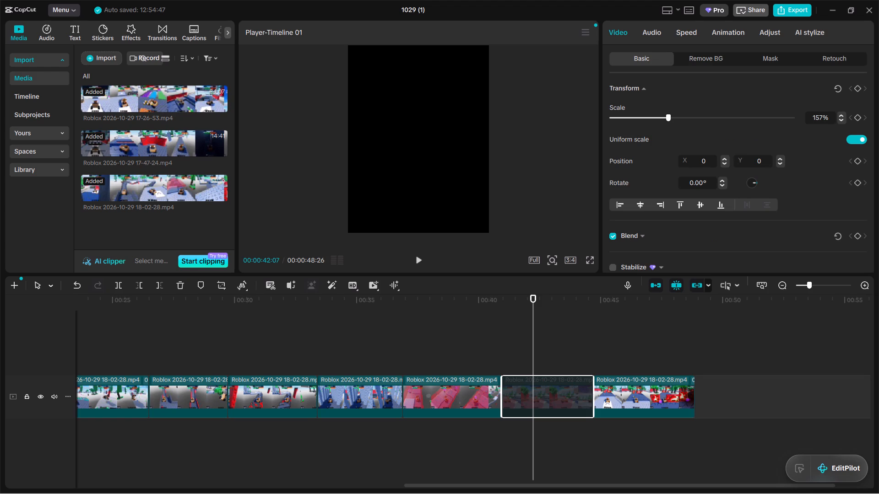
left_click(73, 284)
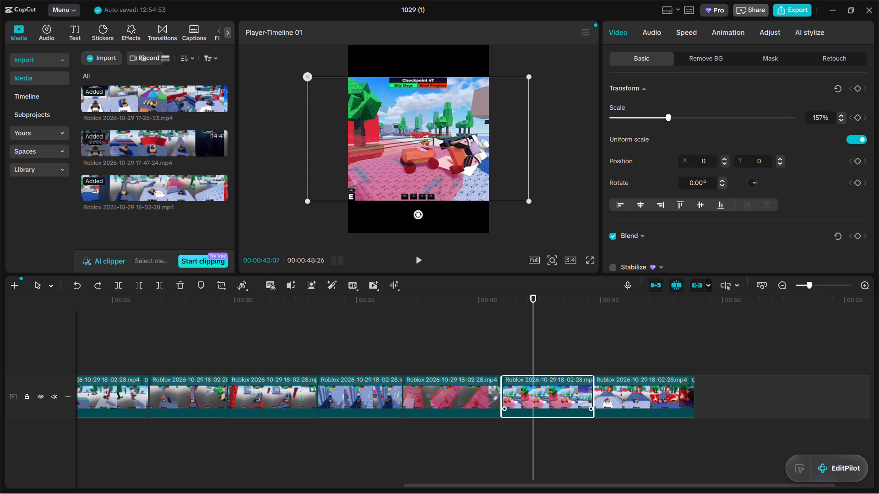
Split the second-to-last clip at 00:00:42:07.
key("ctrl+b")
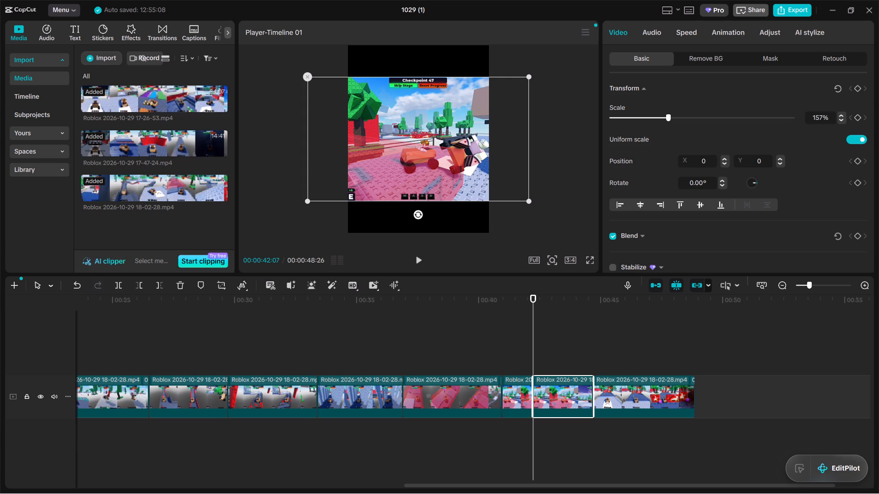
Examine the footage after the split frame by frame, between its start and 00:00:43:13, to follow the thrown character's motion.
key("space")
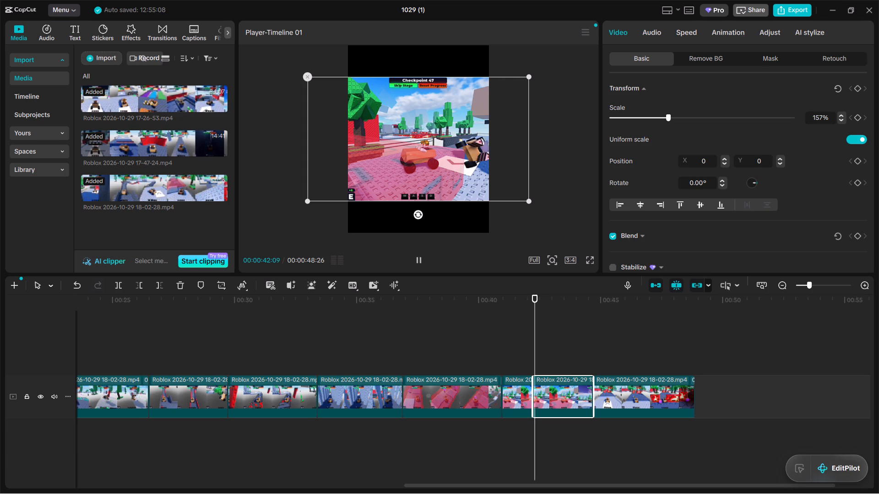
key("space")
key("space")
key("space")
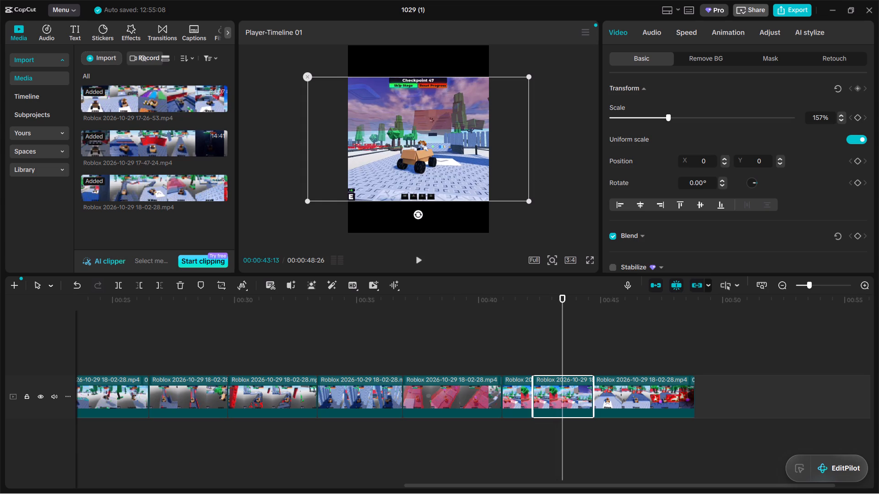
key("Left")
key("Left")
key("Left")
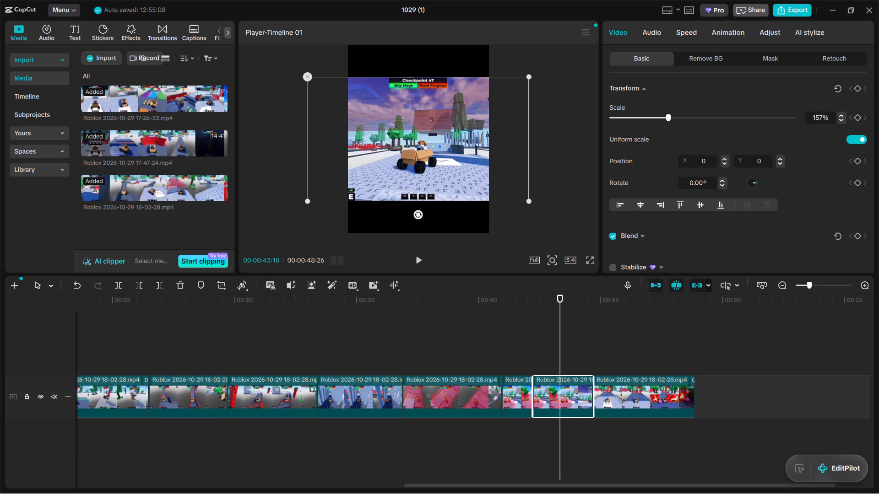
key("Left")
key("Left")
key("Left")
key("Left")
key("Left")
key("Left")
key("Left")
key("Left")
key("Left")
key("Left")
key("Left")
key("Left")
key("Left")
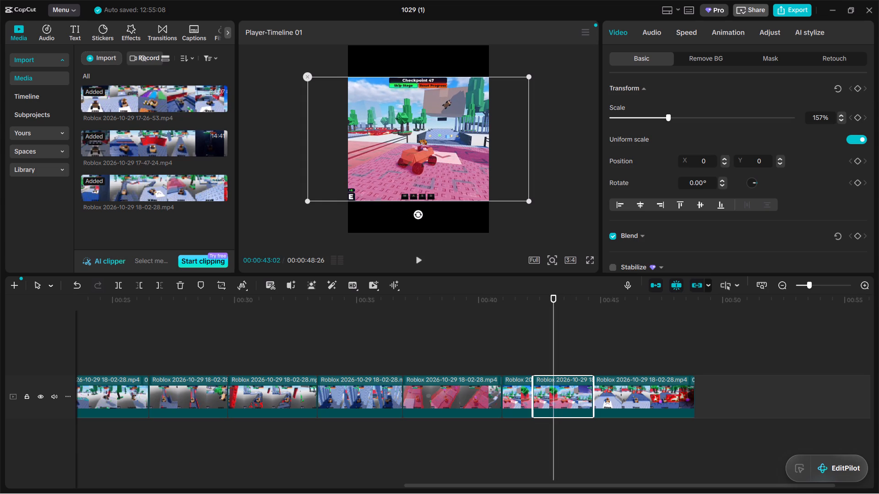
key("Left")
key("Left")
key("Left")
key("Left")
key("Left")
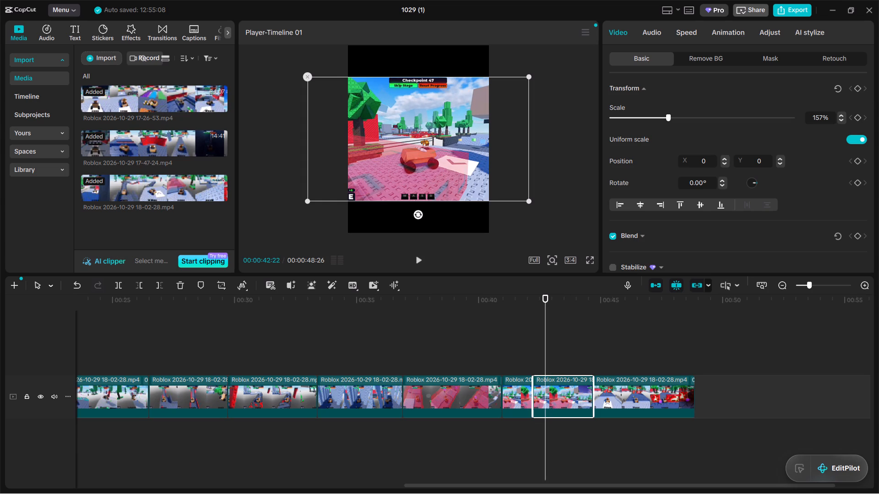
key("Left")
key("Left")
key("Left")
key("Left")
key("Left")
key("Left")
key("Left")
key("Left")
key("Left")
key("Left")
key("Left")
key("Left")
key("Left")
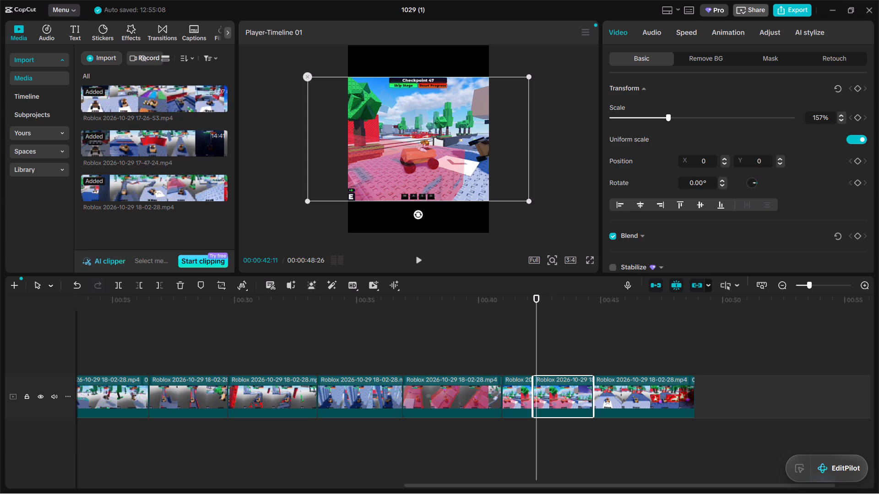
key("Left")
key("Left")
key("Left")
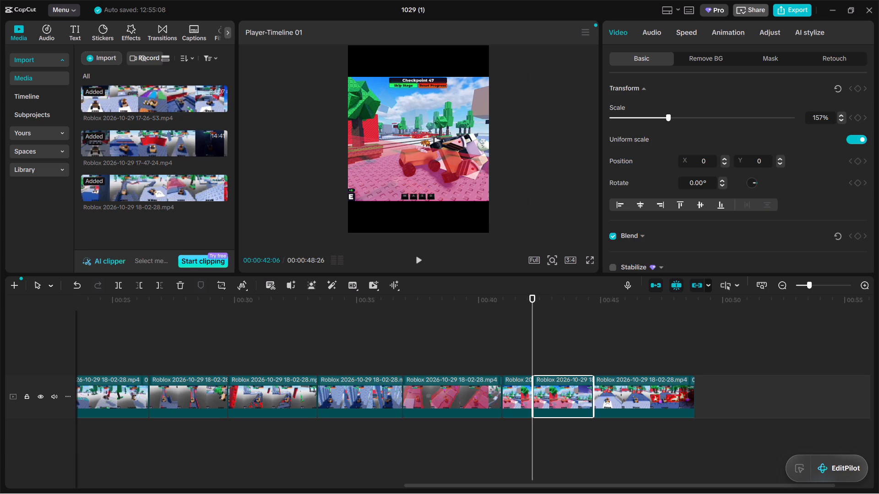
key("Left")
key("Left")
key("space")
key("space")
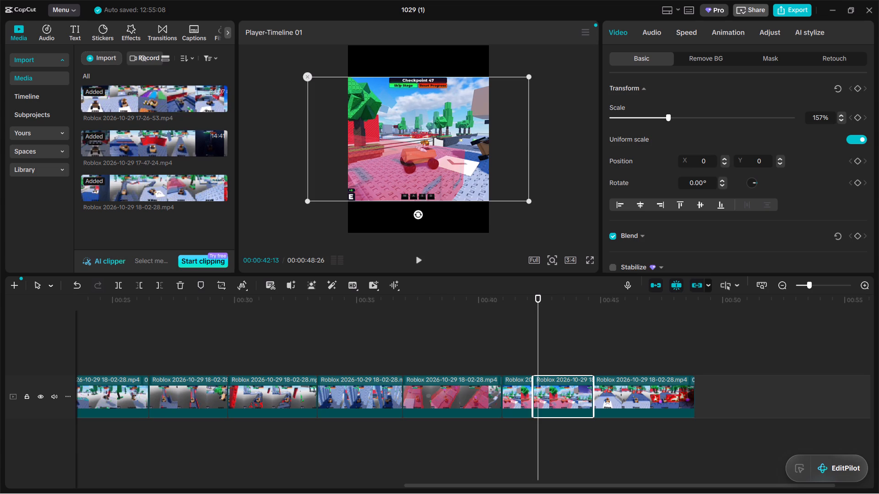
Add a Transform keyframe at 00:00:42:07, the start of the split-off clip, and set its scale to 174%.
key("Left")
key("Left")
key("Left")
key("Left")
key("Left")
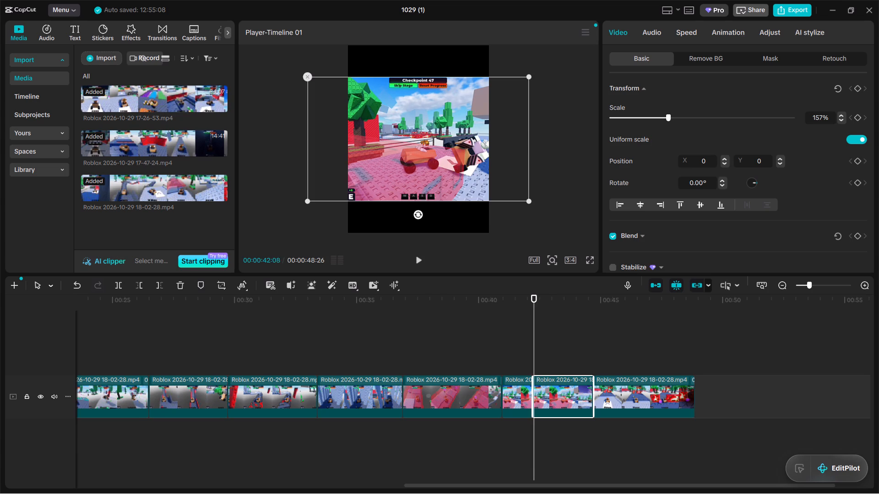
key("Left")
left_click(857, 86)
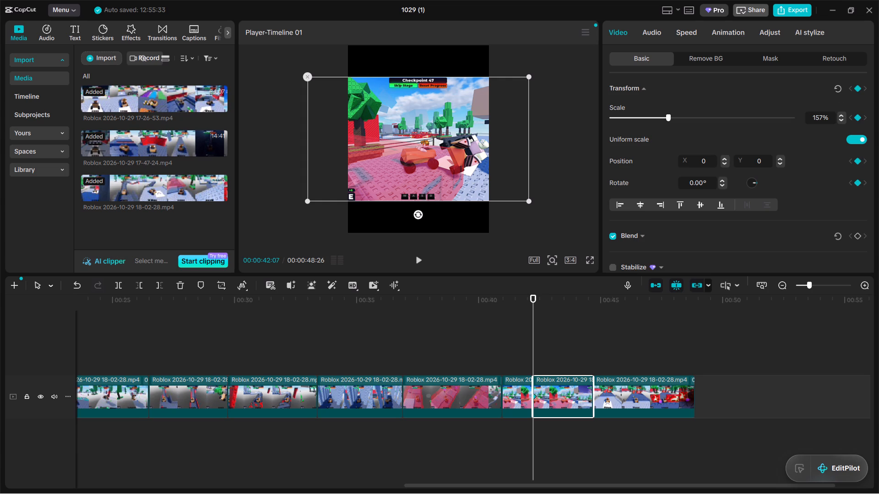
left_click(840, 114)
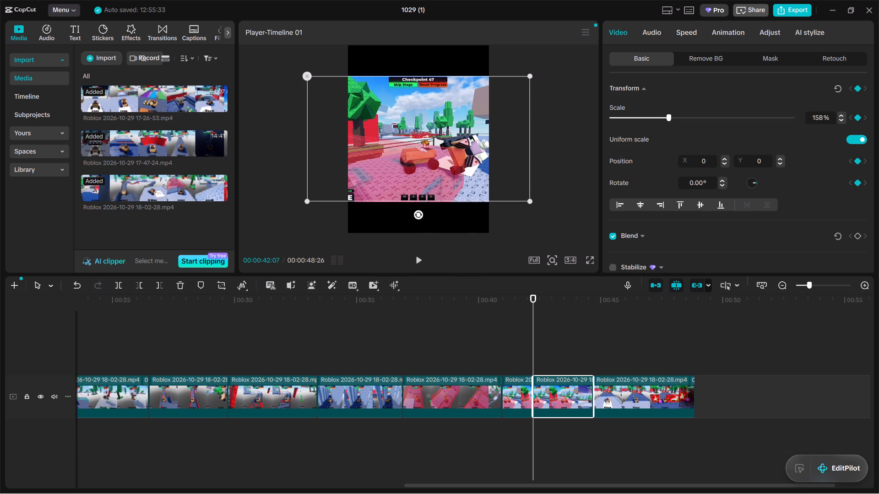
triple_click(840, 114)
triple_click(840, 114)
triple_click(840, 114)
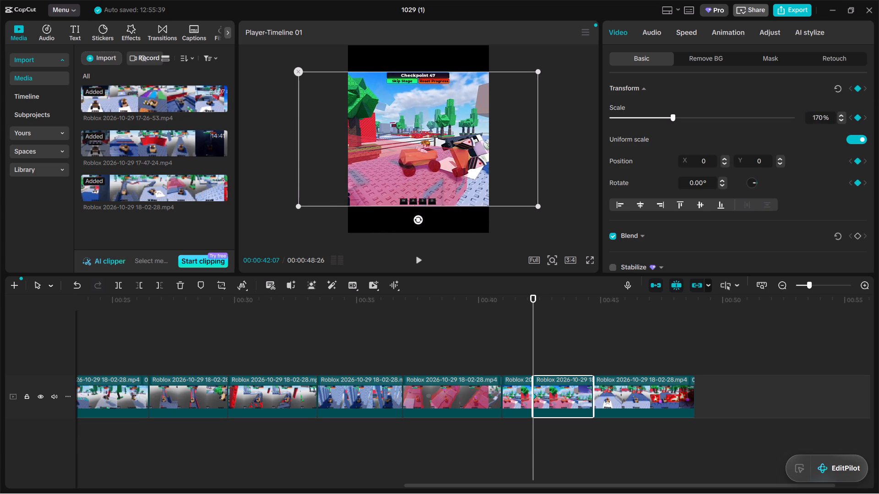
triple_click(840, 114)
left_click(840, 114)
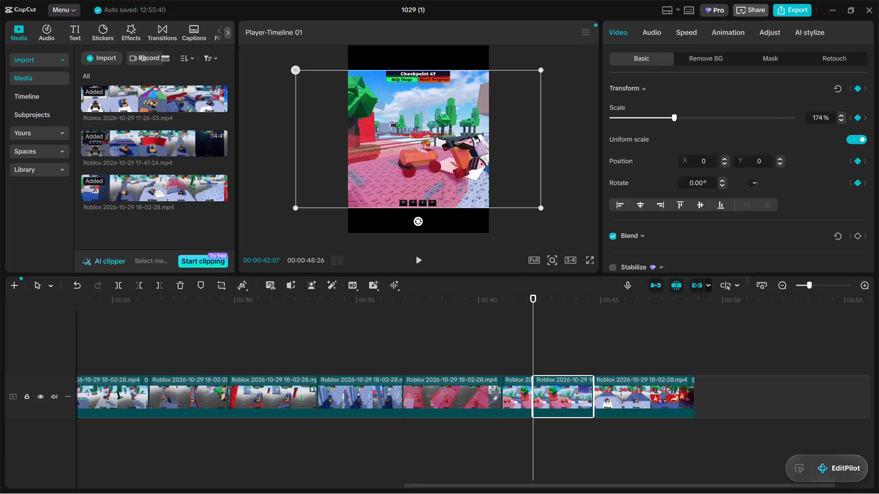
At 00:00:42:14, reposition the clip to X -999, Y 0 so the frame follows the thrown character.
key("space")
key("space")
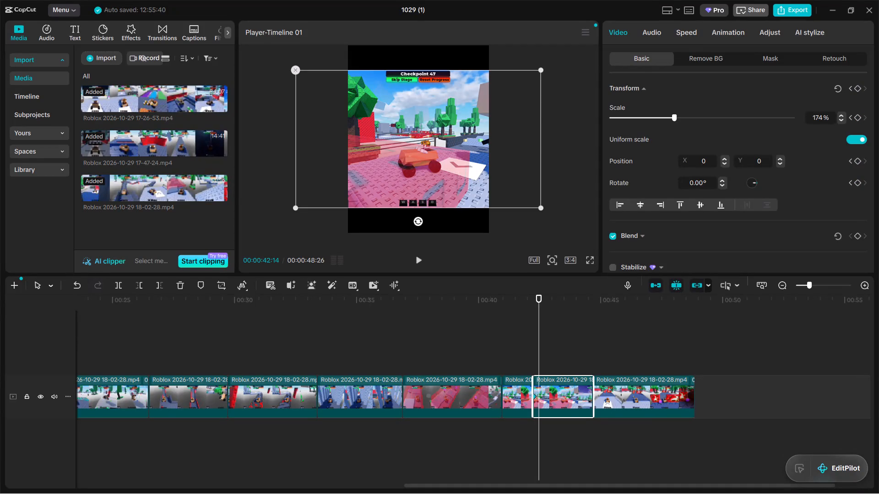
left_click_drag(459, 166, 416, 163)
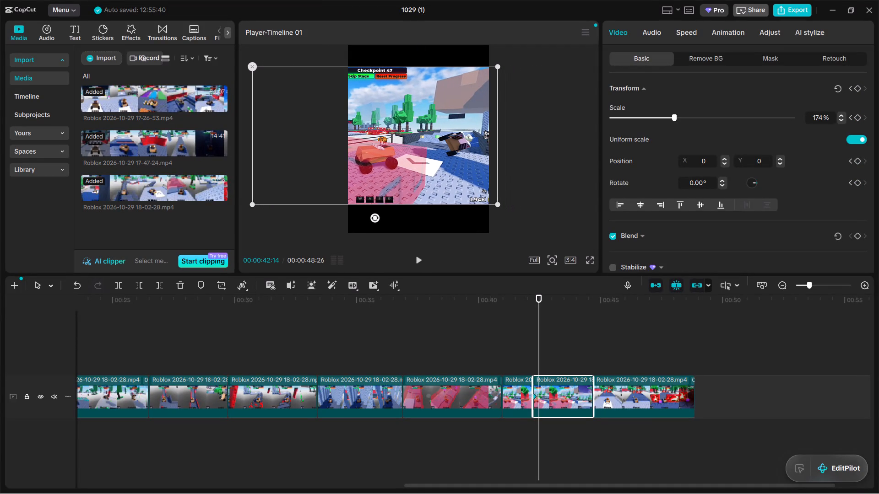
left_click_drag(416, 163, 411, 166)
At 00:00:42:25, scale the split-off clip to 237% and reposition it to X -1893, Y 0 to frame the thrown character.
key("space")
key("space")
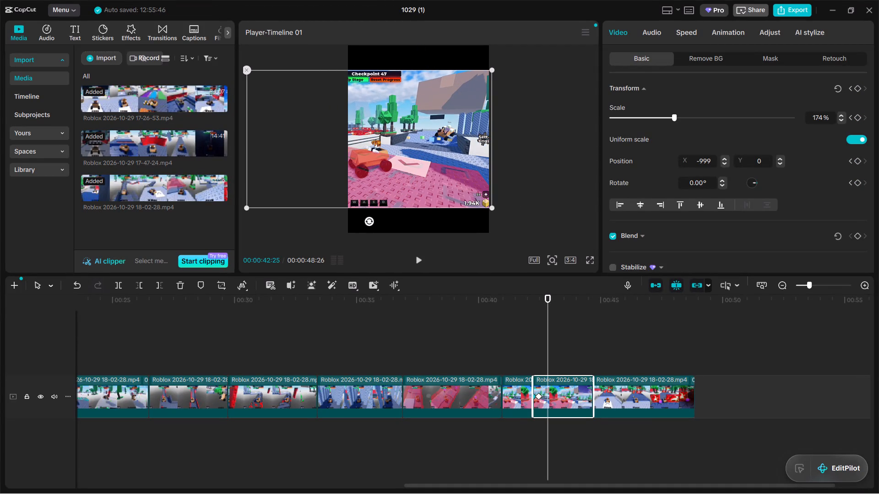
triple_click(842, 116)
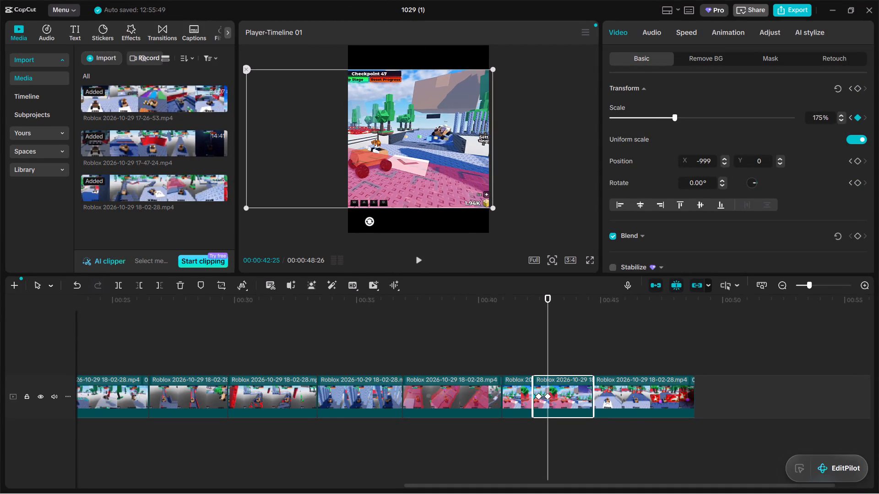
triple_click(842, 116)
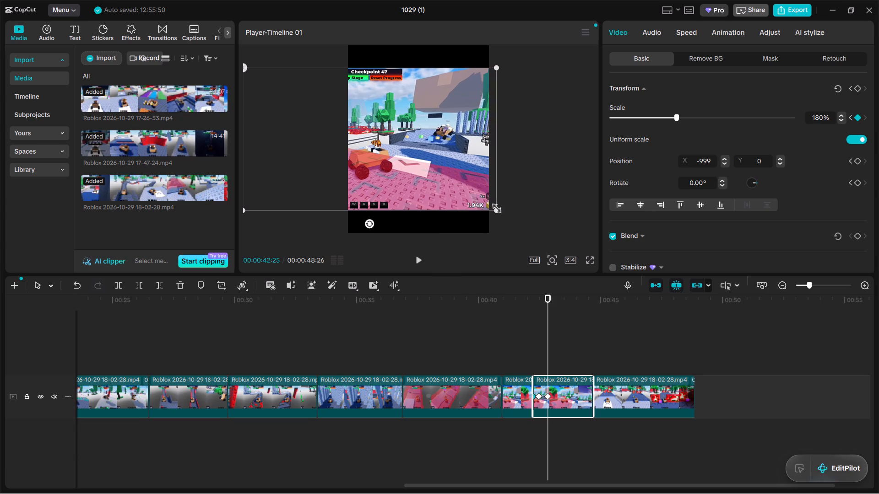
left_click_drag(494, 206, 511, 230)
left_click_drag(450, 167, 426, 165)
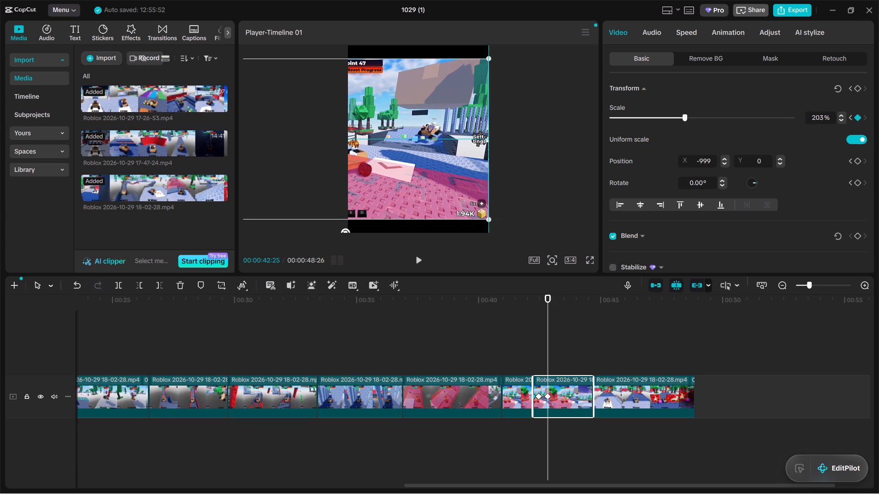
left_click_drag(426, 165, 428, 165)
left_click_drag(487, 218, 494, 228)
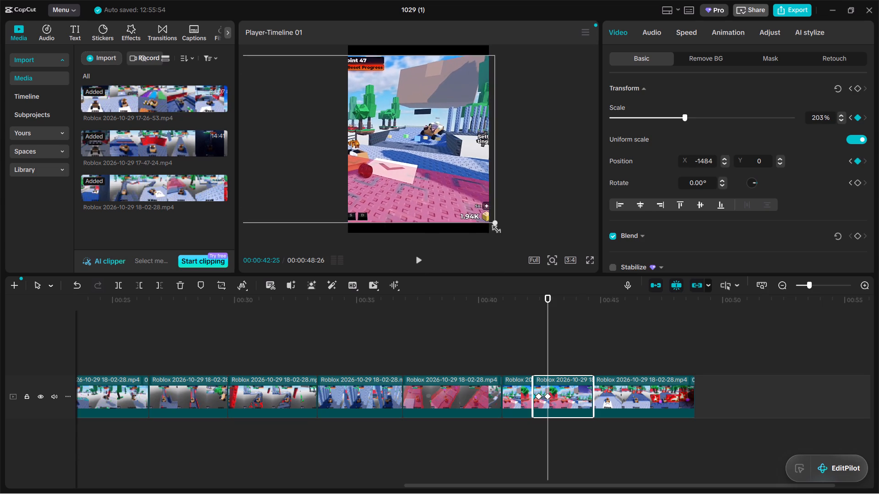
left_click_drag(494, 228, 510, 257)
left_click_drag(472, 175, 467, 173)
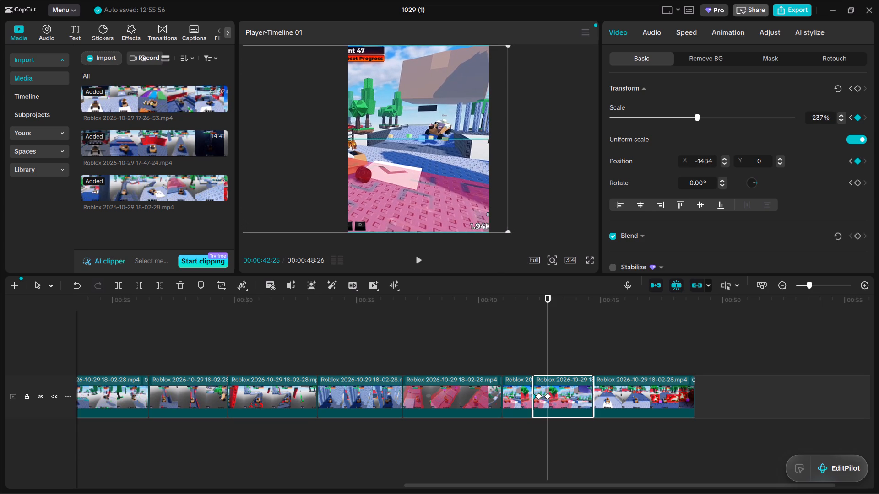
left_click_drag(467, 173, 452, 173)
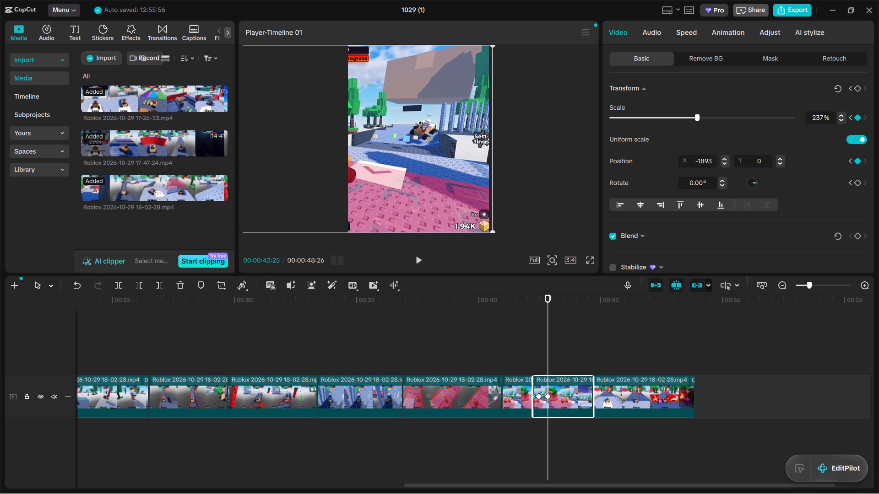
At 00:00:43:11, reposition the clip to X -911, Y 0 and enlarge it to 362% around the character in the cardboard car.
key("space")
key("space")
left_click_drag(452, 173, 460, 173)
left_click_drag(435, 169, 440, 169)
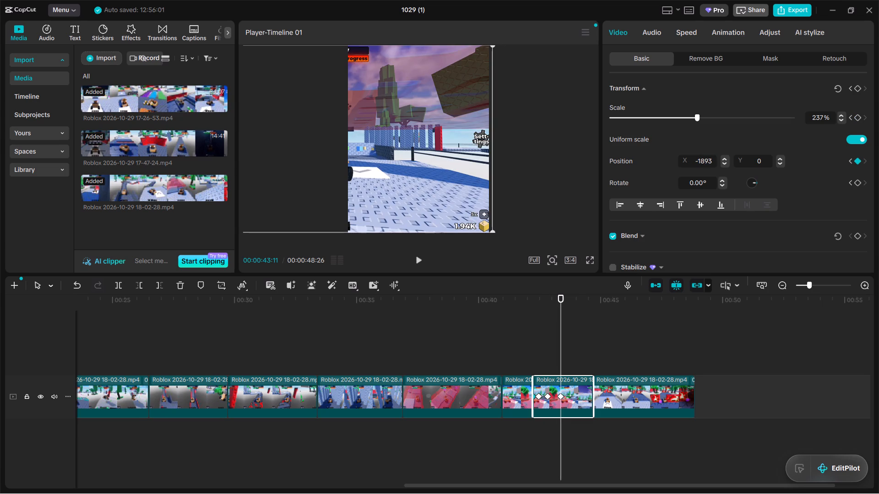
left_click(445, 173)
left_click_drag(445, 173, 458, 174)
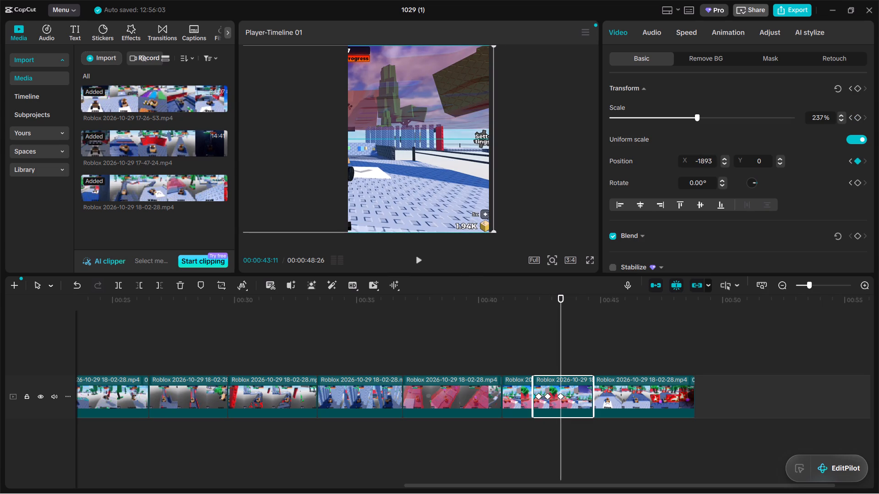
left_click_drag(458, 174, 485, 178)
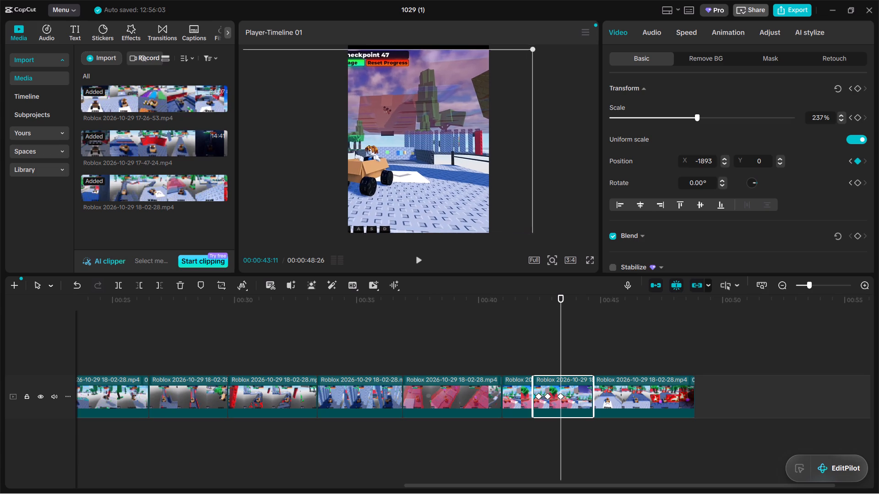
left_click_drag(485, 178, 488, 172)
left_click_drag(536, 230, 674, 293)
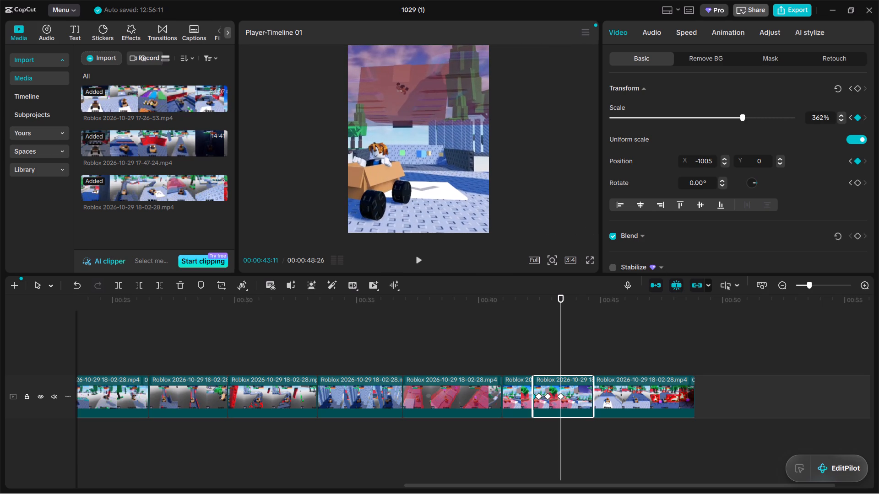
left_click_drag(429, 136, 433, 137)
Trim off the part of the clip after 00:00:44:10.
key("space")
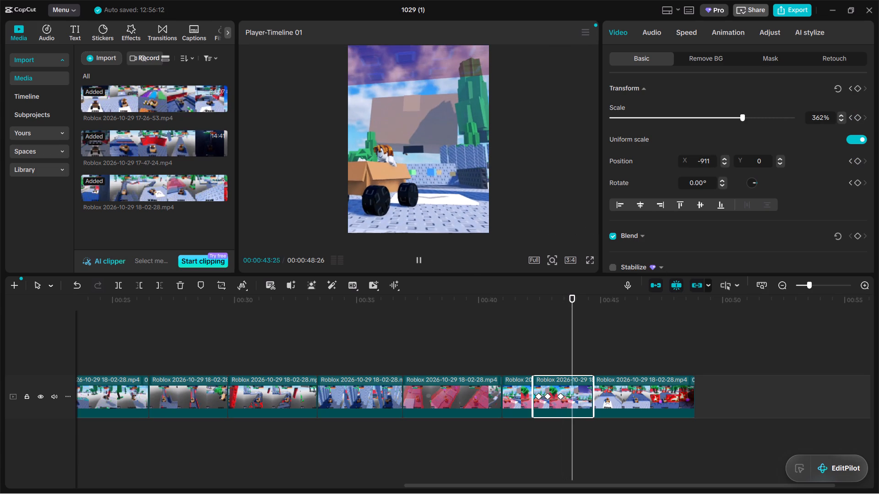
key("space")
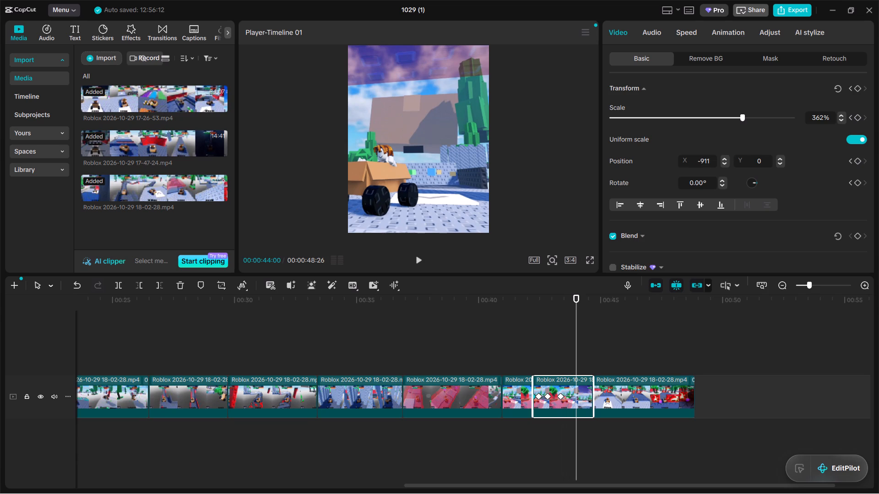
key("space")
key("space")
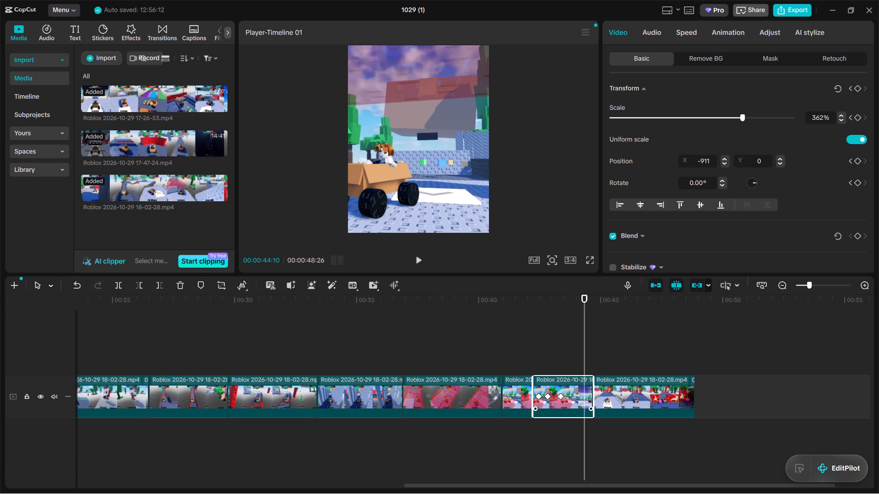
left_click(575, 380)
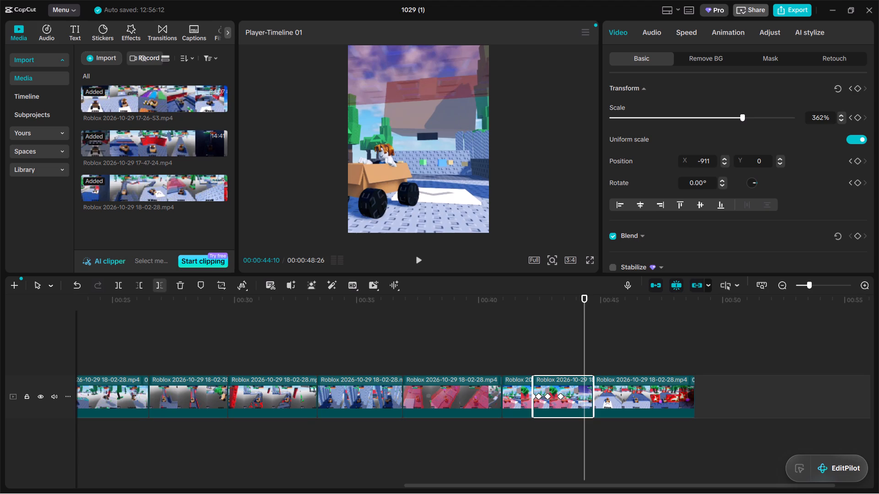
left_click(156, 287)
Play back the trimmed clip into the following one, up to 00:00:45:00, to check the zoom and cut.
left_click(515, 358)
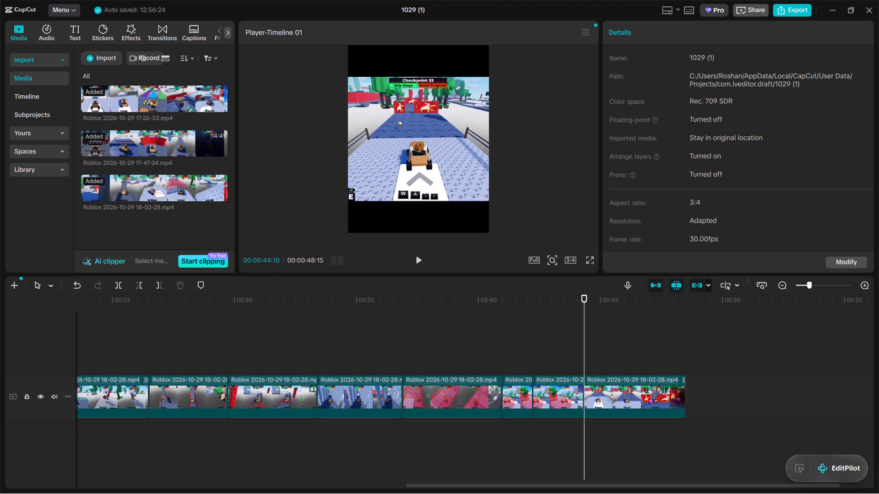
key("space")
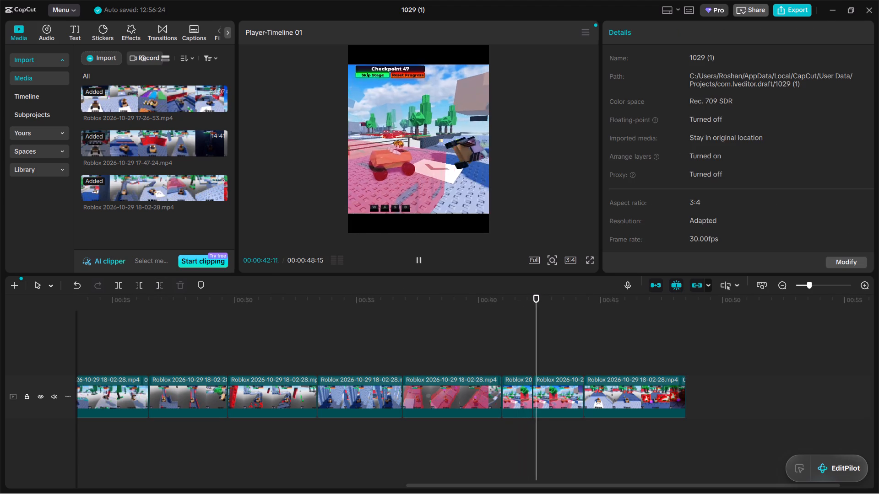
key("space")
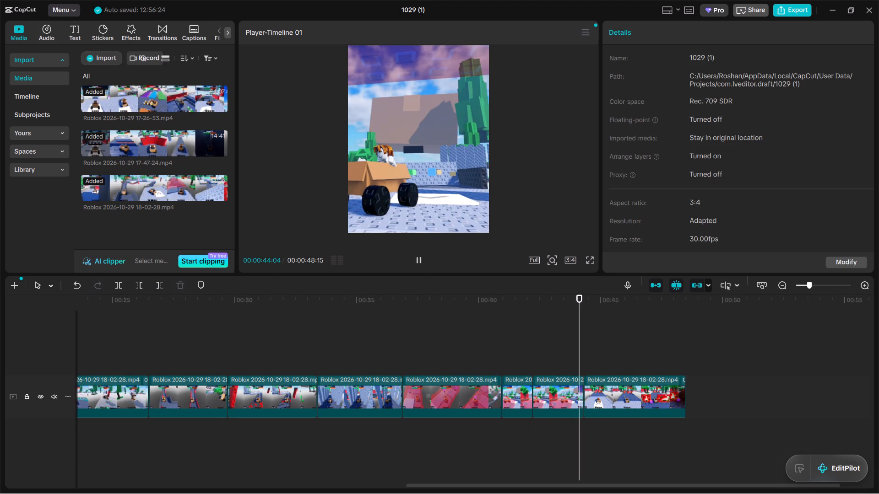
key("space")
key("space")
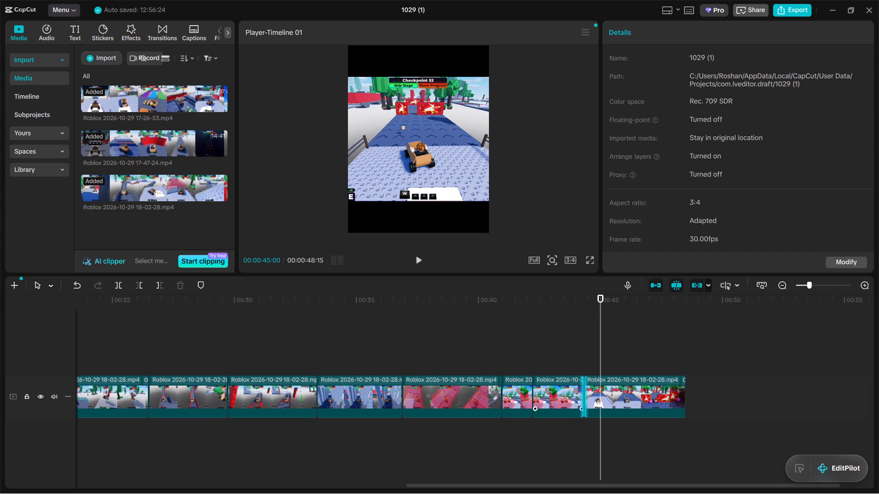
At the clip's 00:00:42:25 keyframe, enlarge the scale to 339% and shift the frame to center the thrown character.
left_click(555, 384)
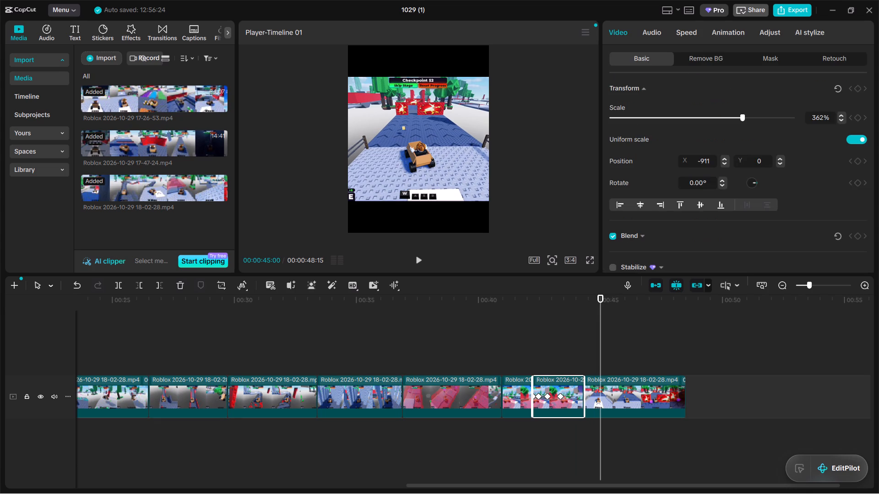
left_click(559, 394)
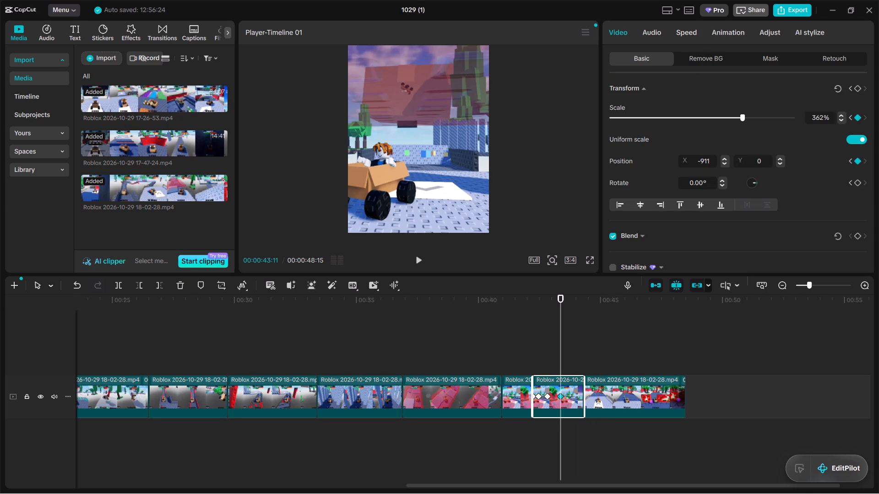
left_click(477, 207)
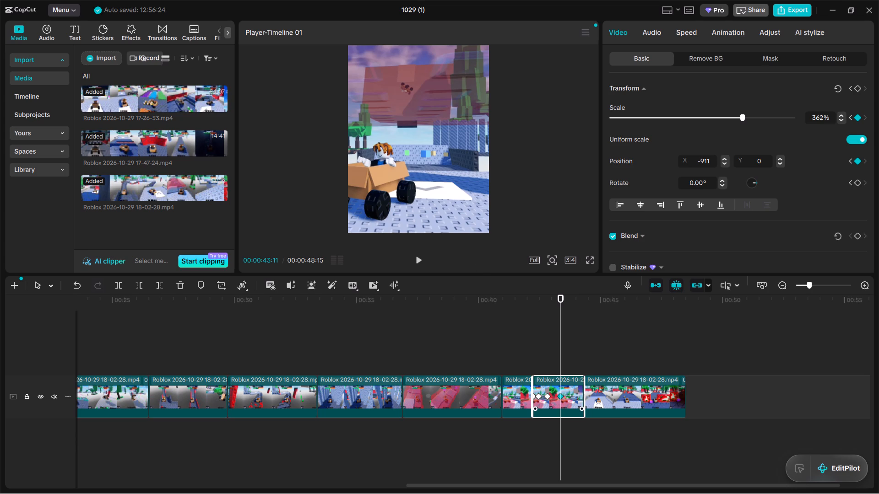
left_click(547, 394)
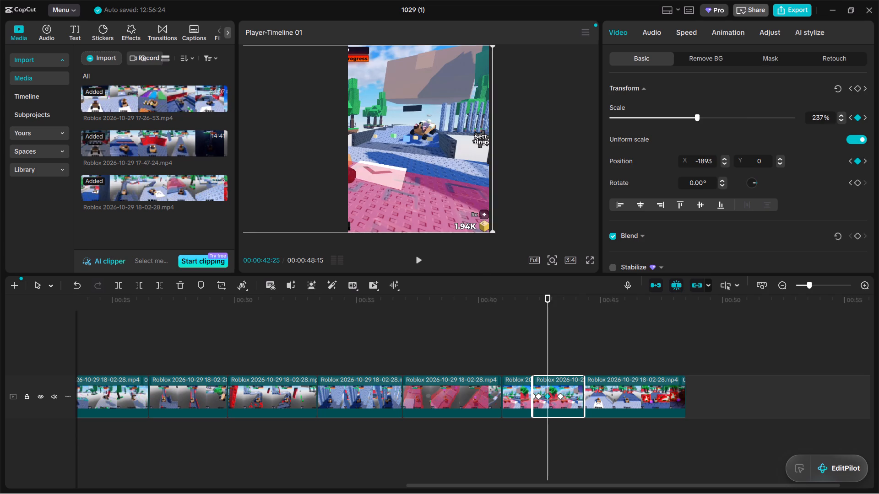
left_click_drag(492, 231, 566, 344)
left_click_drag(434, 180, 425, 180)
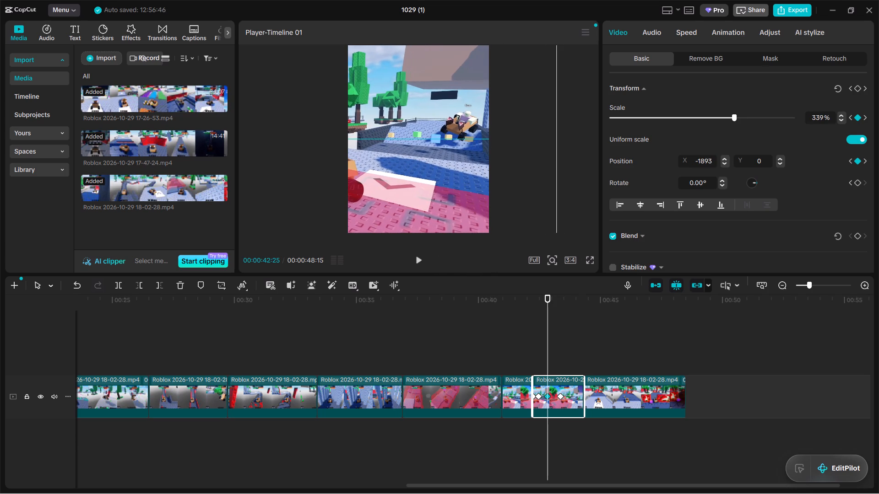
left_click_drag(425, 180, 402, 181)
left_click_drag(444, 163, 420, 161)
At 00:00:43:10, reposition the clip to X -876, Y -620 so the cardboard car sits lower in the frame.
key("space")
key("space")
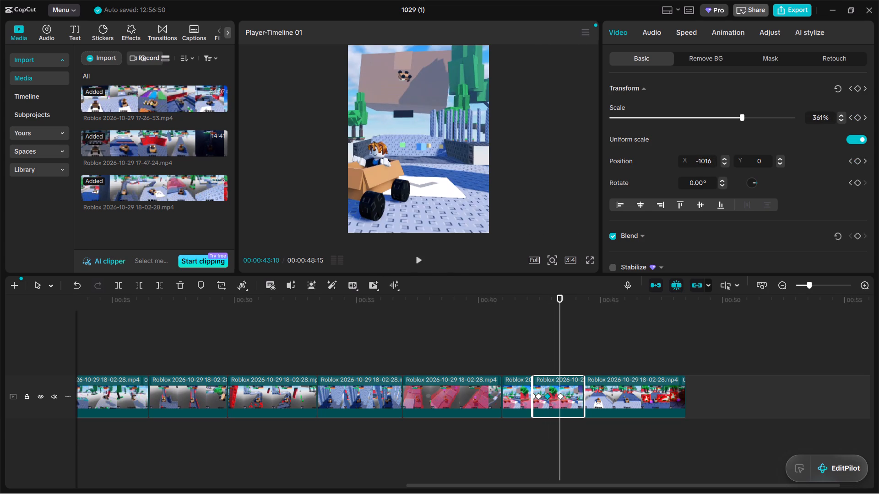
left_click(463, 209)
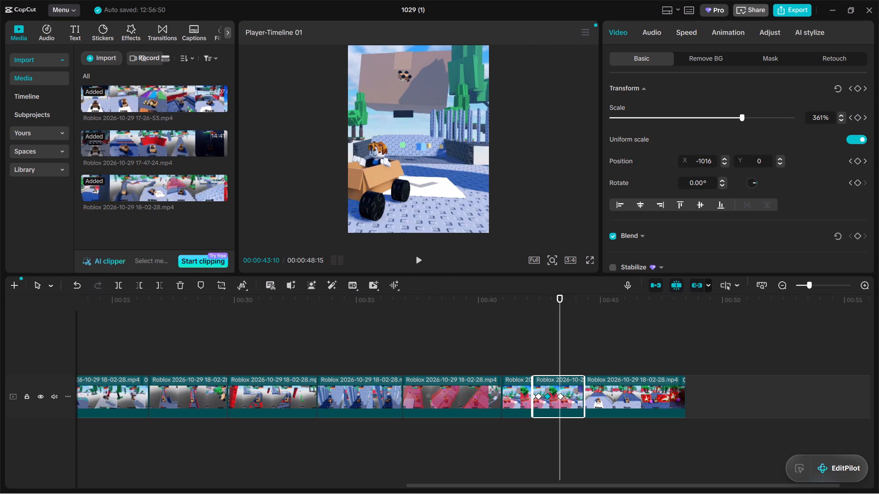
left_click(467, 210)
left_click(456, 177)
left_click_drag(407, 114, 412, 134)
left_click_drag(412, 134, 414, 145)
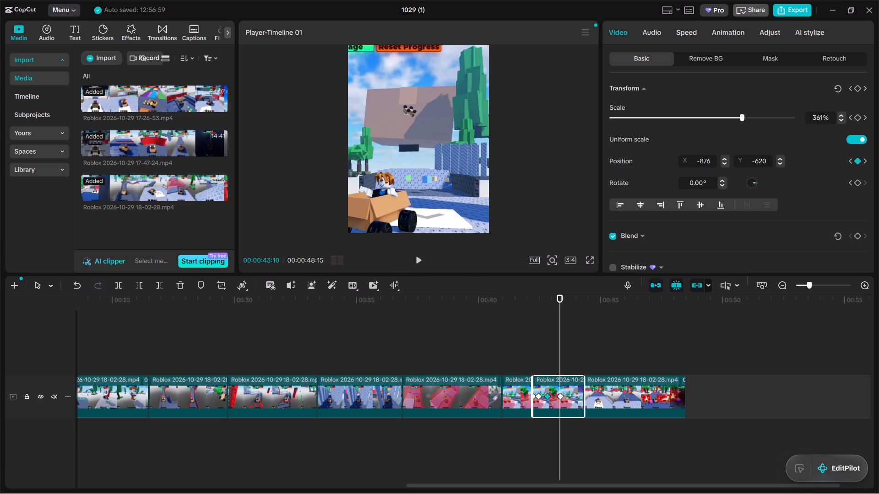
scroll(414, 129, "up", 3, "ctrl")
At the 00:00:43:11 keyframe, reposition the clip to X -678, Y -802.
left_click(559, 394)
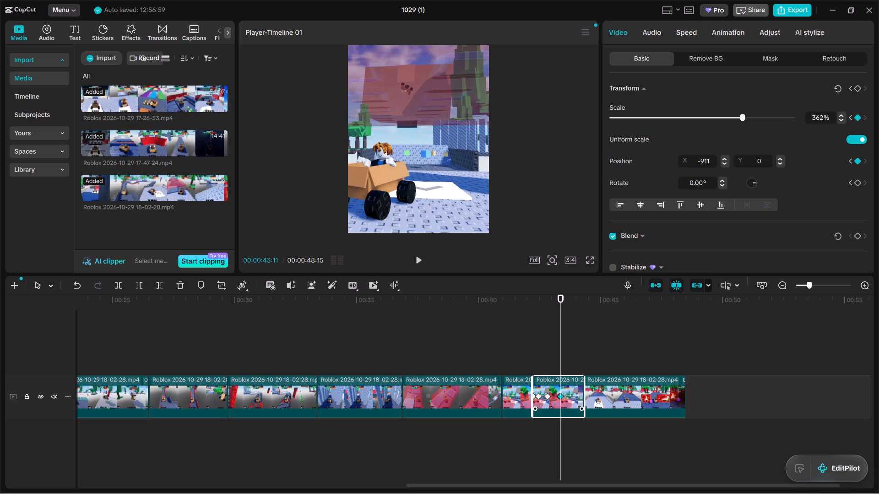
left_click(408, 154)
left_click_drag(408, 154, 428, 201)
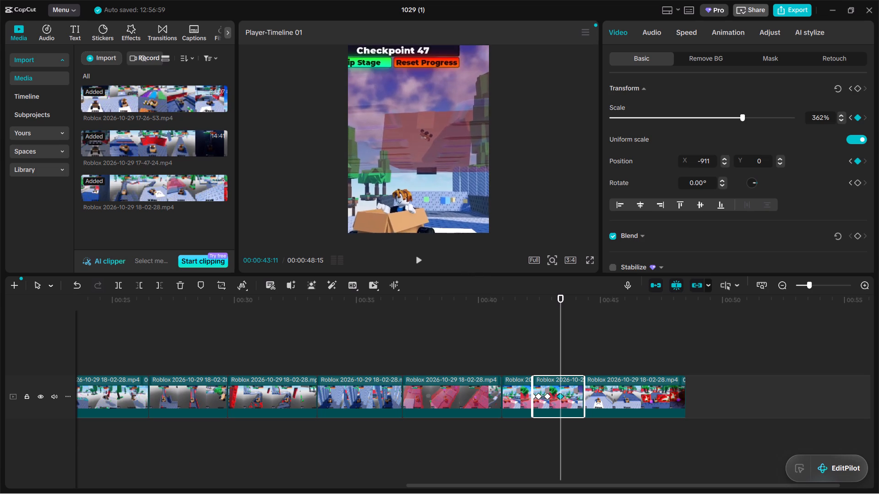
left_click_drag(428, 201, 419, 193)
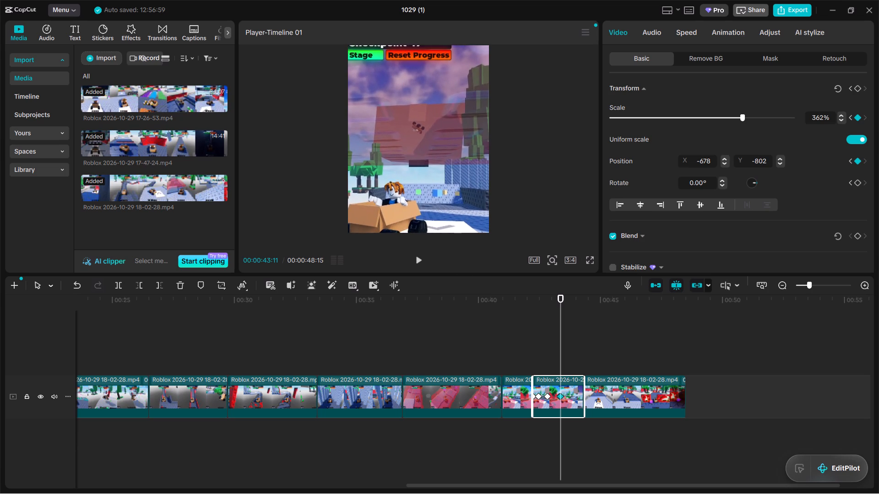
Play back the timeline from 00:00:40:18 through the reframed clip to check its keyframed motion.
left_click(493, 356)
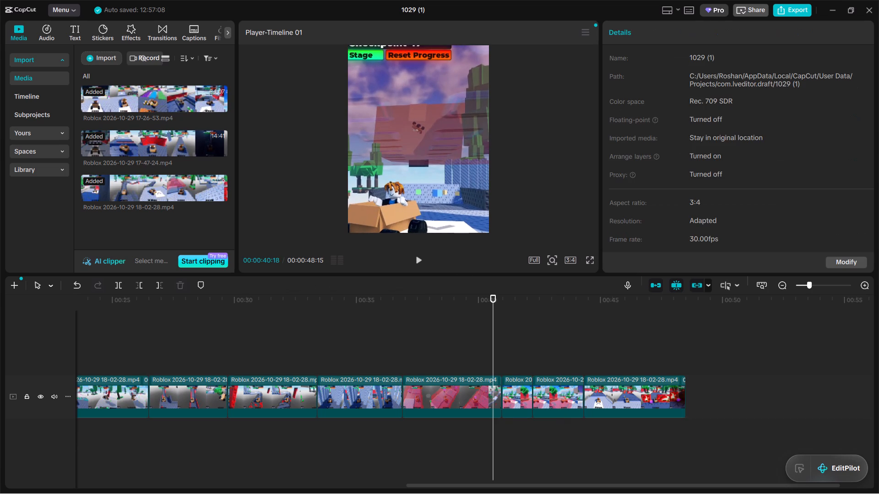
key("space")
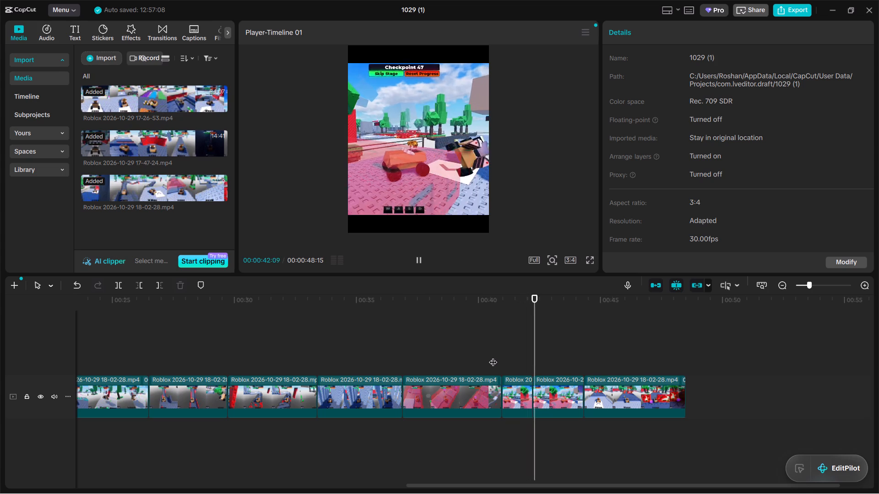
key("space")
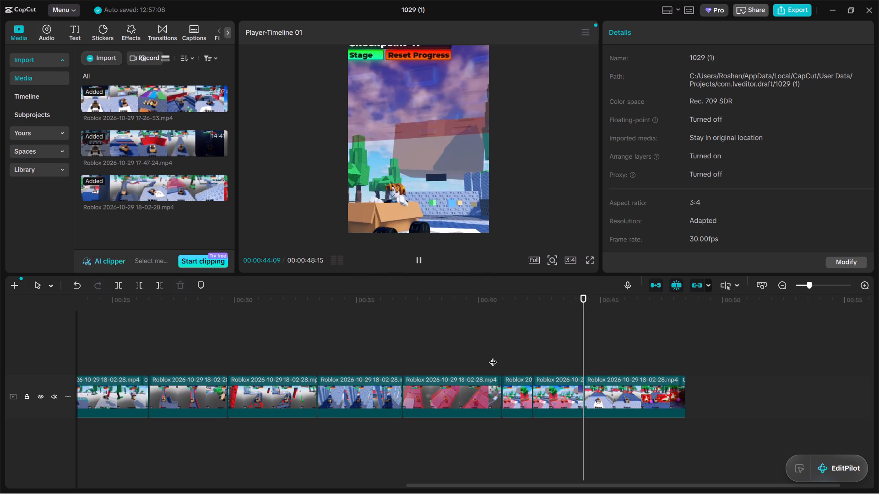
Play the final clip from 00:00:44 to the end of the timeline to check it.
key("space")
key("space")
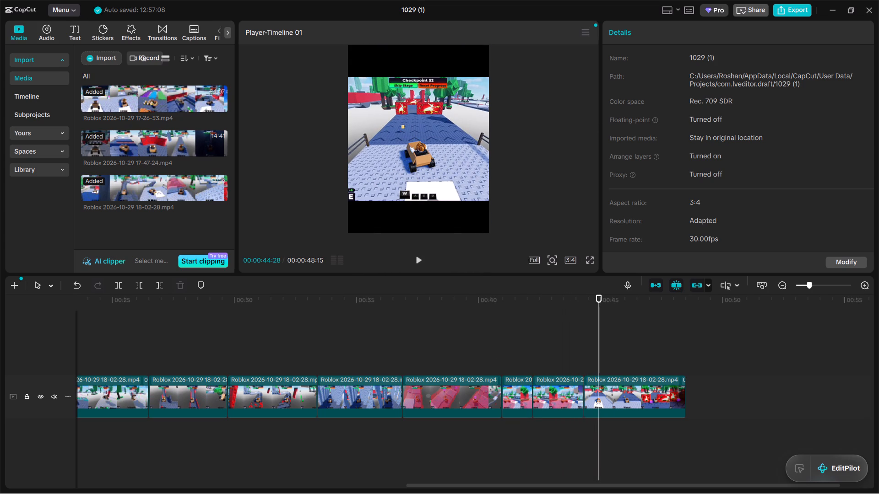
left_click(605, 394)
key("space")
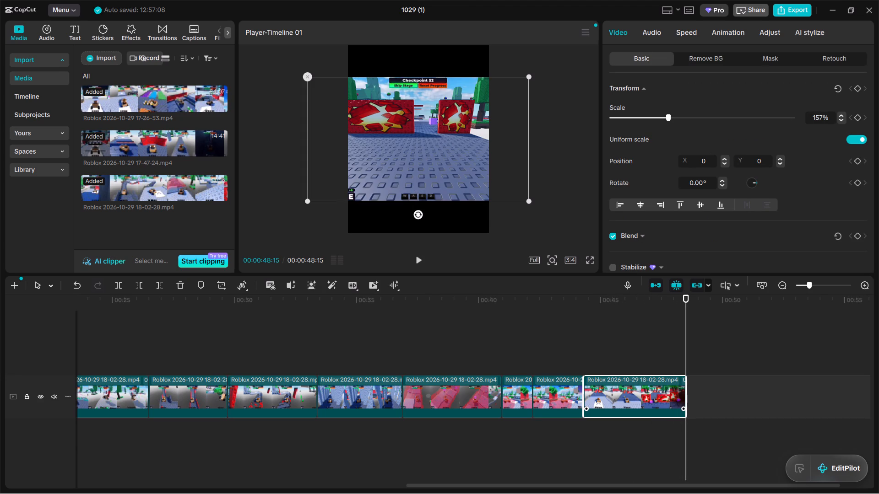
Return to the start of the timeline and play the opening clip through the car's crash to about 00:00:04:13.
left_click_drag(688, 317, 324, 331)
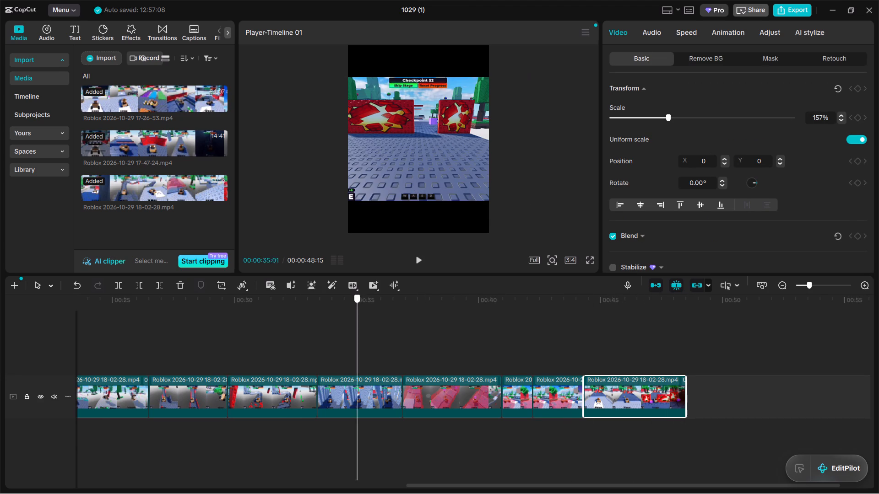
left_click_drag(324, 331, 0, 331)
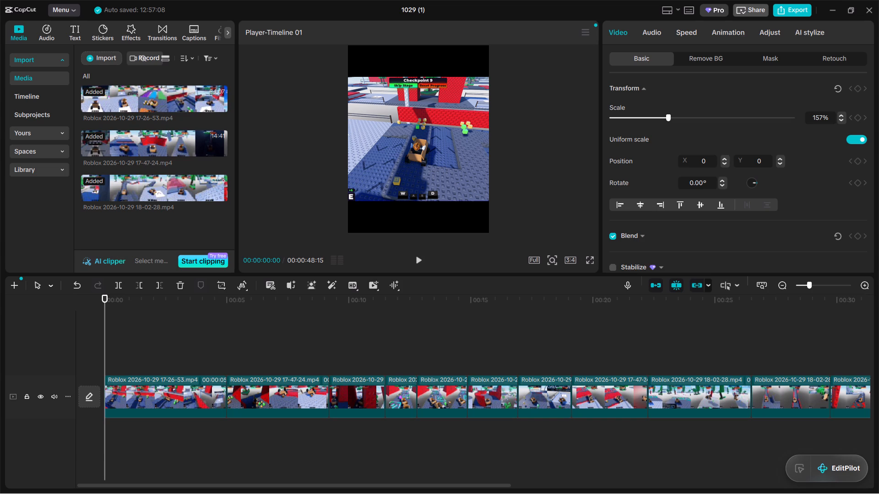
left_click(419, 260)
left_click(419, 260)
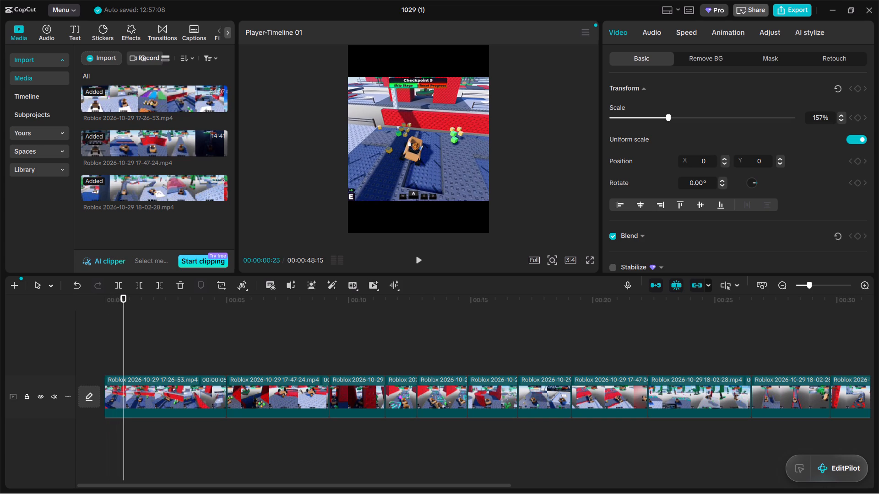
left_click(419, 260)
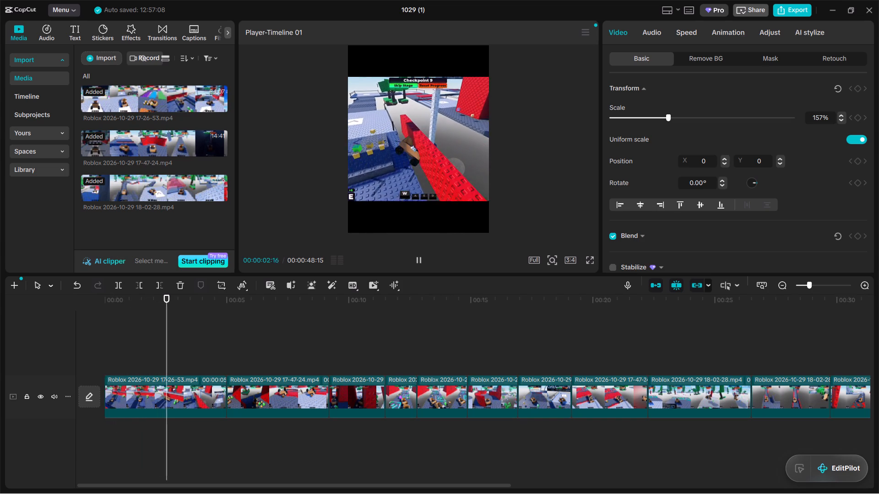
left_click(419, 260)
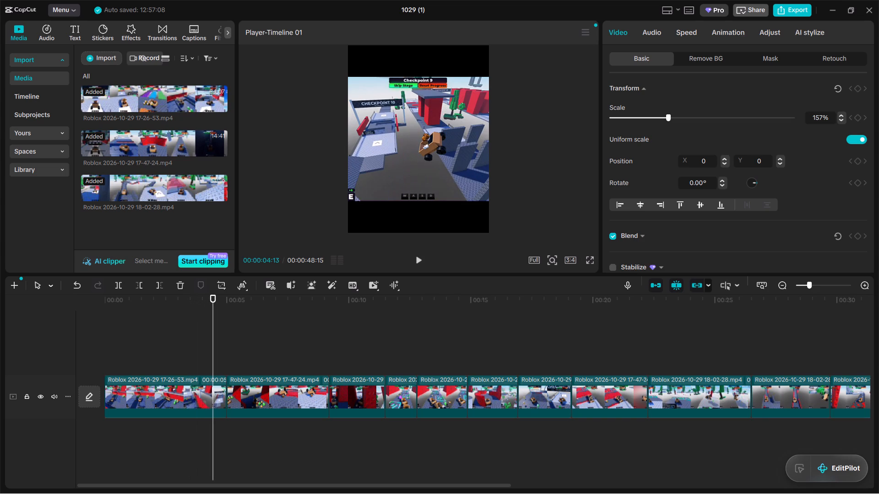
Step back frame by frame through the opening clip to 00:00:02:01, where the car tips against the red barrier.
key("Left")
key("Left")
key("Left")
key("Left")
key("Left")
key("Left")
key("Left")
key("Left")
key("Left")
key("Left")
key("Left")
key("Left")
key("Left")
key("Left")
key("Left")
key("Left")
key("Left")
key("Left")
key("Left")
key("Left")
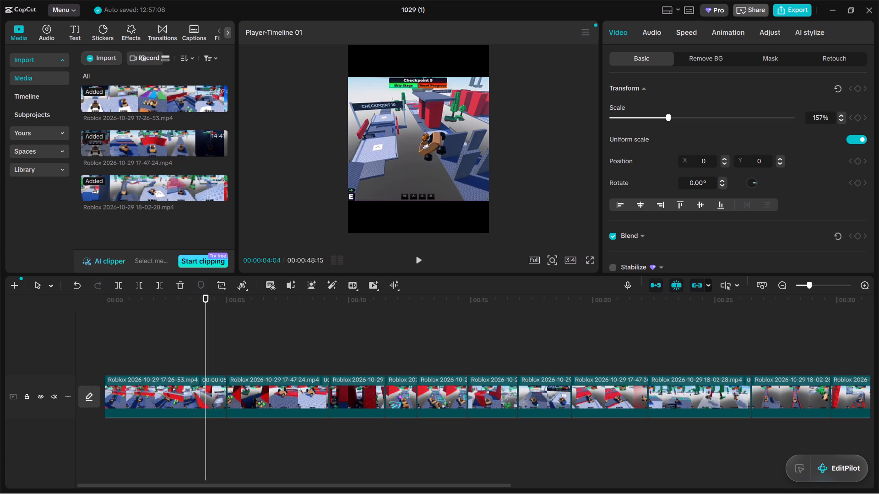
key("Left")
key("Left")
key("Left")
key("Left")
key("Left")
key("Left")
key("Left")
key("Left")
key("Left")
key("Left")
key("Left")
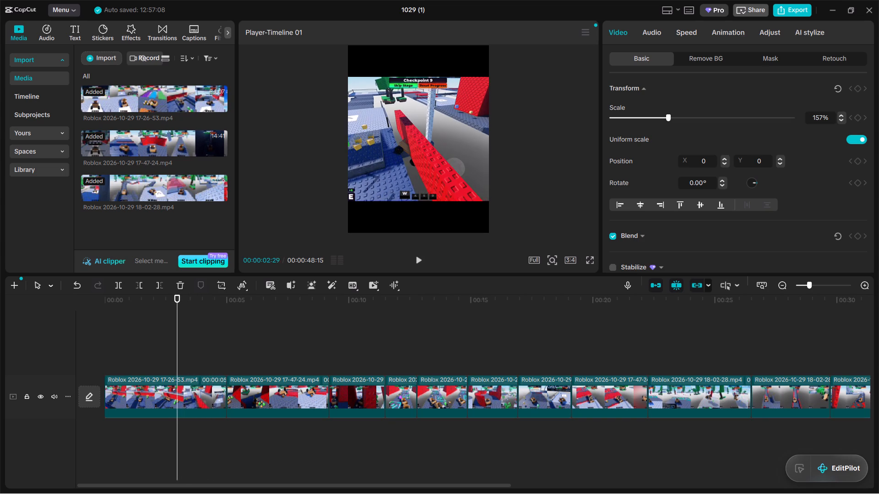
key("Left")
key("Left")
key("Left")
key("Left")
key("Left")
key("Left")
key("Left")
key("Left")
key("Left")
key("Left")
key("Left")
key("Left")
key("Left")
key("Left")
key("Left")
key("Left")
key("Left")
key("Left")
key("Left")
key("Left")
key("Left")
key("Left")
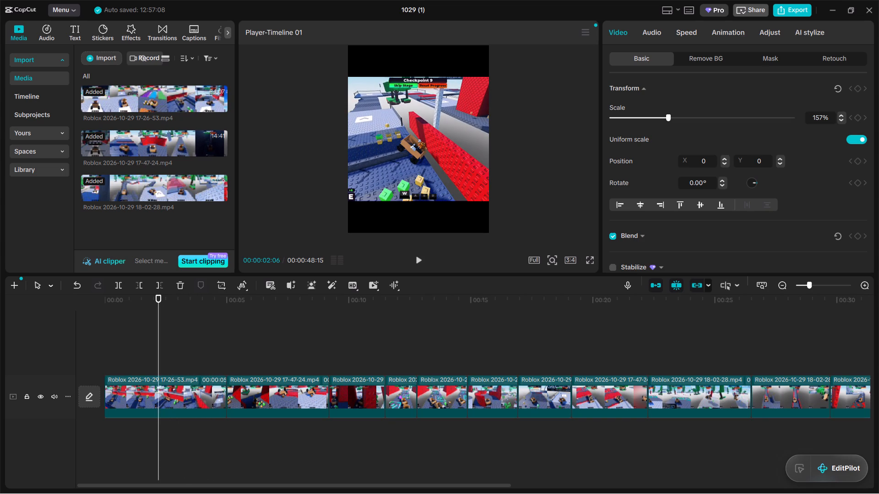
key("Left")
key("Left")
key("Left")
key("Left")
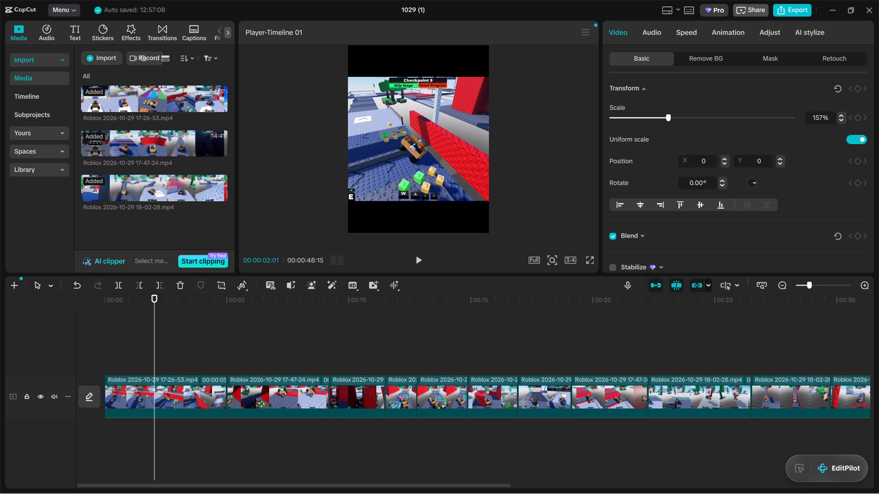
Import the fahhhh-loud sound effect from New Volume (D:) into the project's media.
left_click(92, 57)
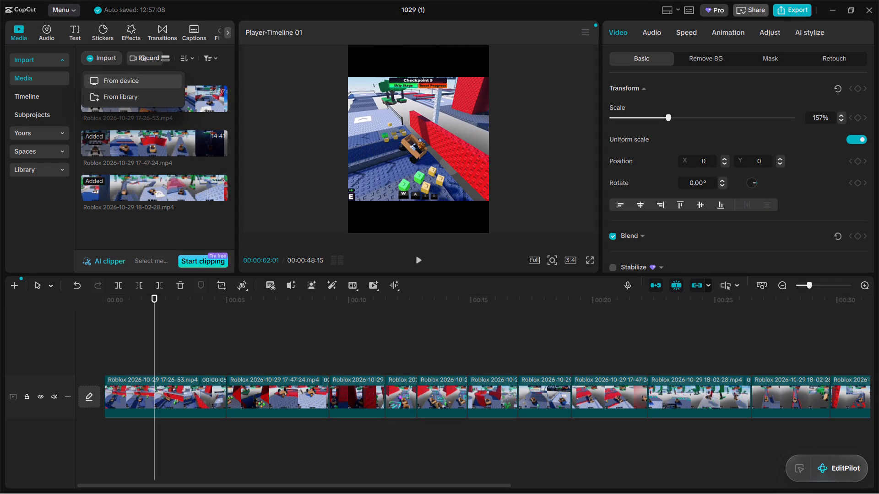
left_click(128, 85)
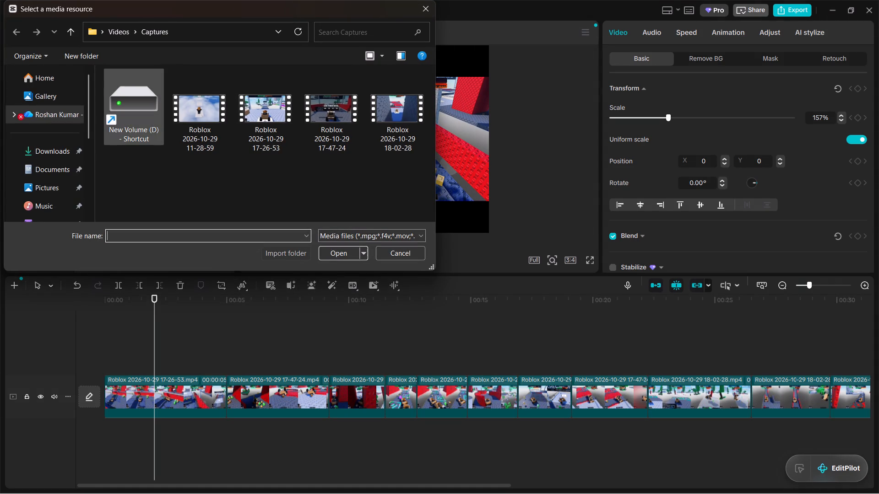
scroll(48, 179, "down", 1)
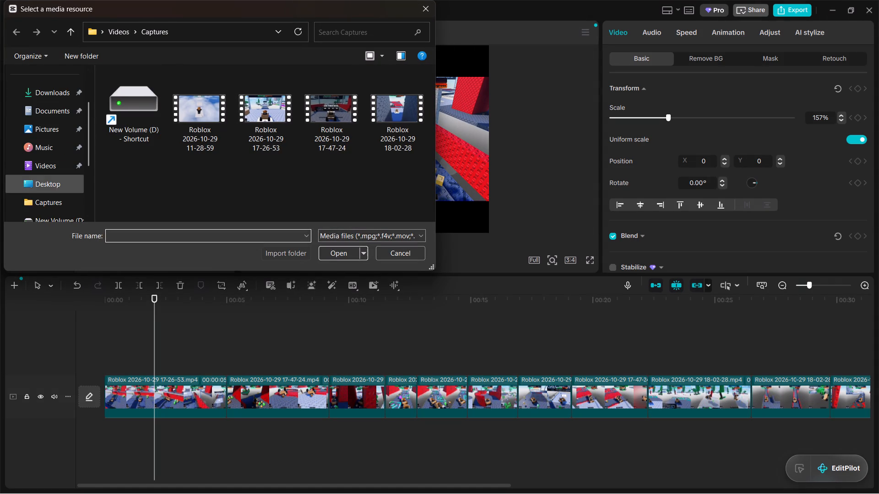
left_click(48, 215)
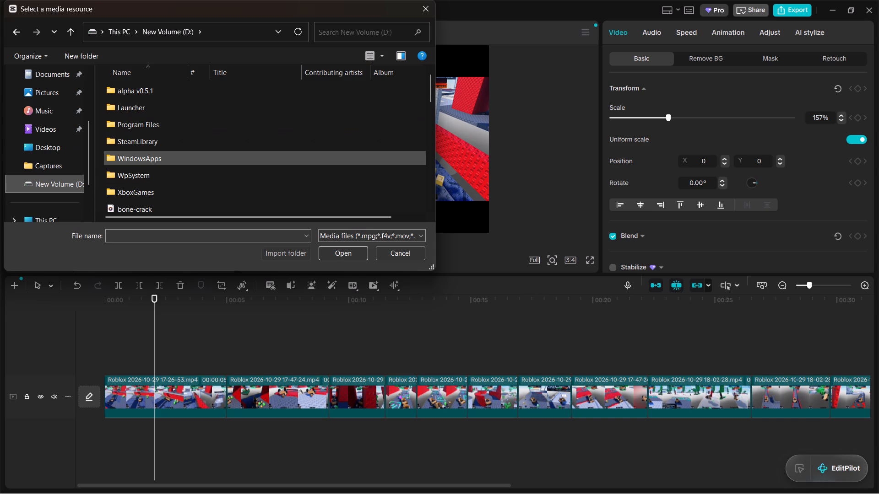
scroll(128, 160, "down", 2)
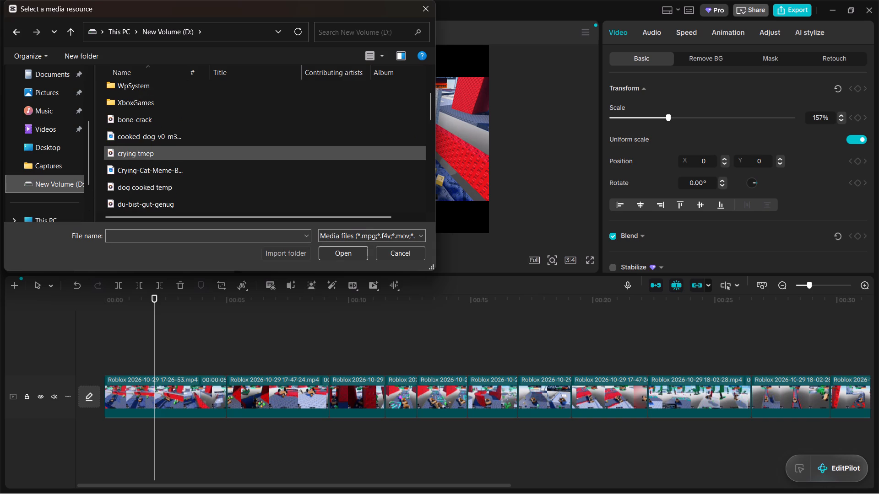
scroll(155, 159, "down", 1)
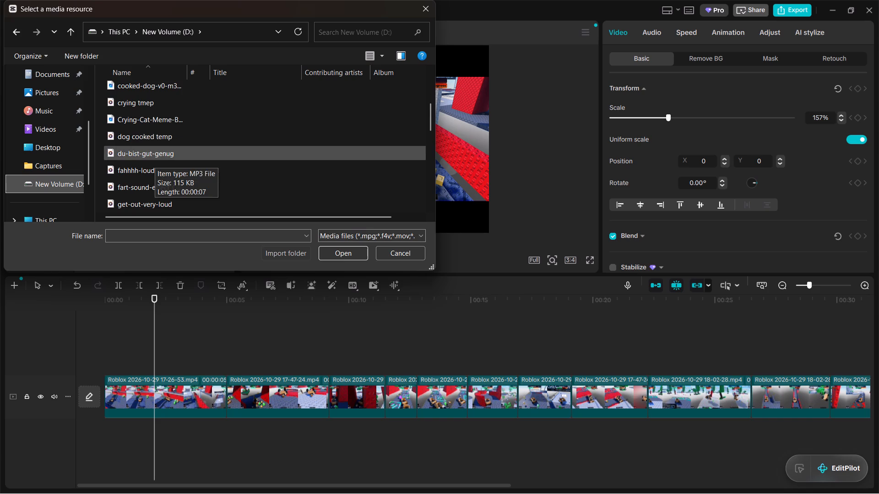
left_click(155, 168)
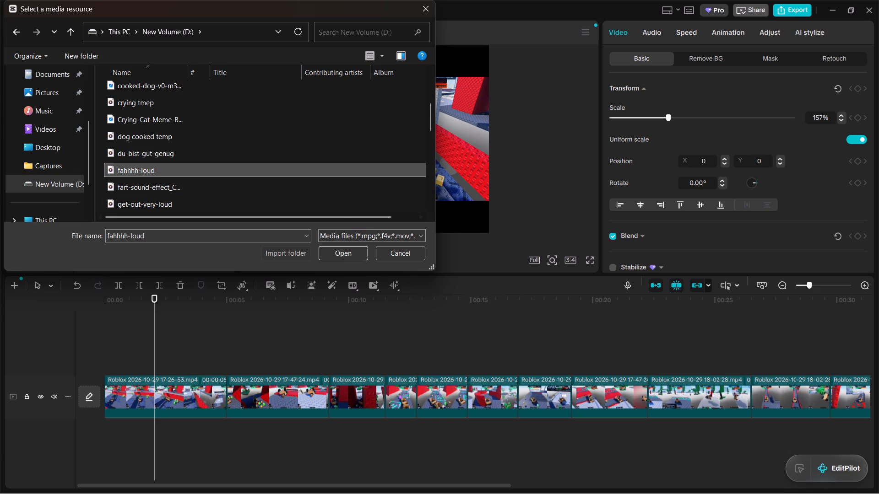
left_click(354, 252)
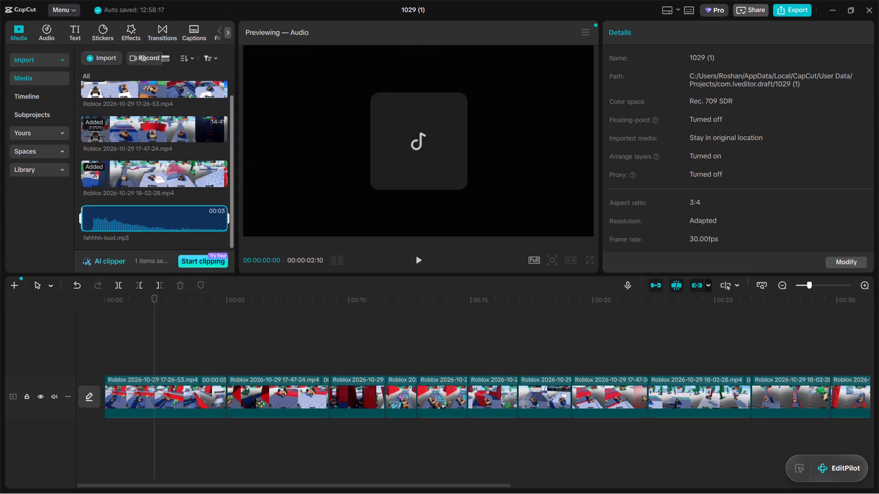
Place fahhhh-loud.mp3 on a new audio track below the opening clip, starting at 00:00:02:01.
left_click_drag(151, 214, 154, 427)
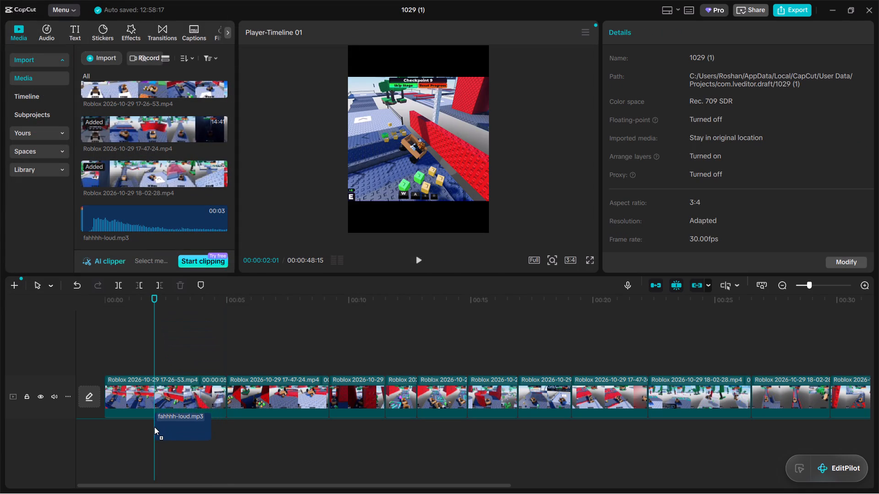
left_click_drag(154, 427, 153, 431)
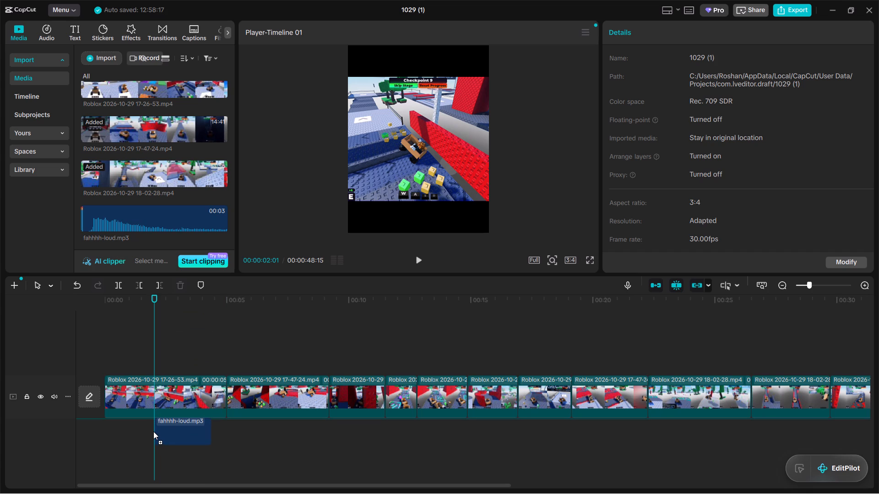
left_click_drag(153, 431, 153, 432)
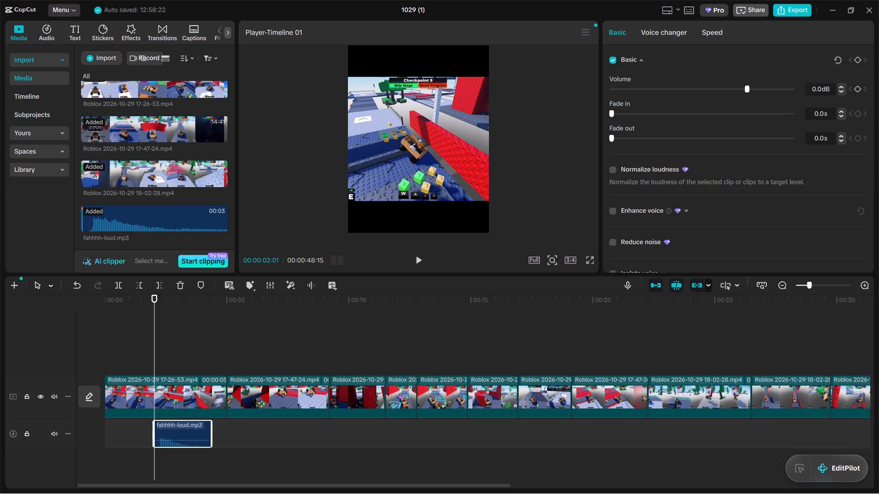
Shift the fahhhh-loud.mp3 clip to start at about 3.2 seconds, testing its timing against the car's fall between moves.
left_click(415, 257)
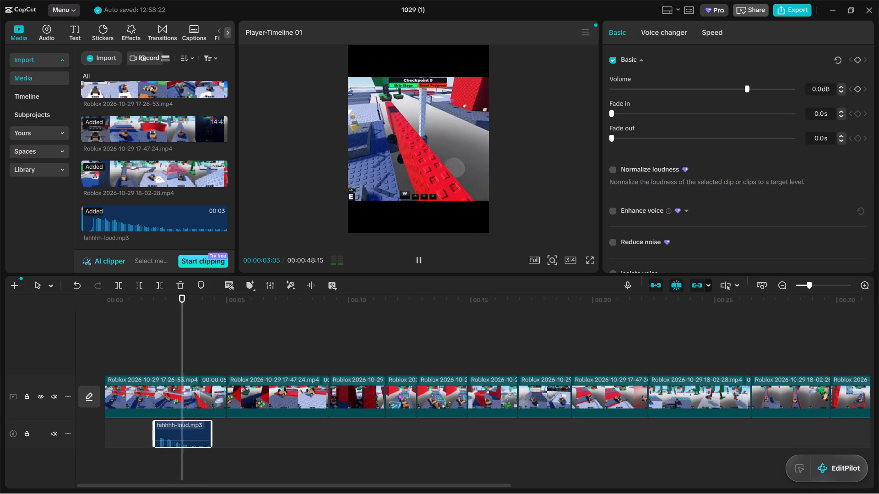
left_click(415, 257)
left_click_drag(178, 431, 185, 430)
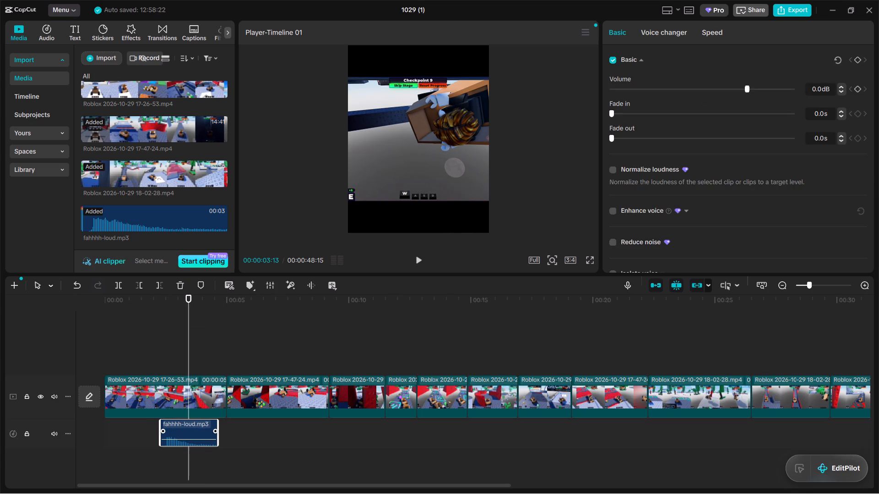
left_click_drag(185, 430, 192, 430)
left_click(153, 358)
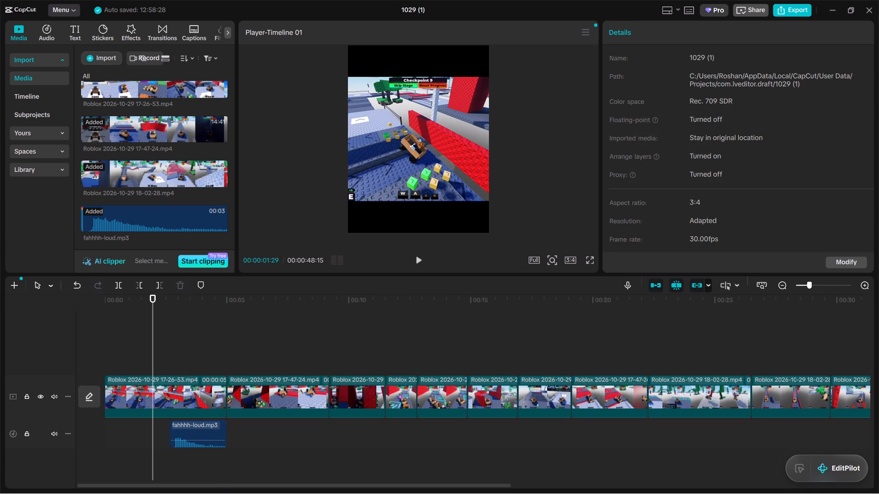
key("space")
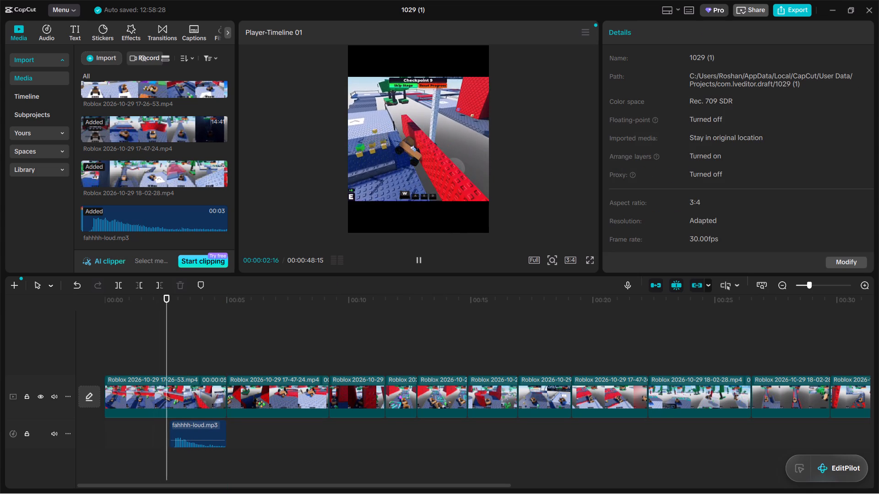
key("space")
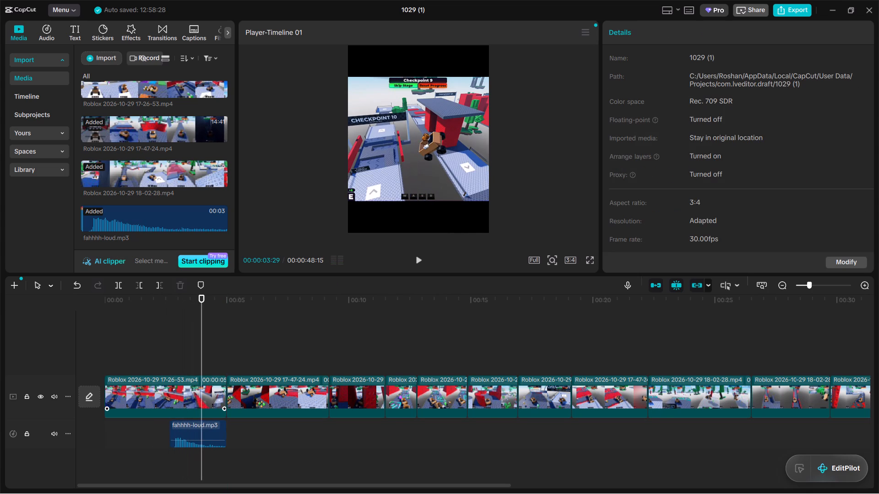
left_click(201, 426)
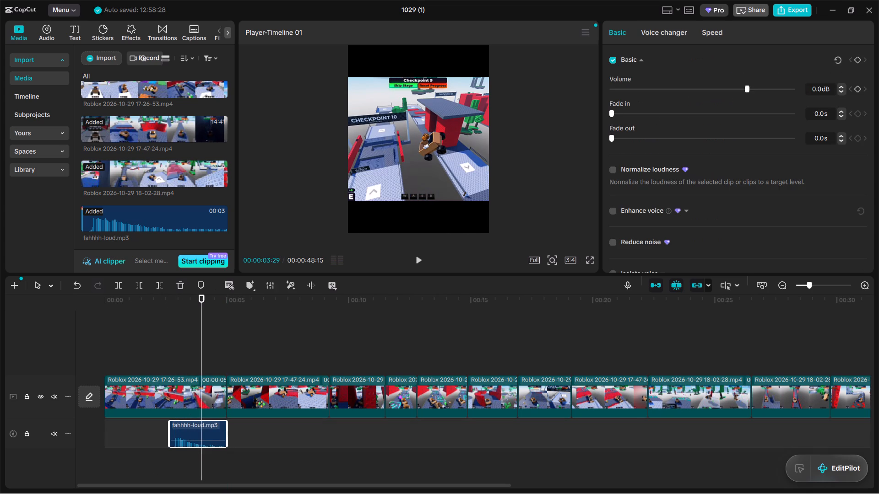
left_click_drag(186, 426, 192, 424)
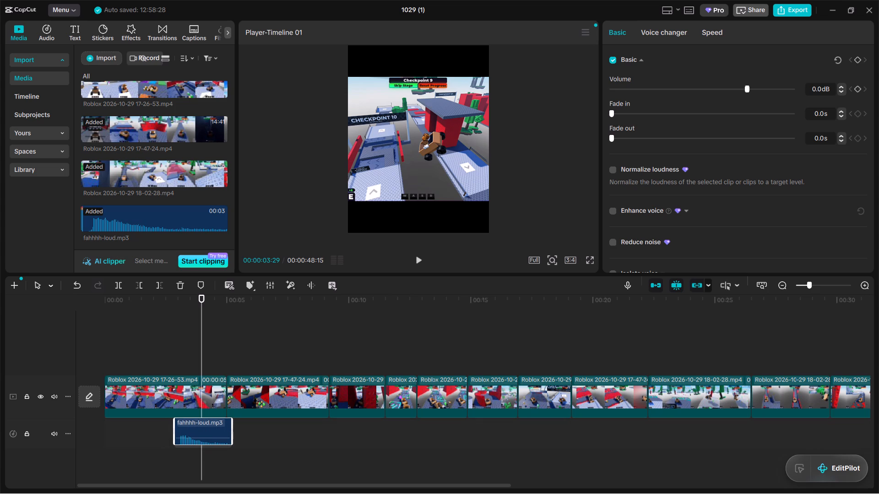
left_click_drag(192, 424, 191, 428)
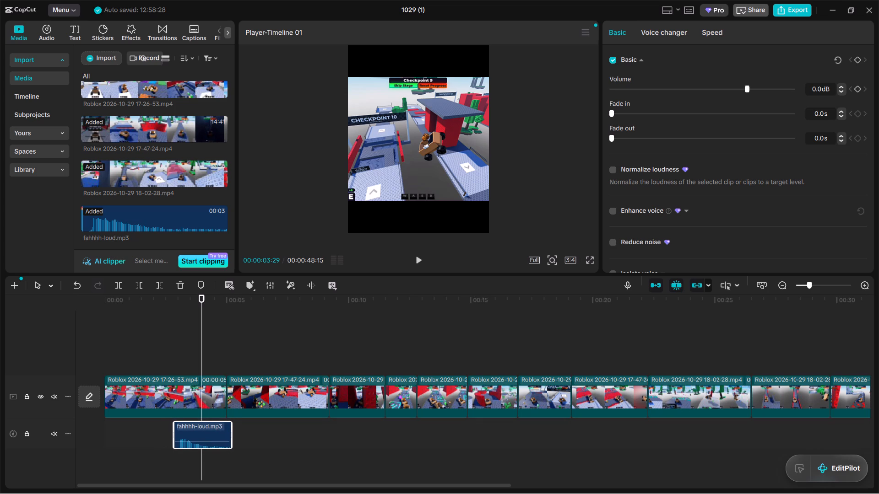
left_click_drag(191, 428, 192, 428)
left_click(163, 362)
key("space")
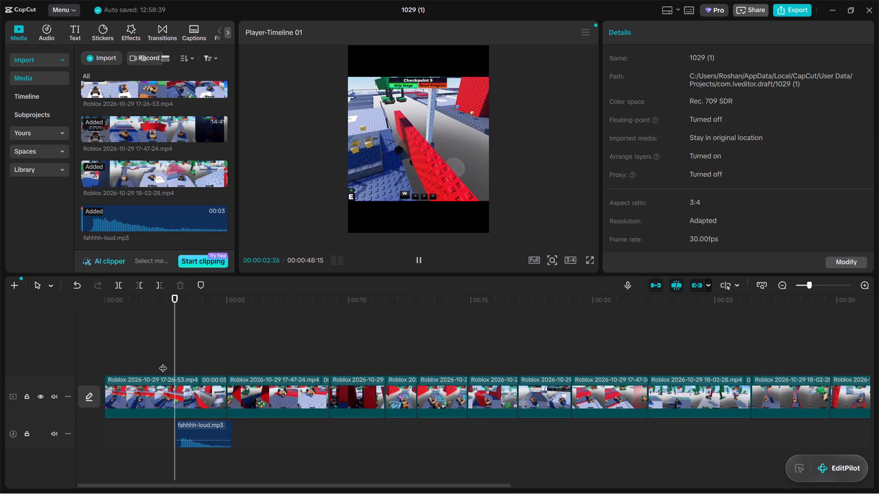
key("space")
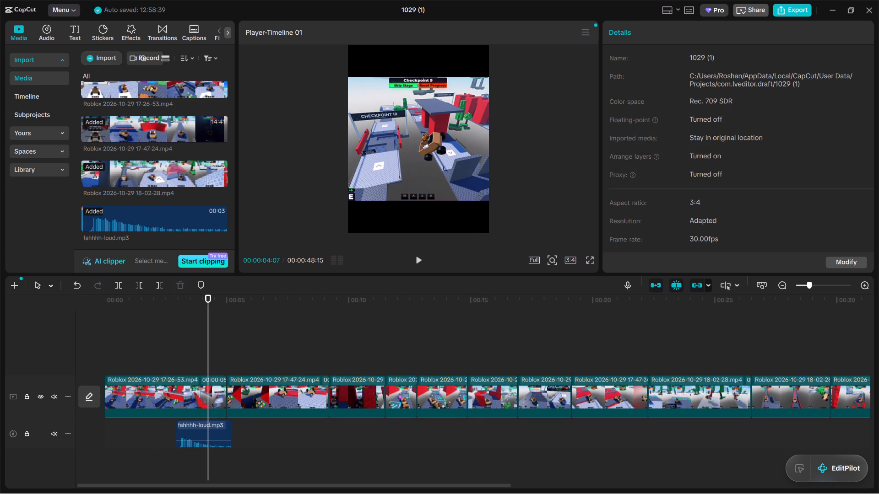
left_click_drag(184, 431, 186, 432)
left_click_drag(186, 432, 190, 433)
Cut off the end of the fahhhh-loud.mp3 clip at 00:00:04:24, just before the opening clip ends, after playing the section through.
left_click(168, 362)
key("space")
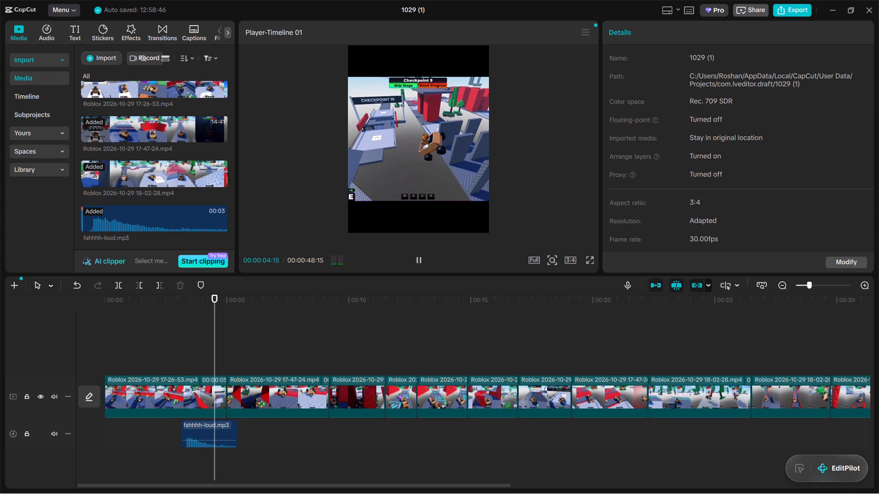
key("space")
key("space")
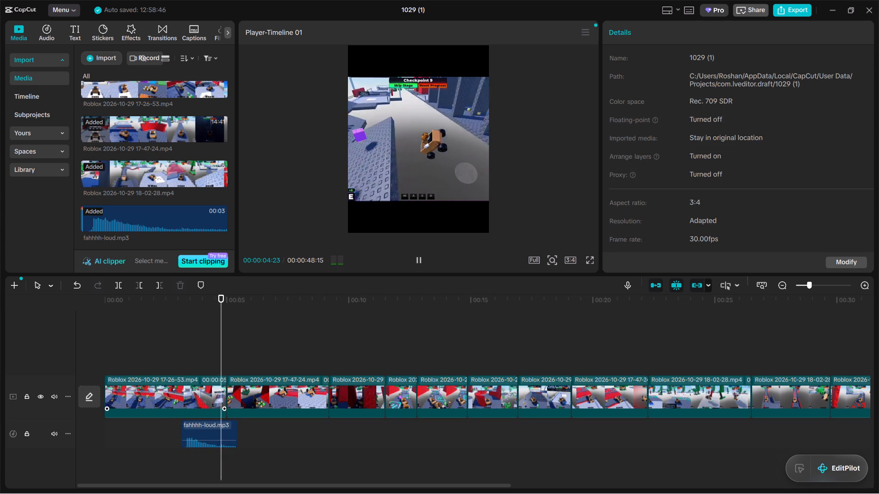
key("space")
key("space")
key("space")
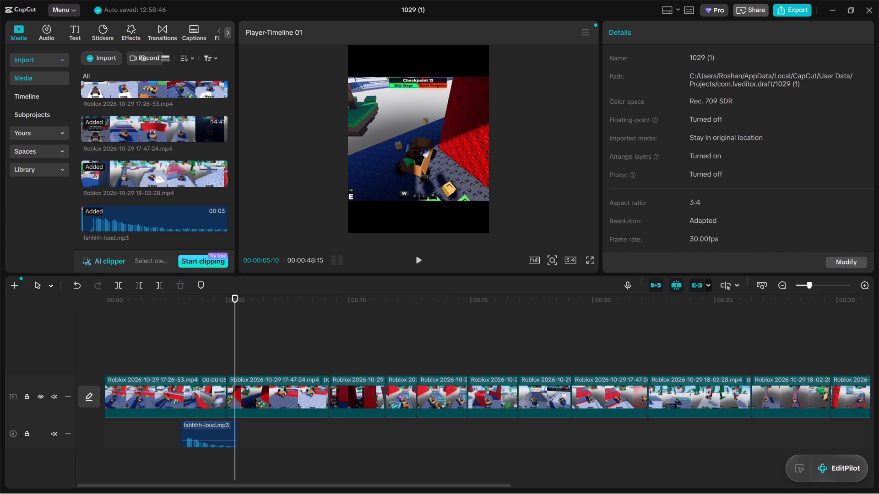
left_click_drag(235, 355, 218, 357)
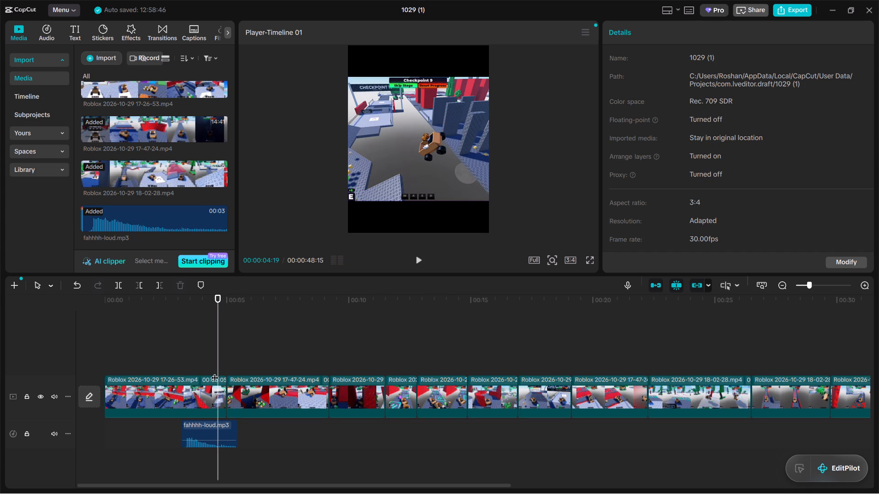
left_click_drag(217, 361, 222, 364)
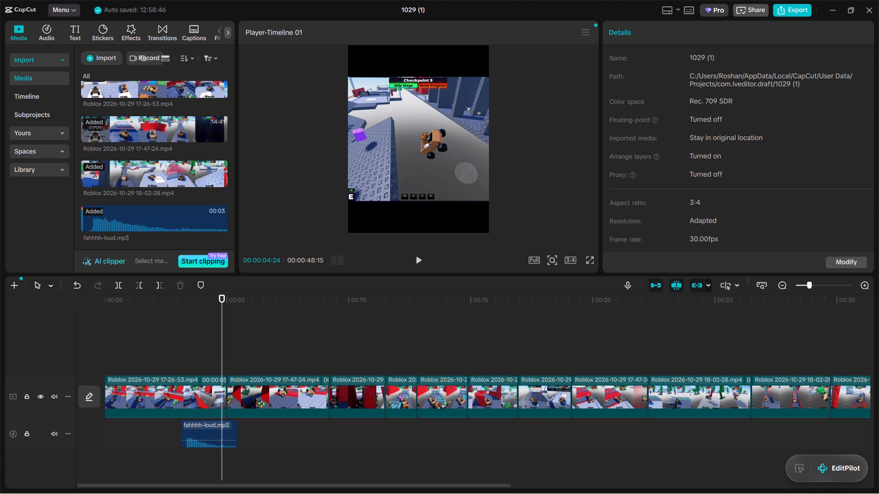
left_click(225, 435)
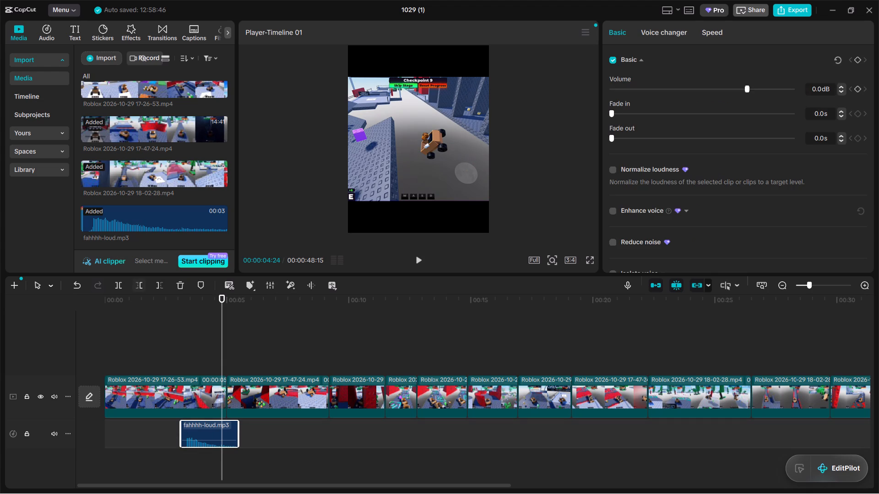
left_click(158, 284)
Play into the second clip and step back frame by frame to 00:00:06:04, where the car runs beside the red wall.
key("space")
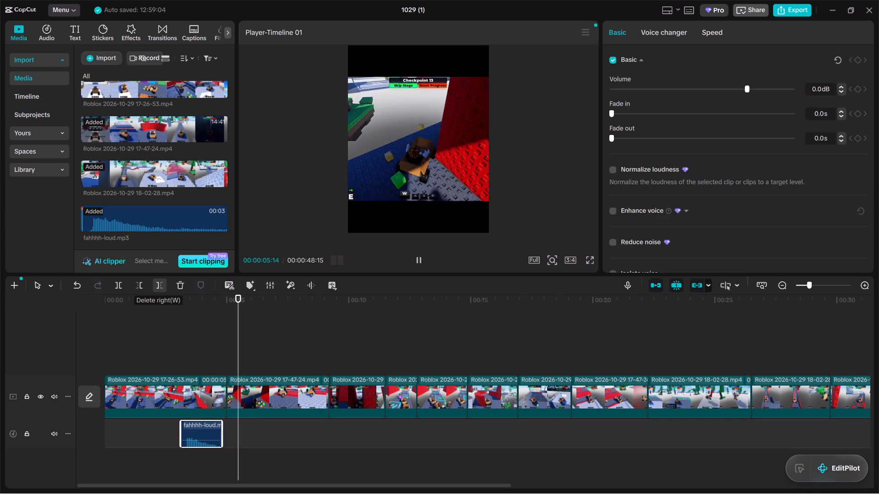
key("space")
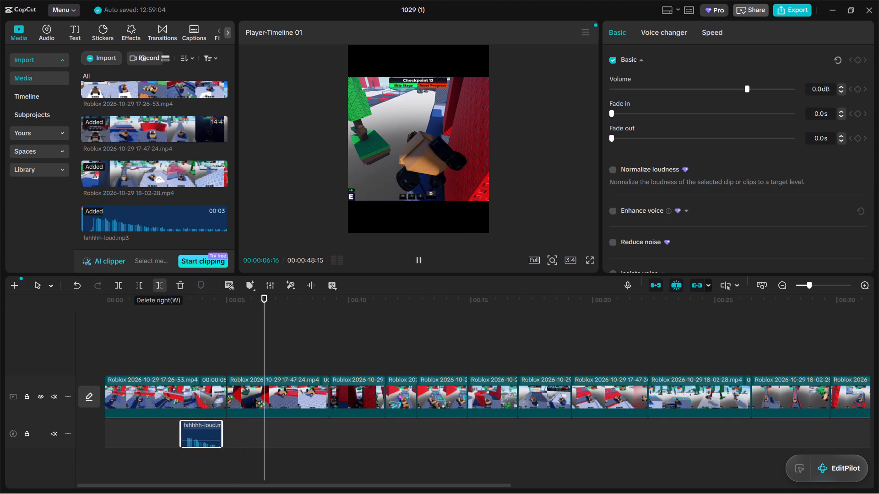
key("Left")
key("Left")
key("Left")
key("Left")
key("Left")
key("Left")
key("Left")
key("Left")
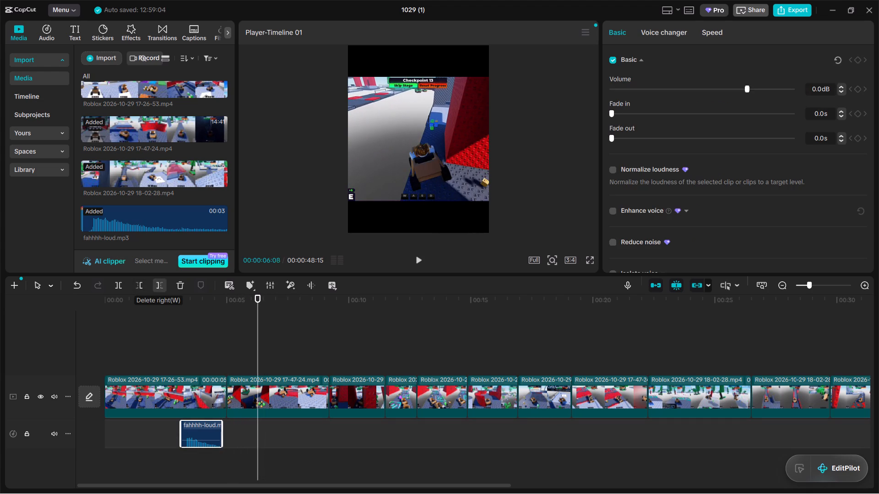
key("Left")
key("Left")
key("Left")
key("Left")
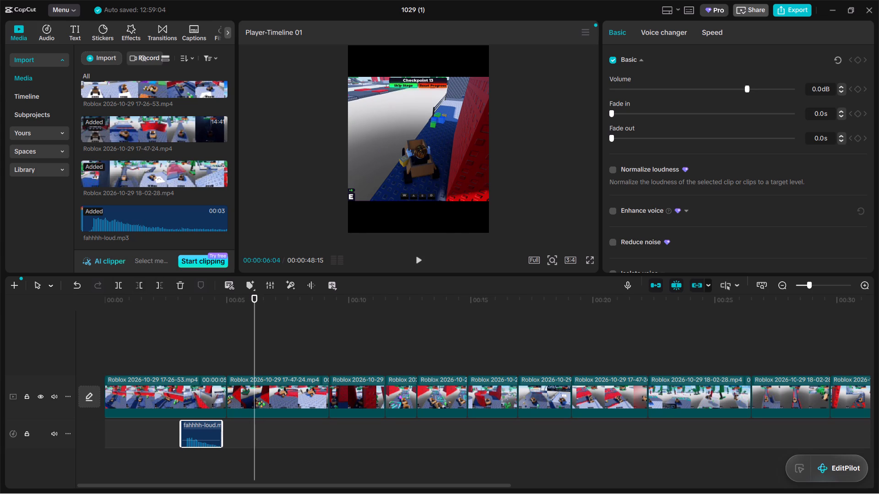
Import the bone-crack sound effect from New Volume (D:) into the project's media.
left_click(86, 60)
left_click(134, 86)
left_click(156, 207)
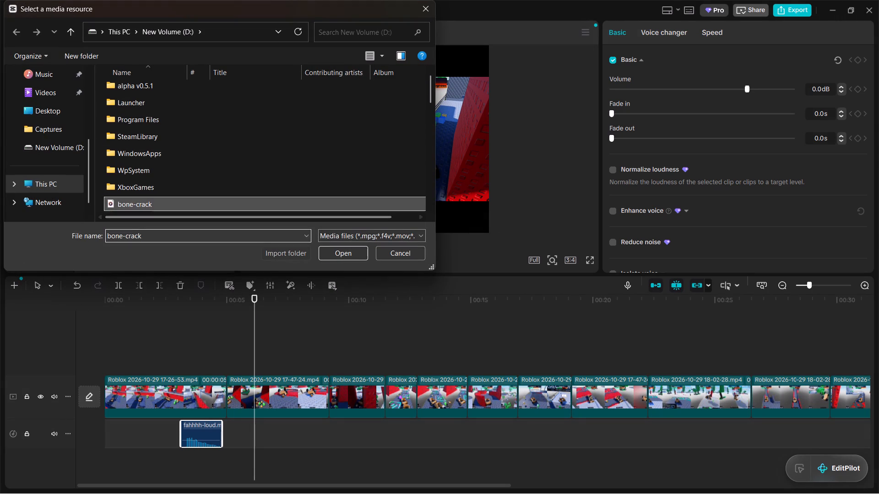
left_click(327, 254)
Place bone-crack.mp3 on the audio track after fahhhh-loud.mp3, starting at 00:00:06:04 under the second clip.
left_click_drag(129, 219, 168, 295)
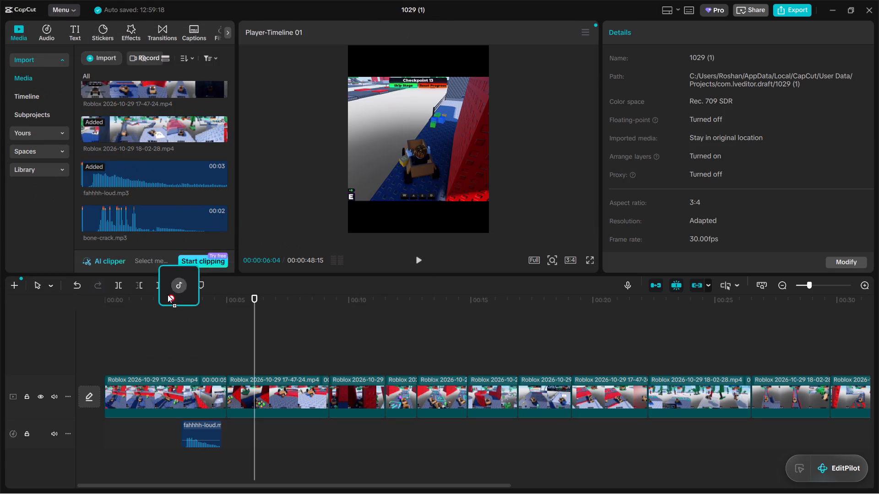
left_click_drag(168, 295, 255, 433)
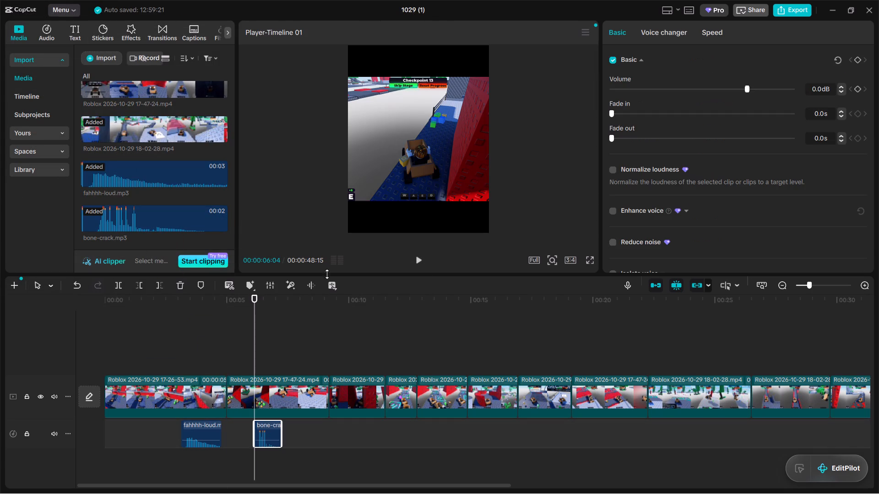
Play back the first two clips to check the timing of both sound effects against the car's crashes.
key("space")
key("space")
left_click(420, 259)
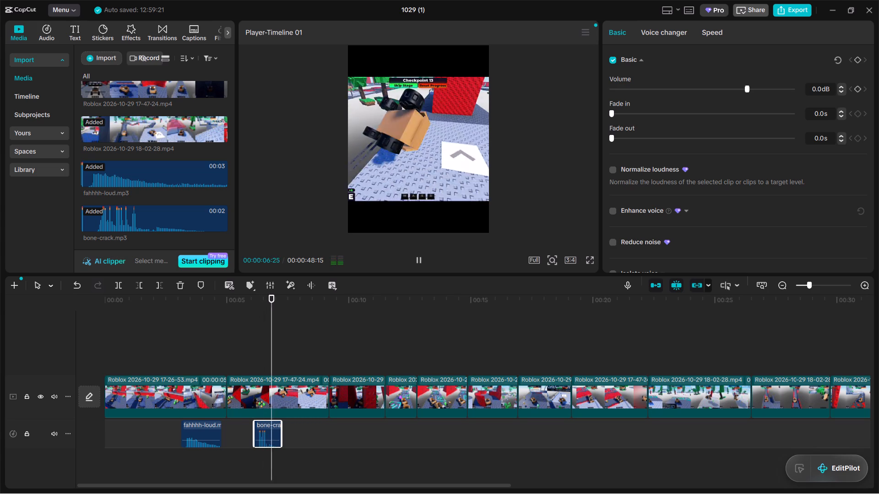
key("space")
left_click(227, 350)
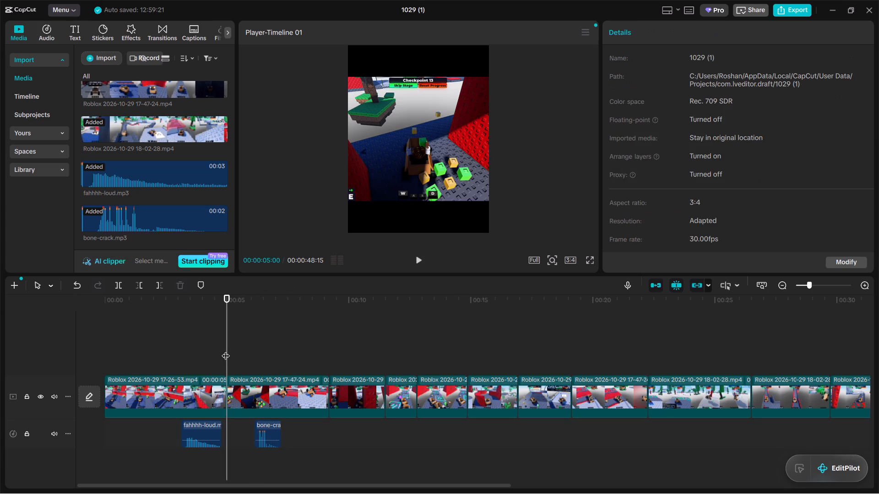
left_click(152, 348)
key("space")
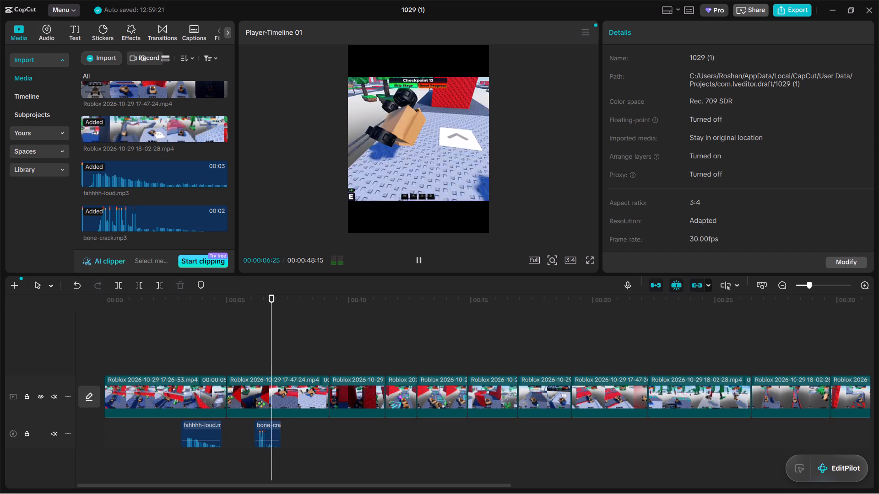
key("space")
key("space")
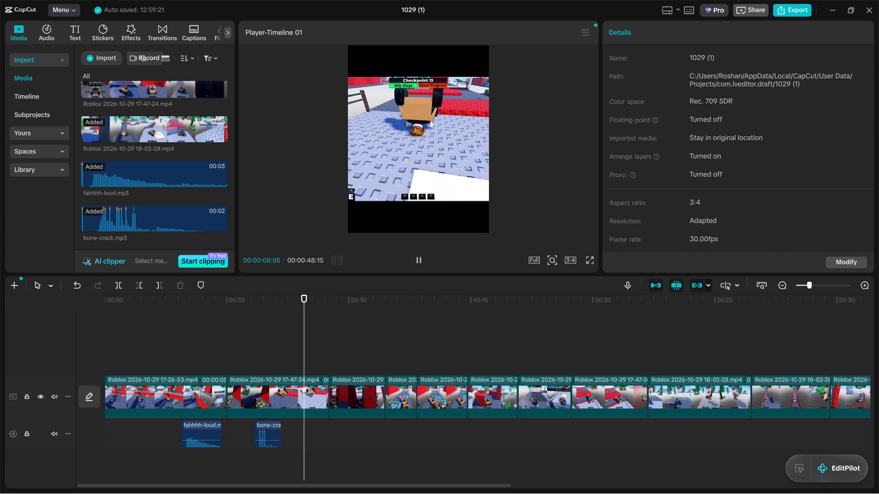
key("space")
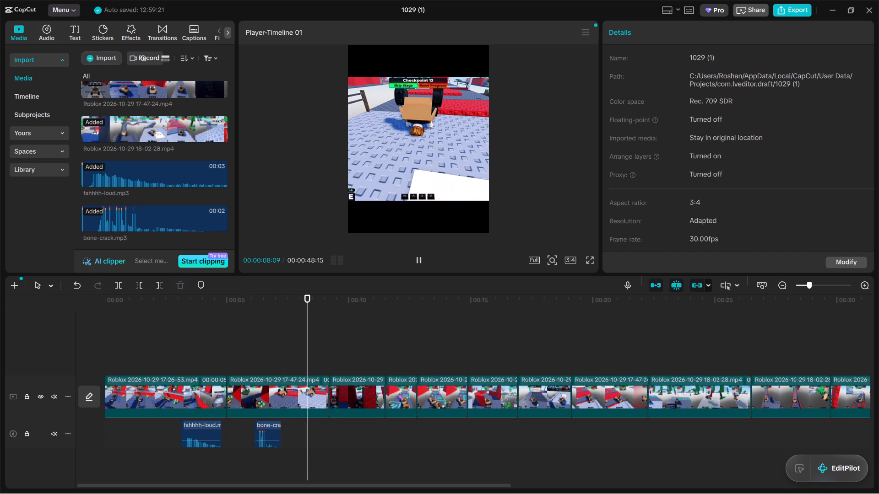
Cut off the end of the second clip at 00:00:07:22, where the car lies overturned.
left_click(288, 360)
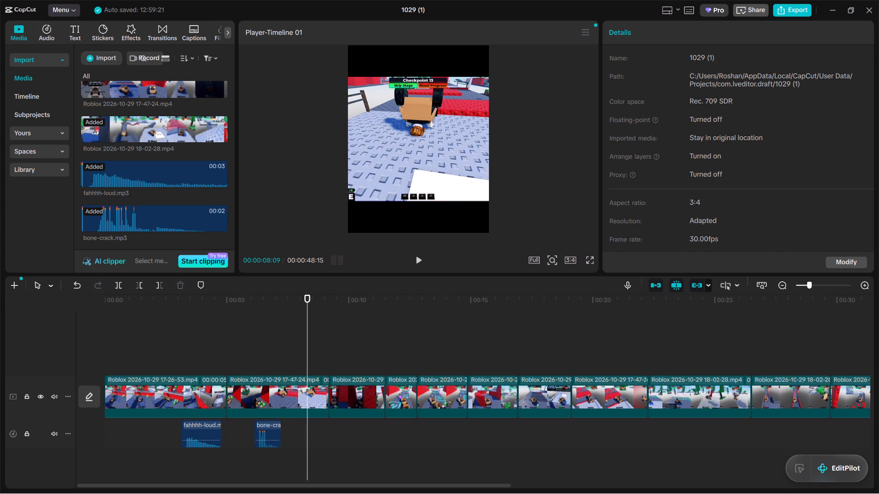
left_click(278, 353)
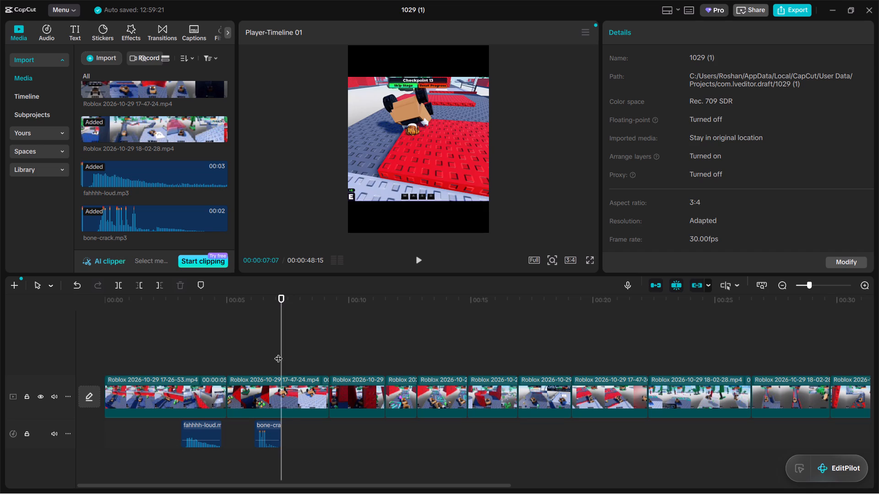
key("space")
key("space")
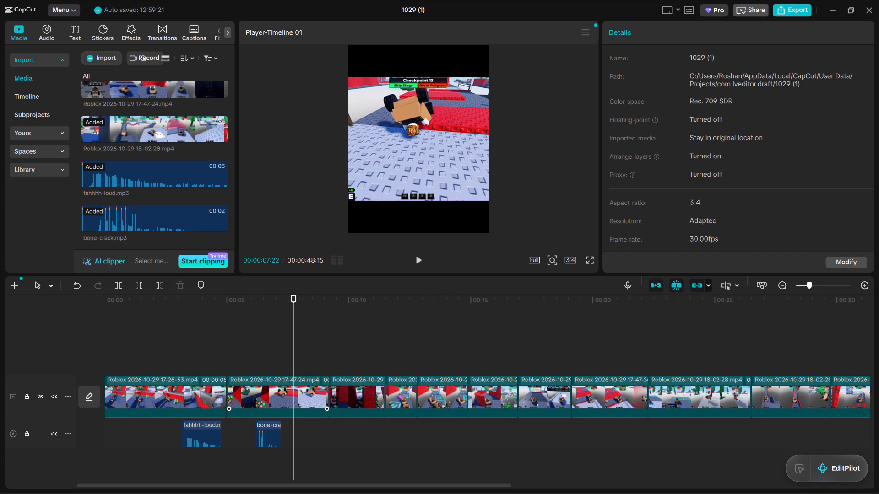
left_click(291, 395)
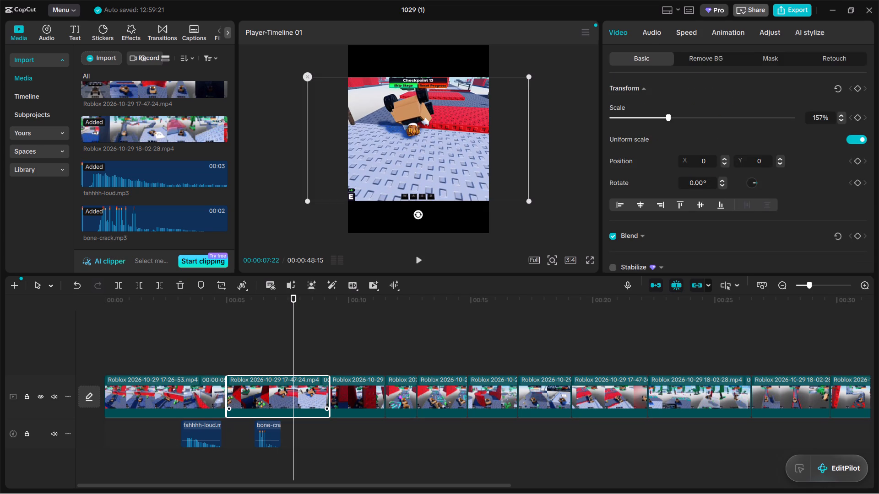
left_click(157, 284)
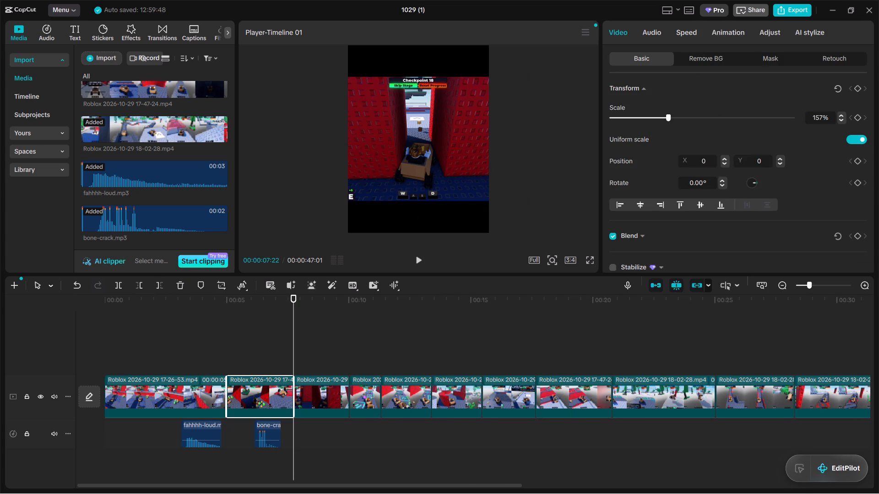
Play the third clip and step back frame by frame to about 00:00:08:28, examining the car's crash between the red walls.
left_click(240, 350)
key("space")
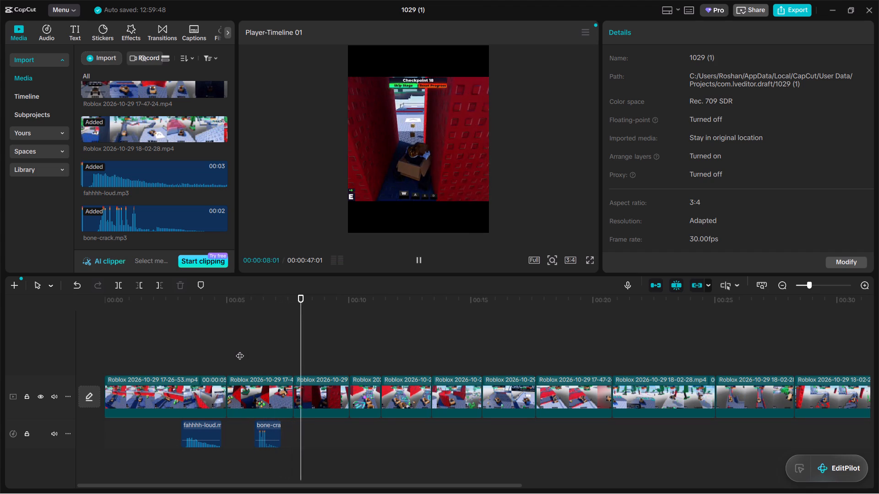
key("space")
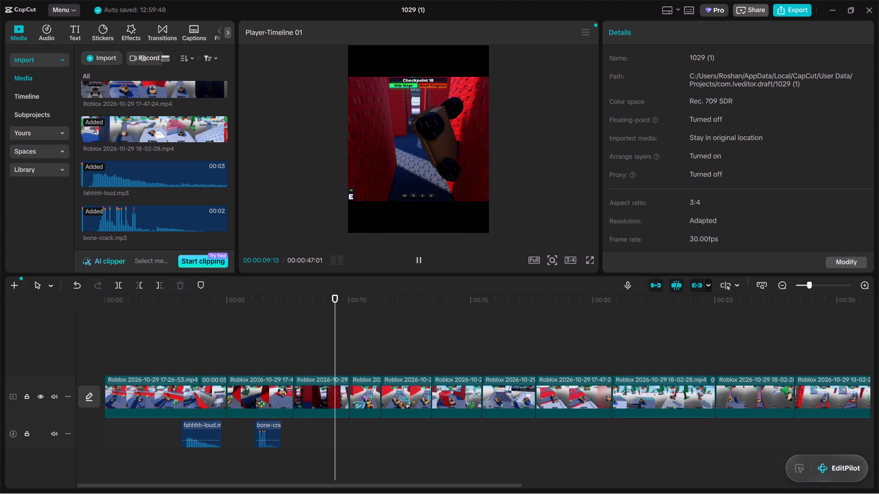
key("Left")
key("Left")
key("Left")
key("Left")
key("Left")
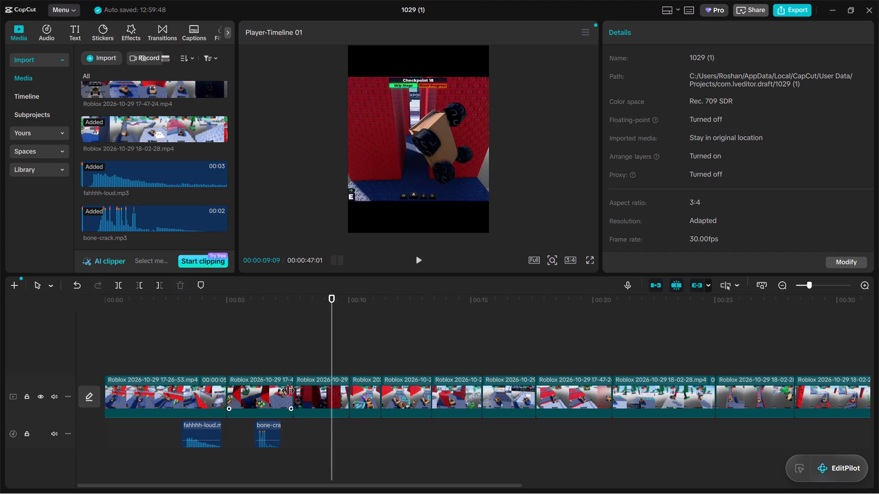
key("Left")
key("Left")
key("Left")
key("Left")
key("Left")
key("Left")
key("Left")
key("Left")
key("Left")
key("Left")
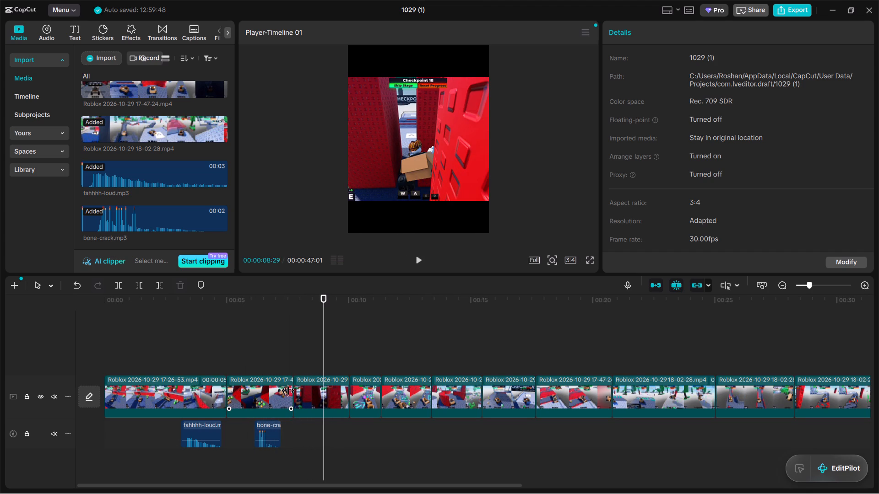
Extend the start of the third clip to restore about 15 frames of earlier footage.
left_click(304, 387)
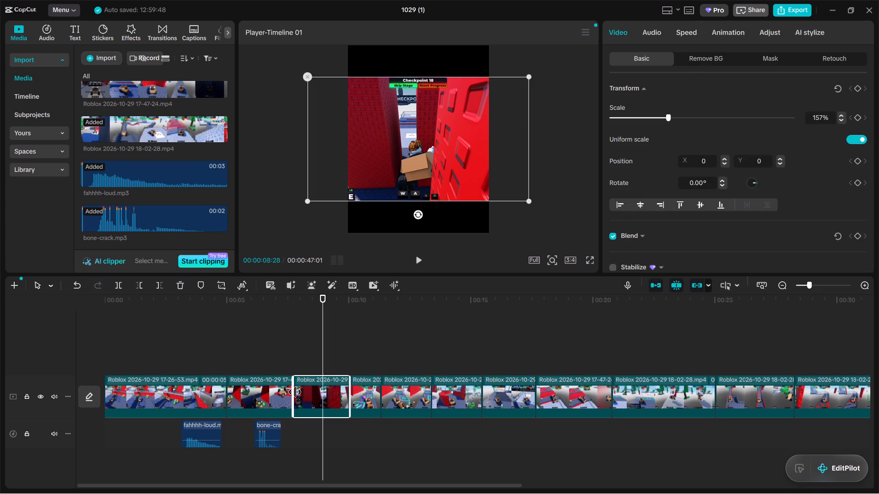
left_click_drag(293, 392, 285, 392)
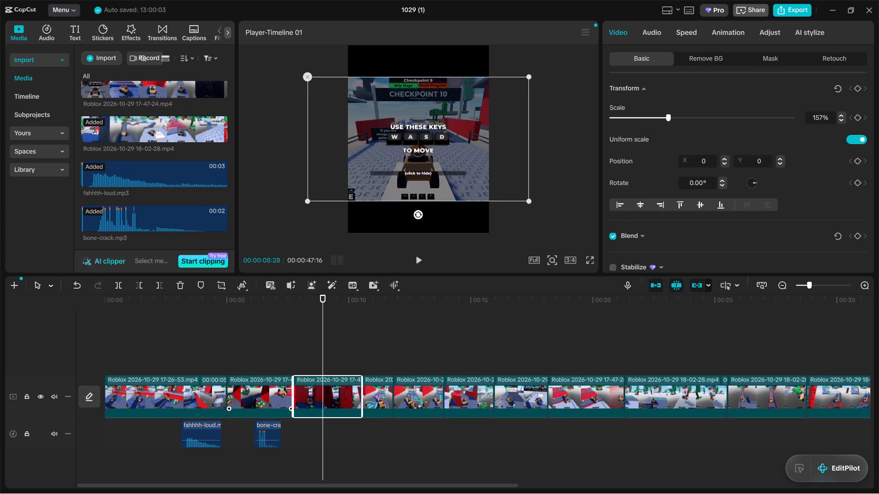
Replay the extended third clip and step back frame by frame to 00:00:09:10, where the car meets the red wall.
left_click(282, 359)
key("space")
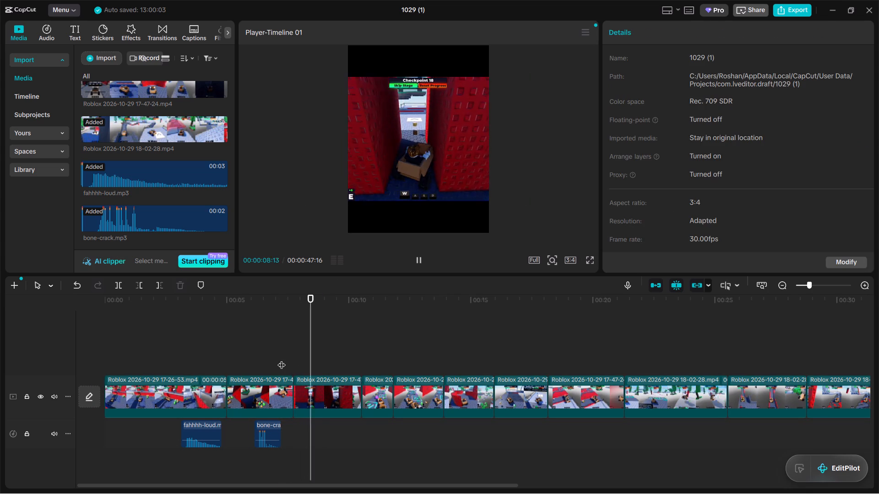
key("space")
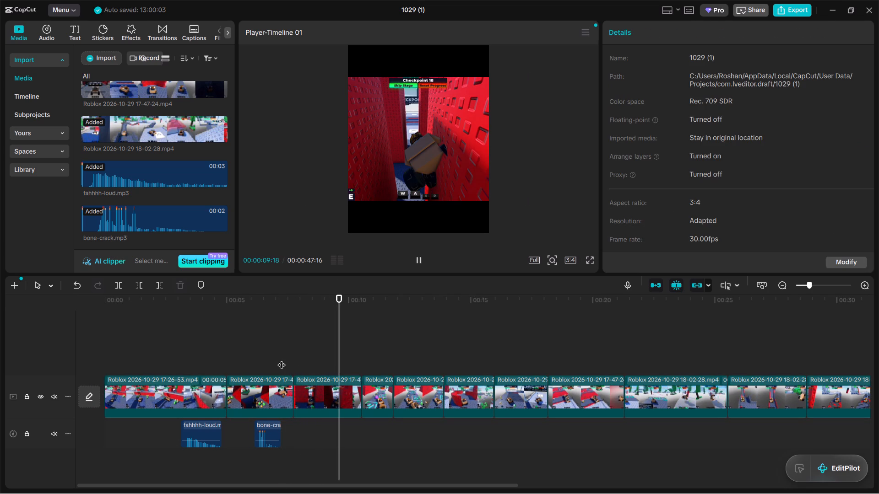
key("Left")
key("Left")
key("Left")
key("Left")
key("Left")
key("Left")
key("Left")
key("Left")
key("Left")
key("Left")
key("Left")
key("Left")
key("Left")
key("Left")
key("Left")
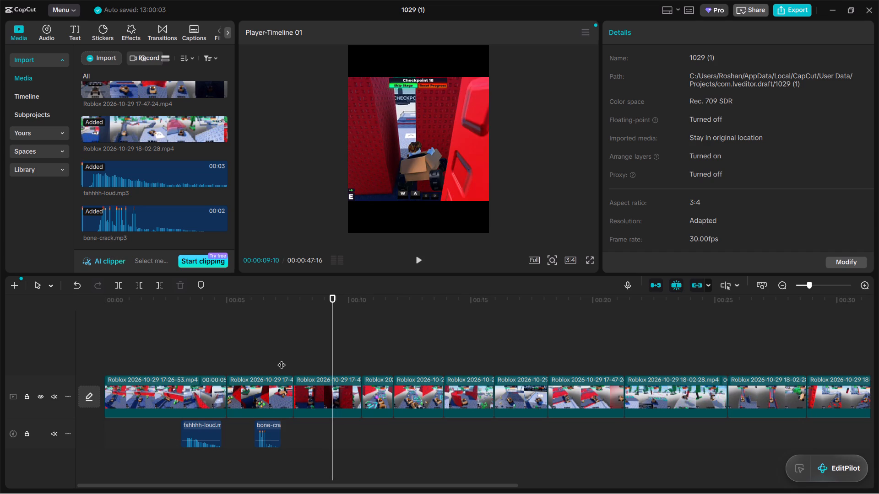
Step back through the third clip to 00:00:09:00, where the car passes the red wall.
key("Left")
key("Left")
key("Left")
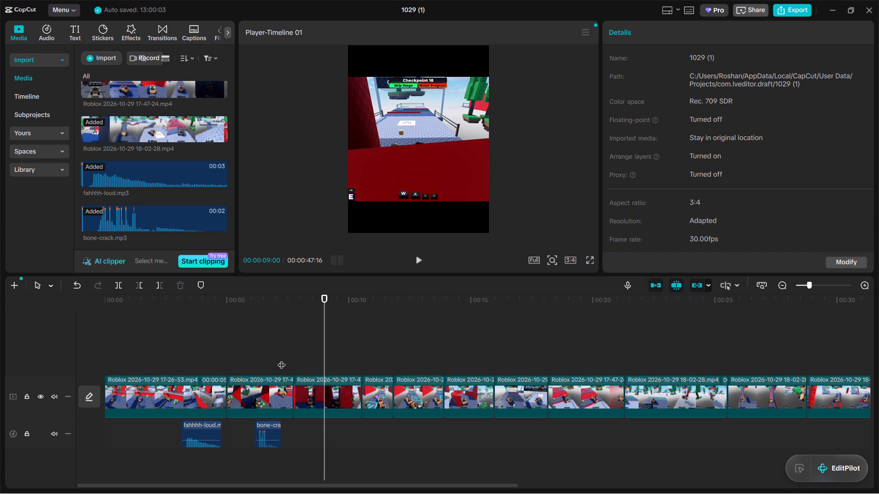
Import the poop instants sound from New Volume (D:) into the project media and preview it.
left_click(96, 53)
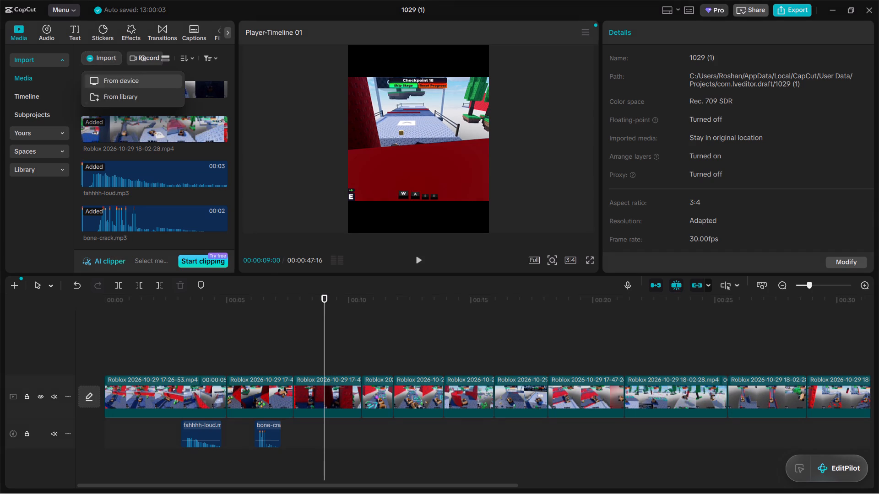
left_click(138, 79)
scroll(175, 147, "down", 2)
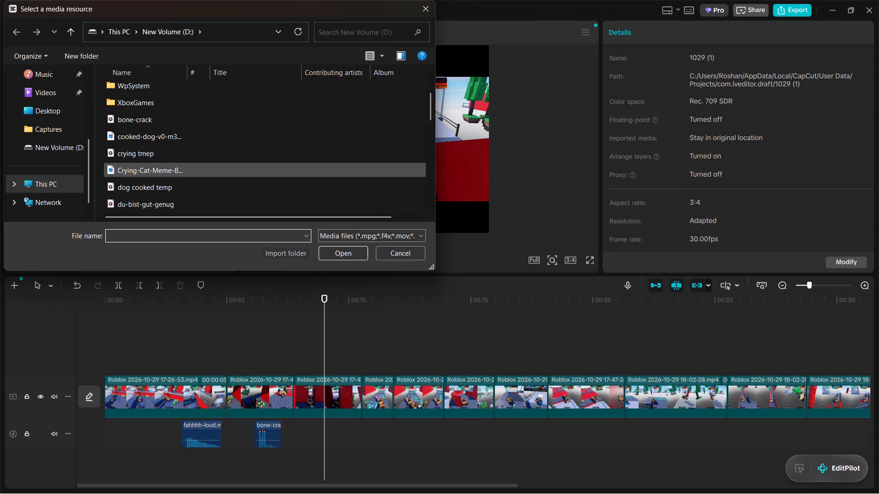
scroll(168, 189, "down", 1)
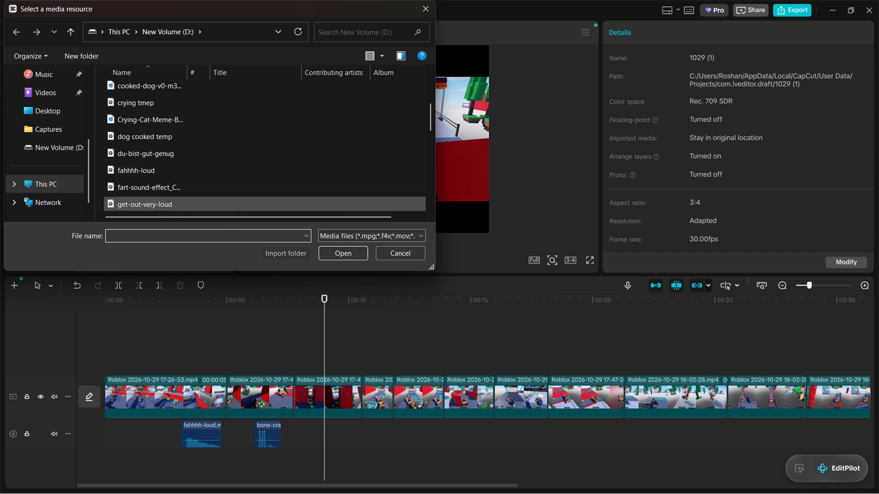
scroll(167, 195, "down", 1)
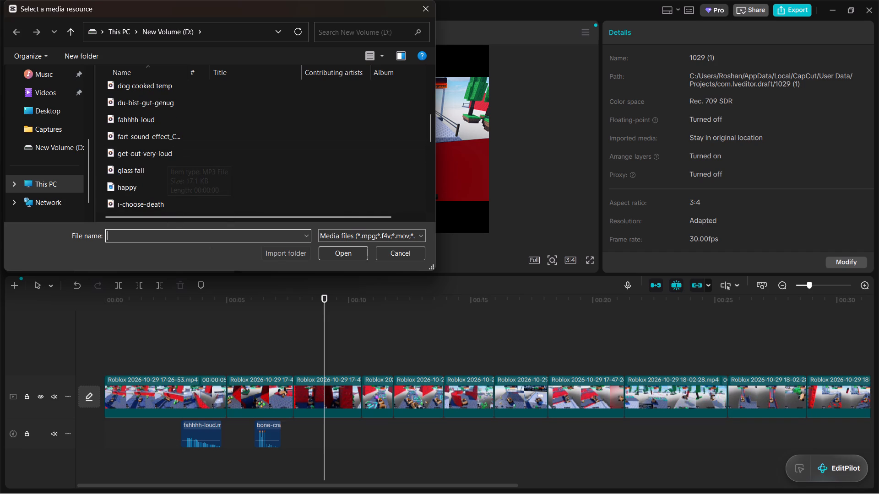
scroll(159, 197, "down", 1)
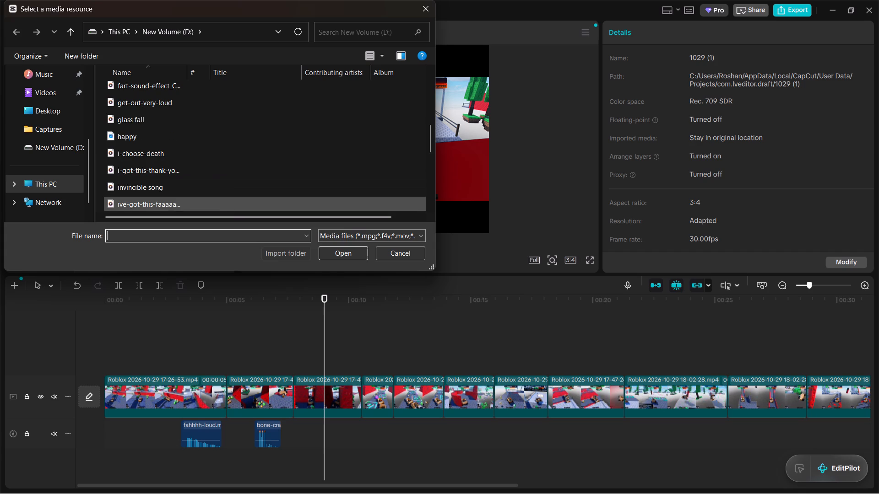
scroll(158, 189, "down", 1)
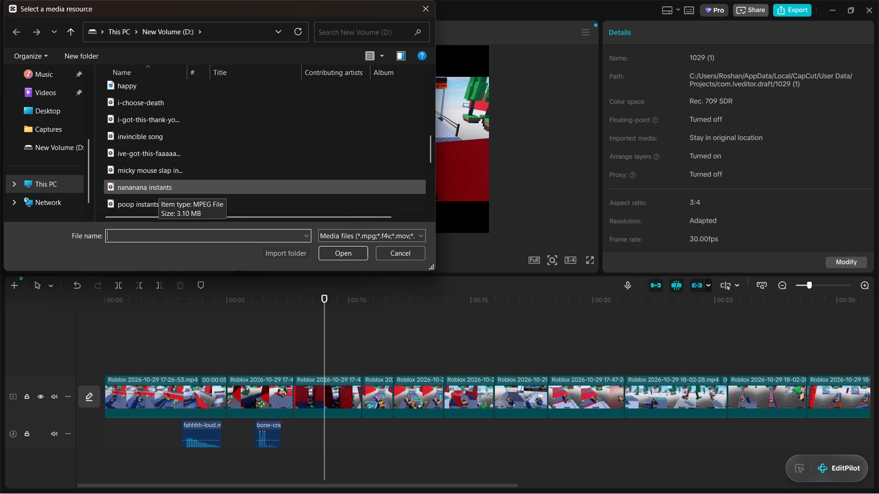
left_click(158, 205)
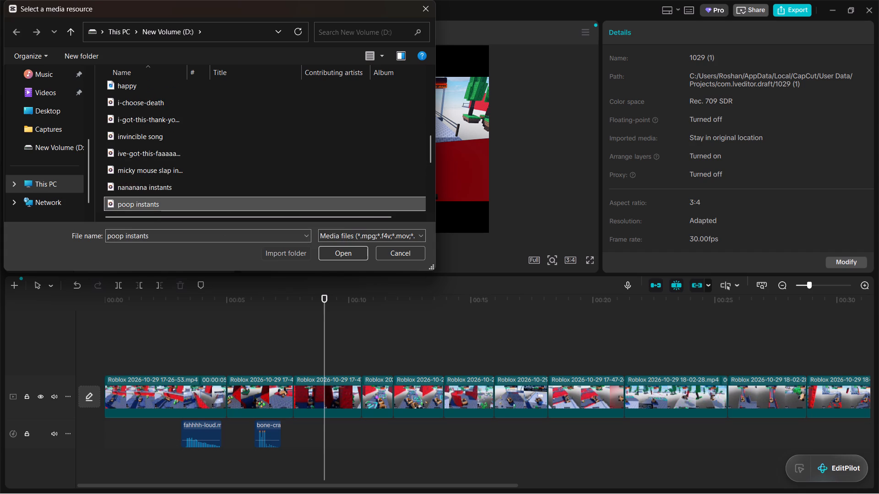
left_click(351, 253)
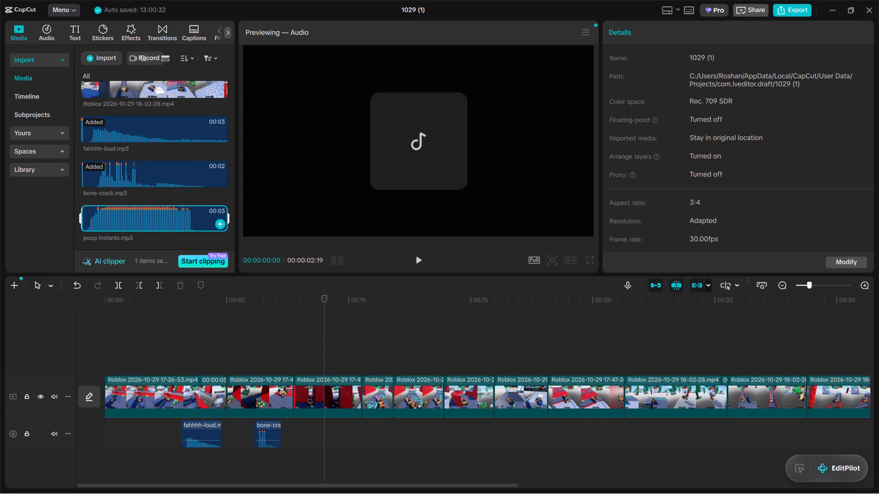
left_click(419, 260)
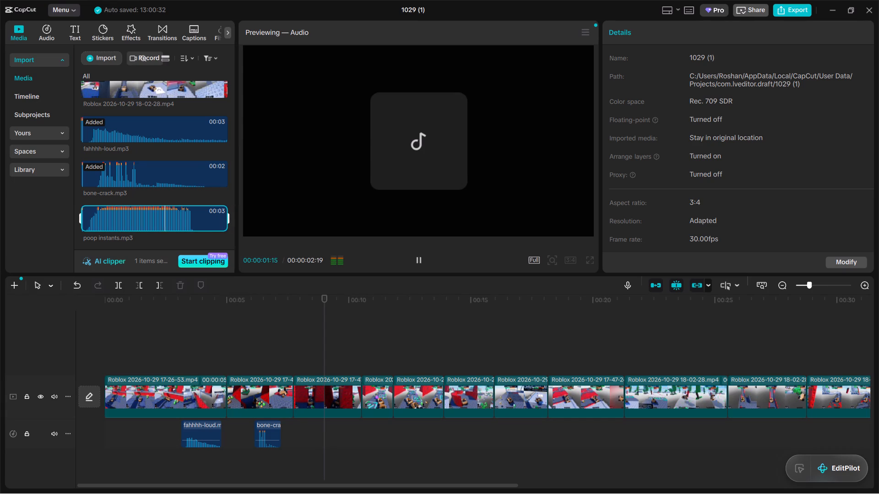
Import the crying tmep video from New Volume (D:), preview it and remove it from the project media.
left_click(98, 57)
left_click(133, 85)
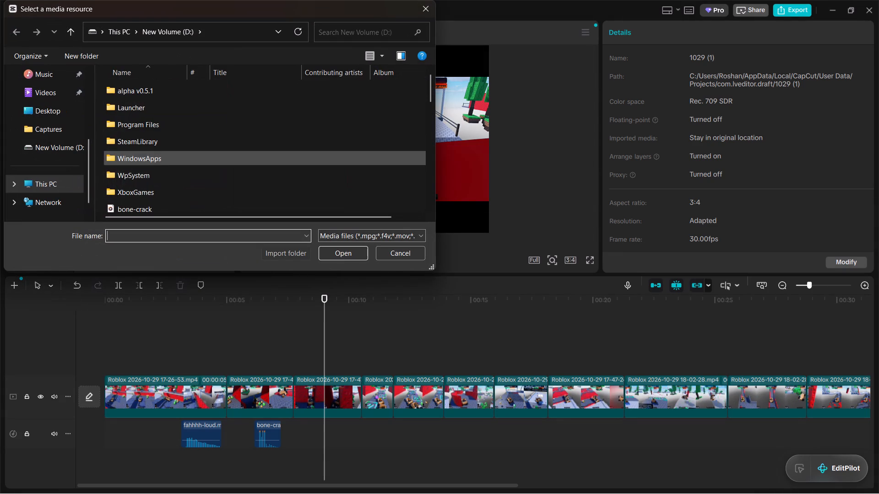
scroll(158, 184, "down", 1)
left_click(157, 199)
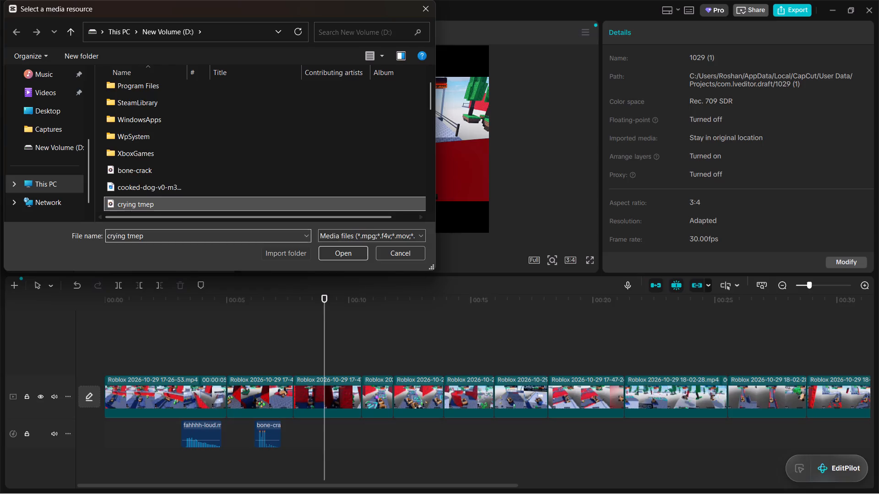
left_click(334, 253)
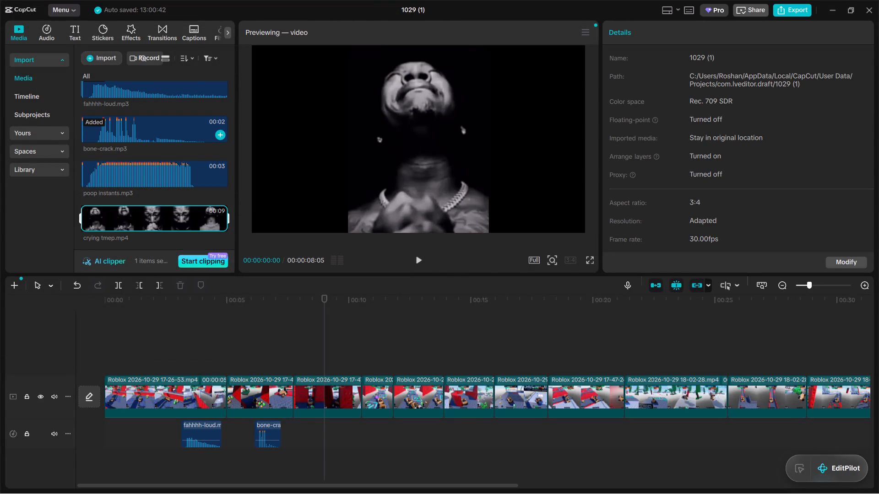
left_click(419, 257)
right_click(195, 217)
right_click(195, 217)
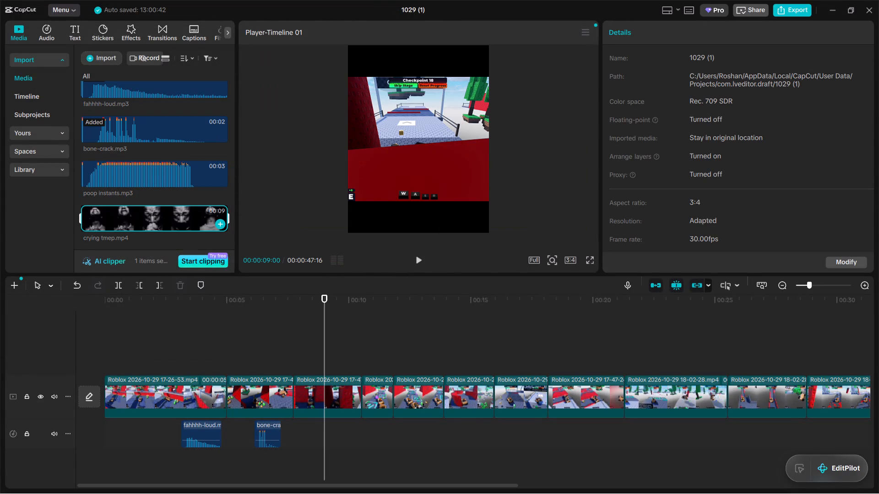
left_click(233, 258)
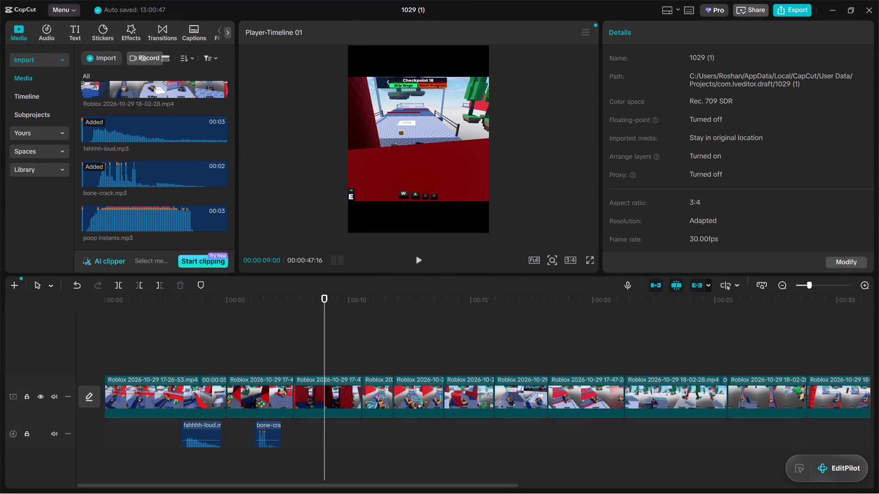
Import the du-bist-gut-genug sound from New Volume (D:) into the project media and preview it.
left_click(107, 59)
left_click(137, 84)
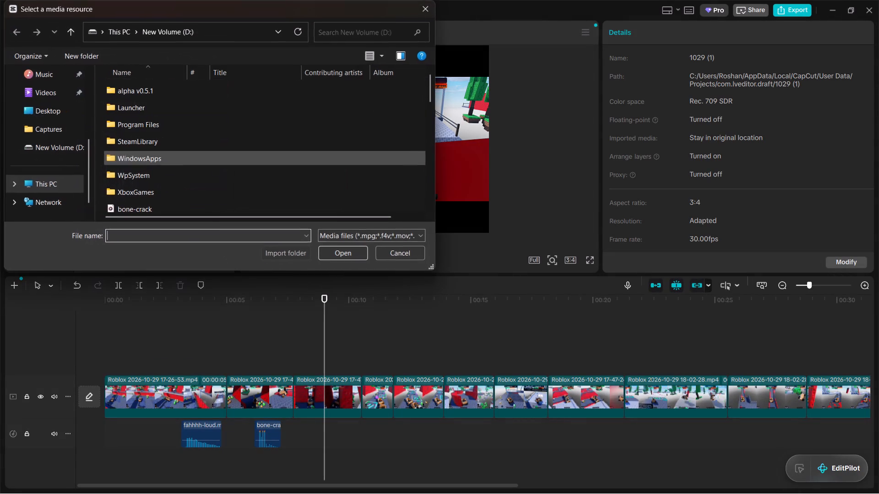
scroll(222, 172, "down", 2)
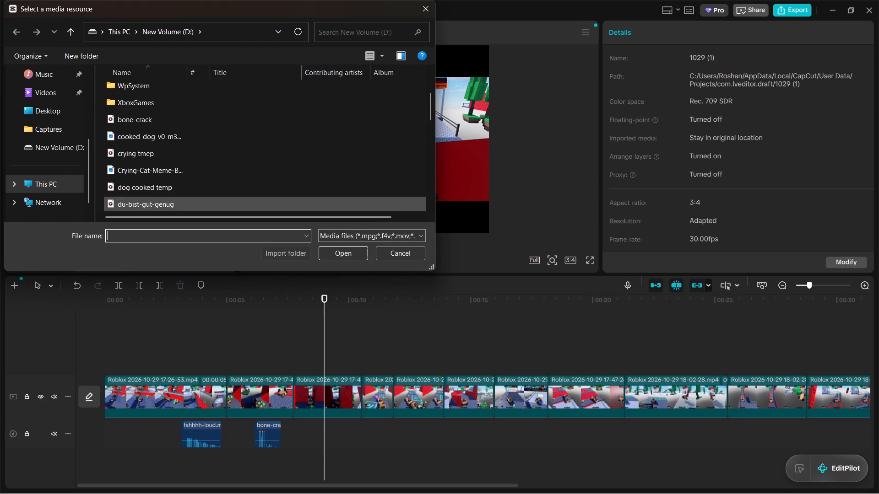
left_click(152, 198)
left_click(341, 252)
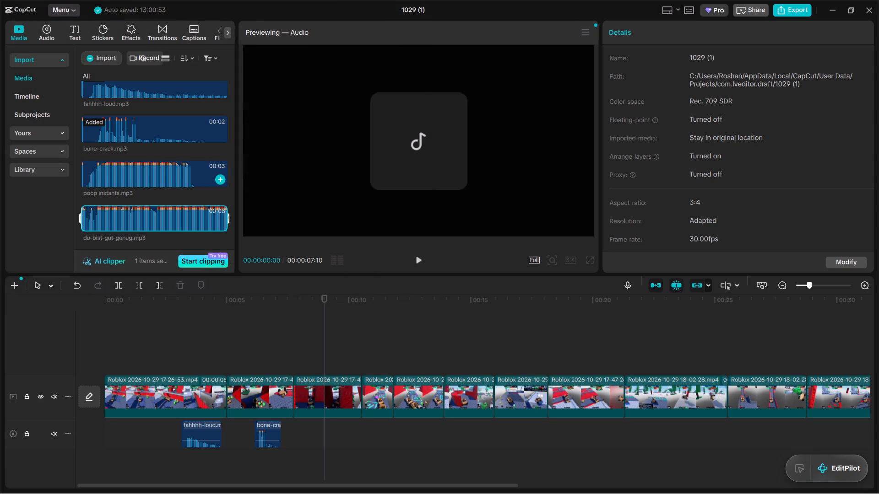
left_click(420, 261)
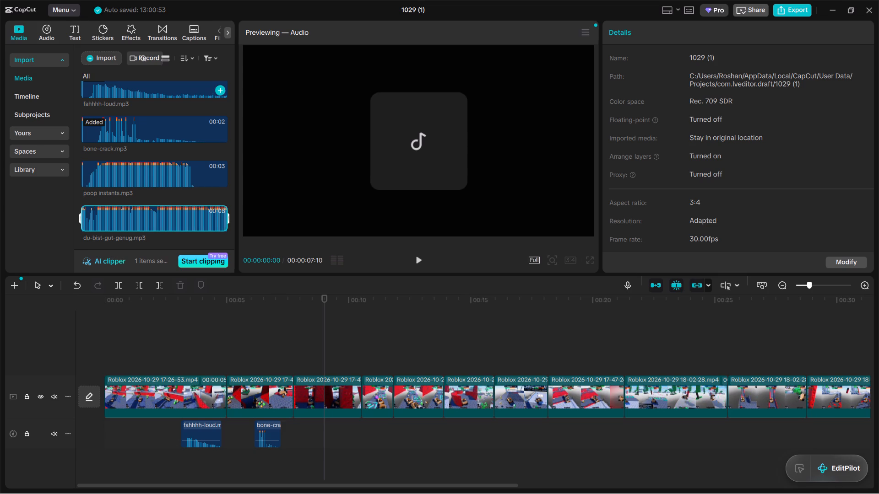
Import the fart-sound-effect_C1IXpeL and get-out-very-loud sounds together from New Volume (D:) and preview each one.
left_click(91, 63)
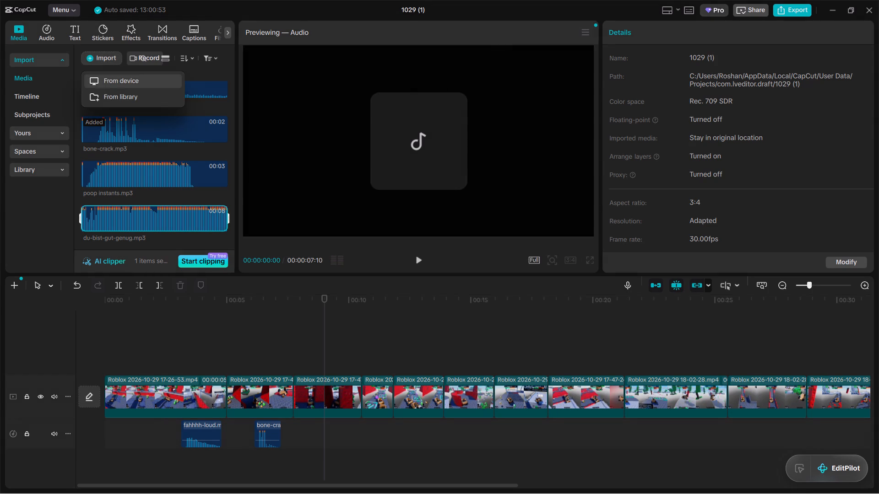
left_click(136, 85)
scroll(198, 177, "down", 2)
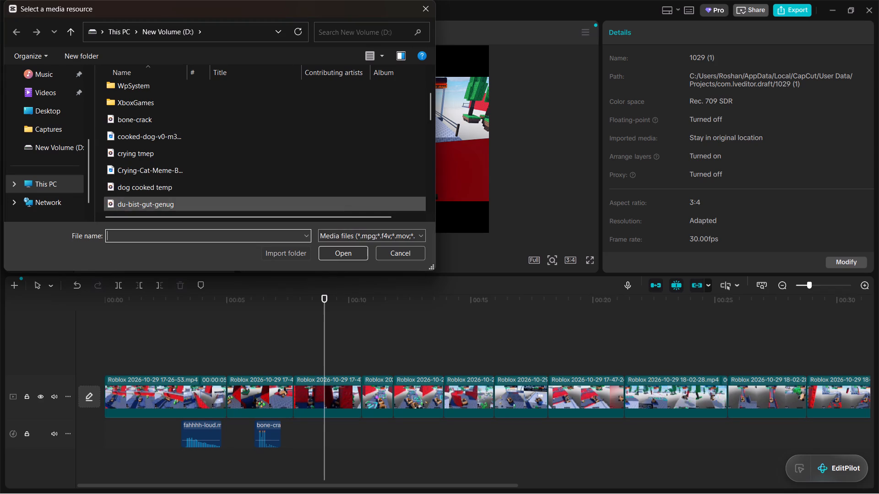
scroll(149, 191, "down", 2)
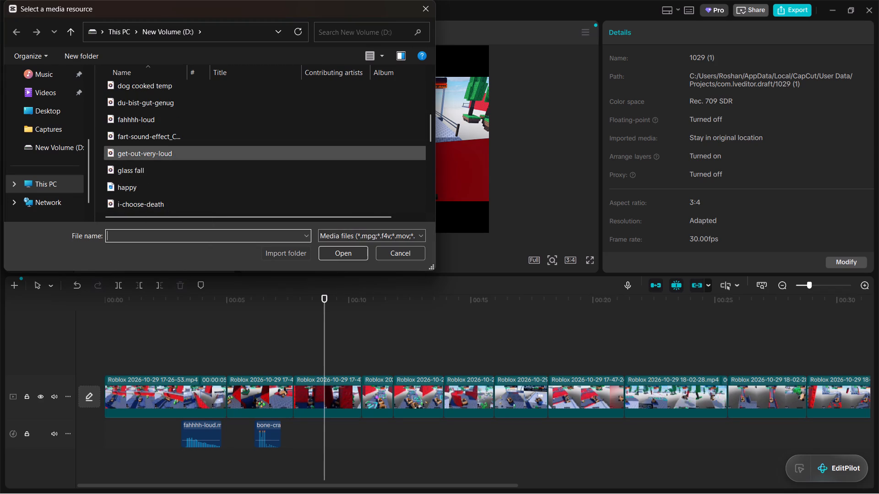
left_click_drag(98, 155, 103, 142)
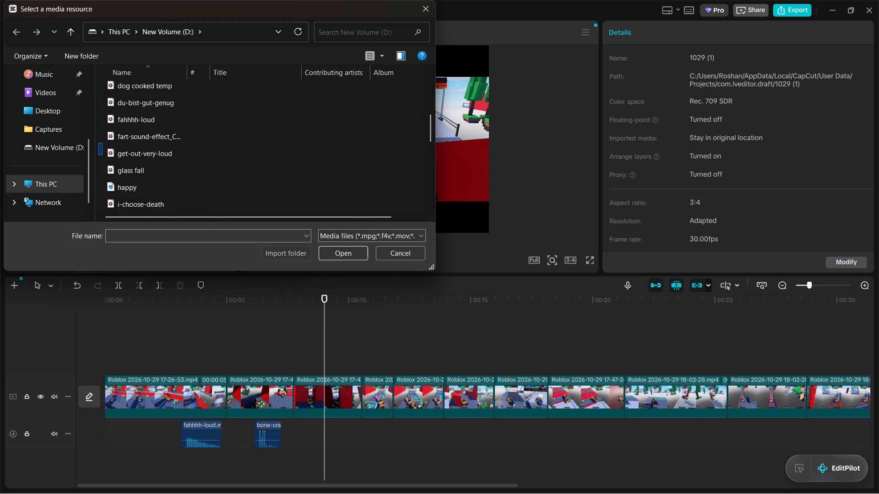
left_click_drag(103, 142, 103, 139)
left_click_drag(129, 159, 129, 150)
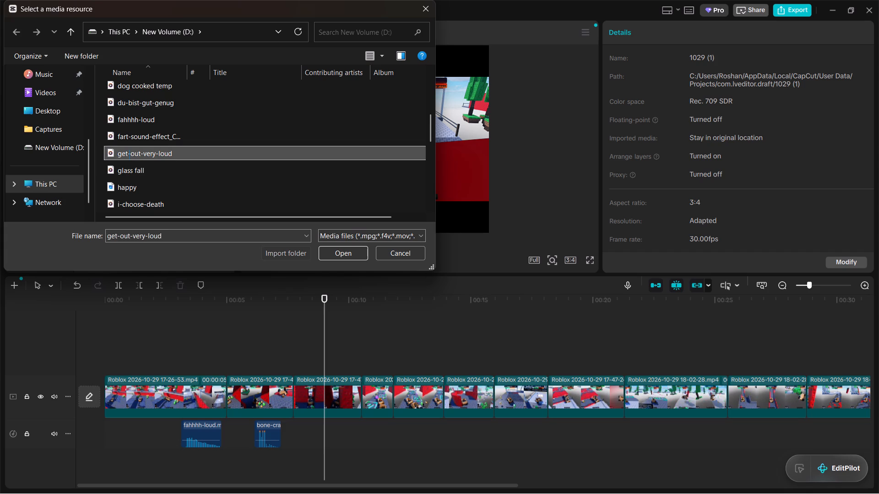
left_click_drag(129, 150, 129, 121)
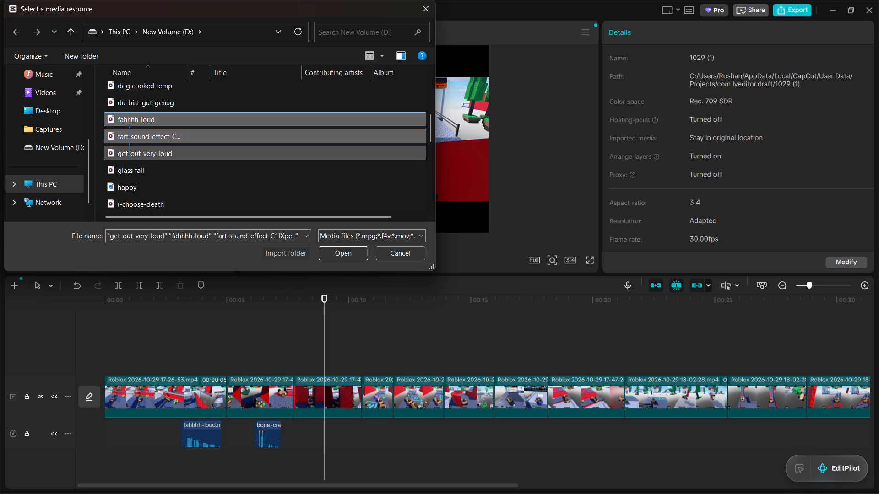
left_click_drag(129, 121, 132, 129)
left_click(355, 251)
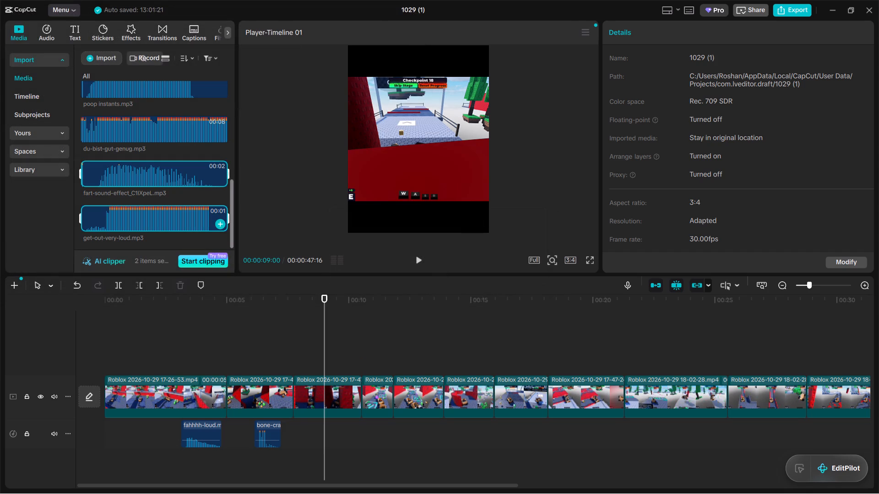
left_click(419, 262)
left_click(184, 177)
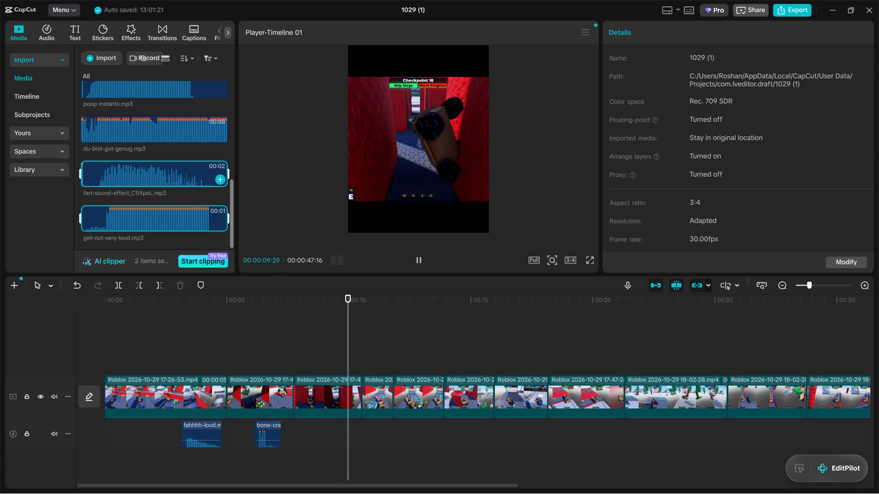
left_click(168, 215)
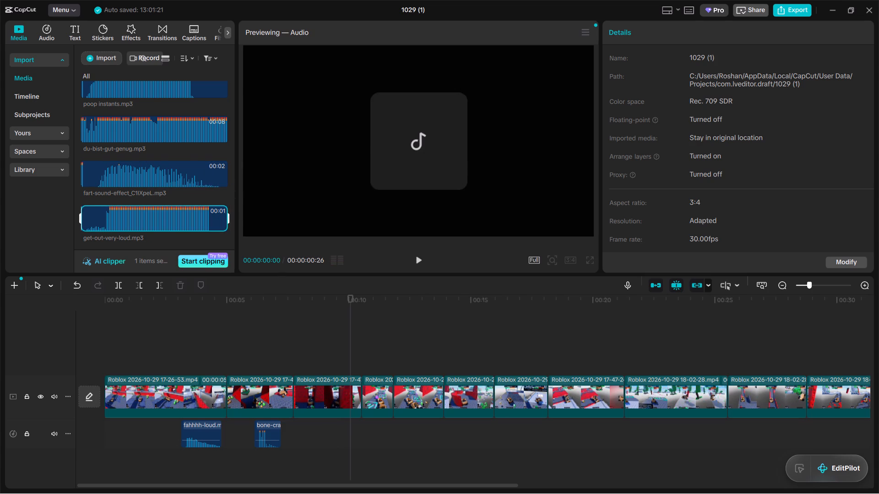
Place the fart-sound-effect_C1IXpeL sound on the audio track under the third clip, starting at about 00:00:09:00.
left_click(151, 168)
left_click_drag(151, 167, 296, 388)
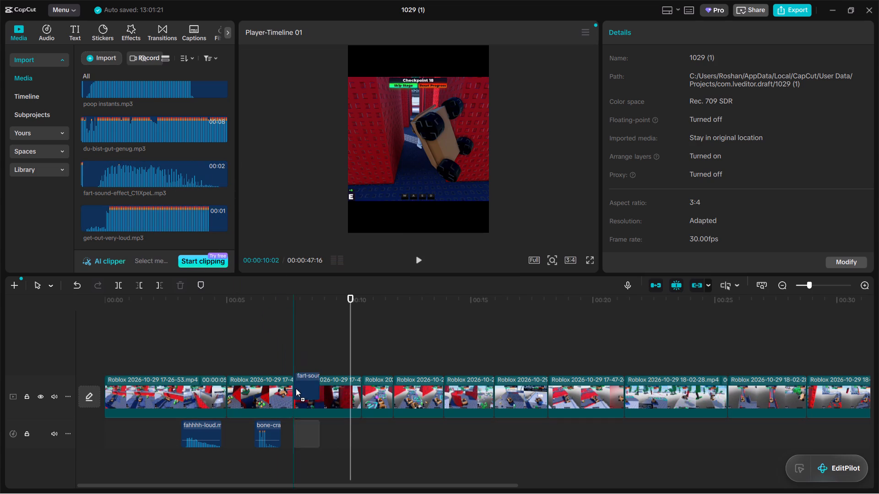
left_click_drag(296, 388, 325, 433)
Play the third clip from its start at 00:00:07:22 to check the new sound against the crash.
left_click(296, 366)
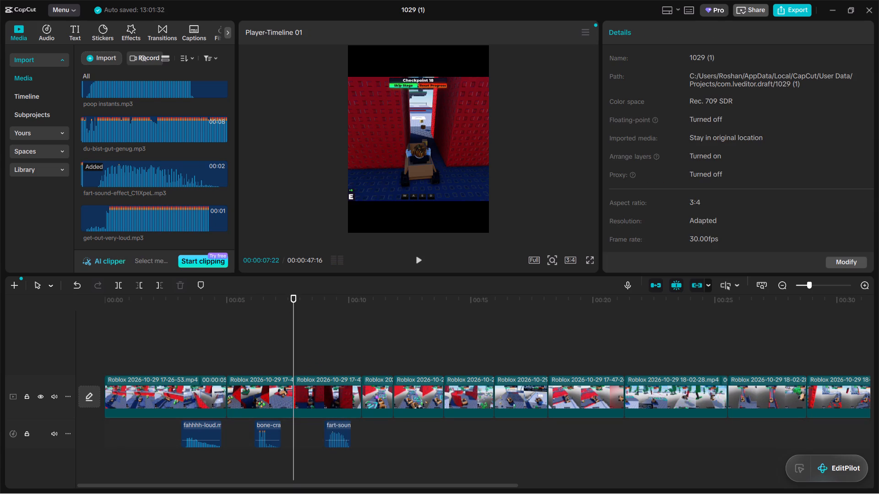
left_click(421, 258)
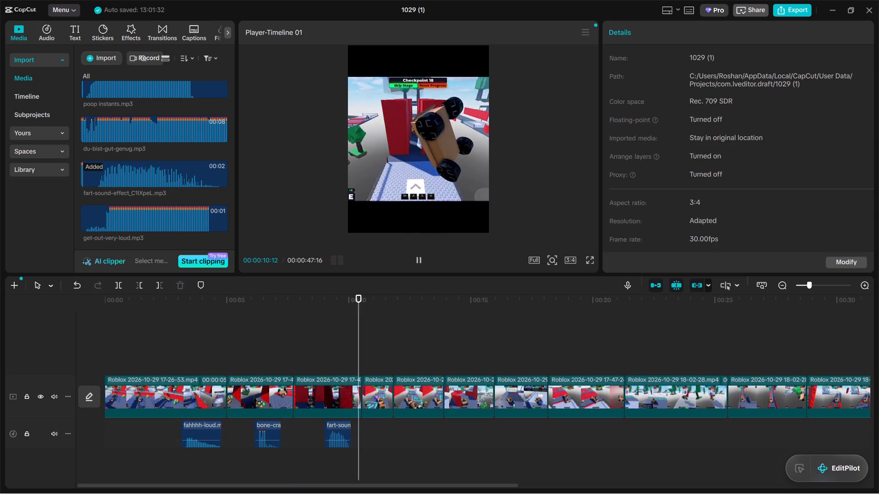
left_click(420, 258)
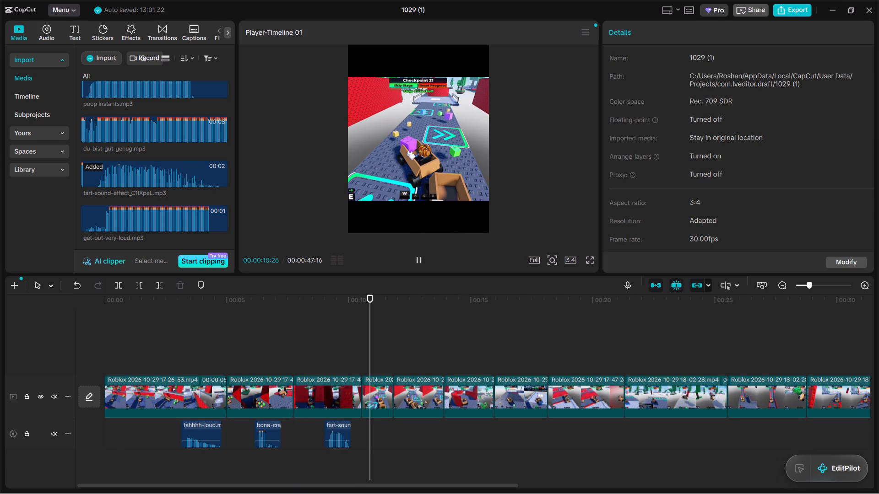
Play the timeline full screen from 00:00:02:09 to review the first three clips with their sound effects.
left_click_drag(371, 330, 317, 334)
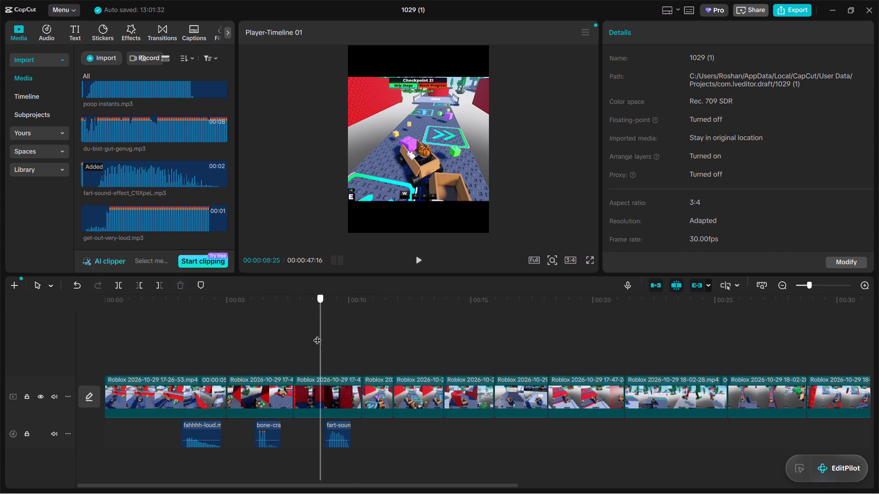
left_click_drag(317, 334, 161, 336)
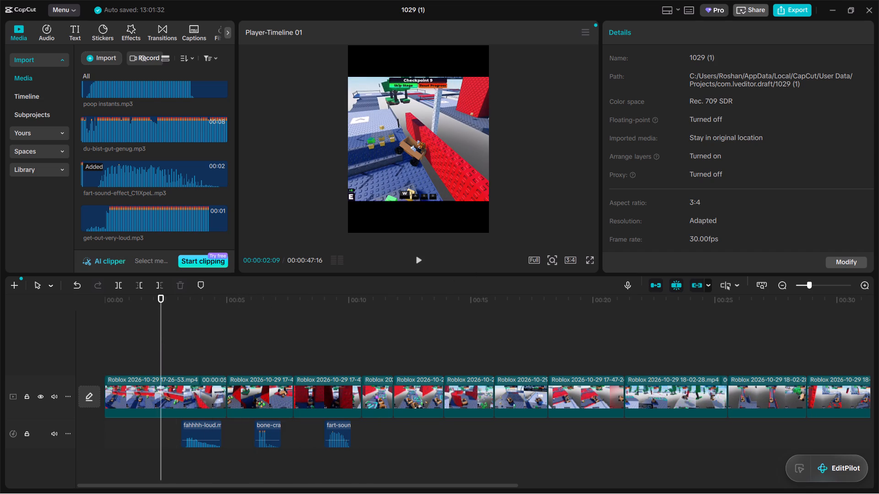
left_click(590, 259)
key("space")
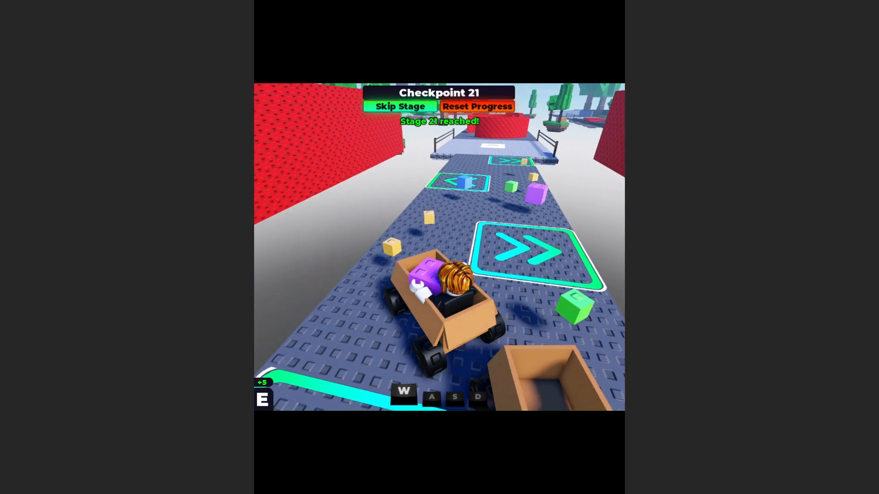
Stop the full-screen playback at 00:00:12:09, in the fifth clip, and return to the editing view.
key("space")
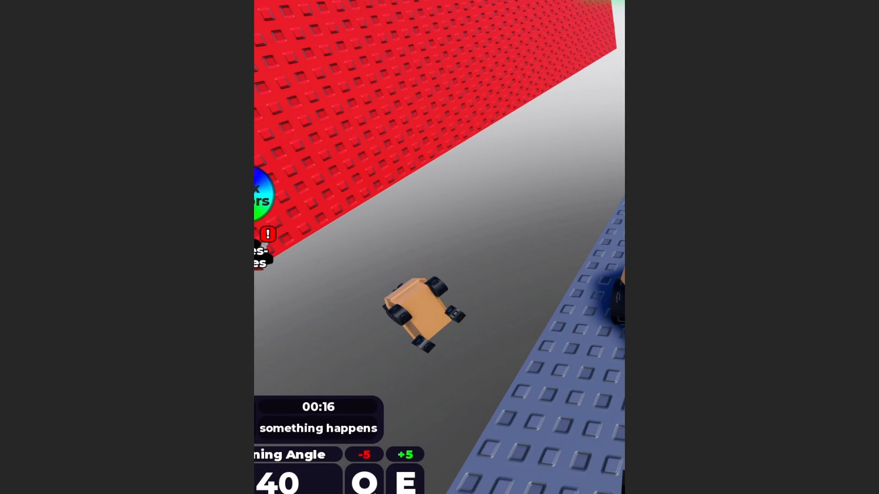
key("Escape")
Preview the imported get-out-very-loud and fart-sound-effect_C1IXpeL sounds as candidates for the crash.
left_click(117, 225)
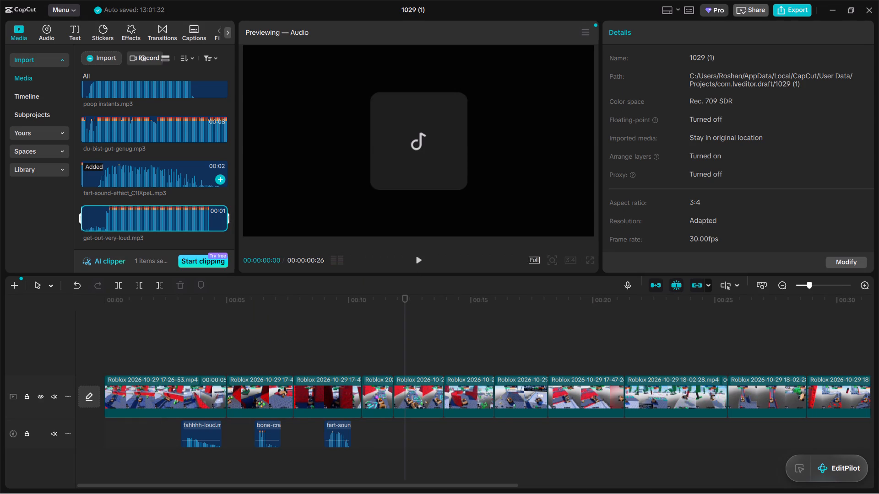
left_click(159, 218)
left_click(159, 180)
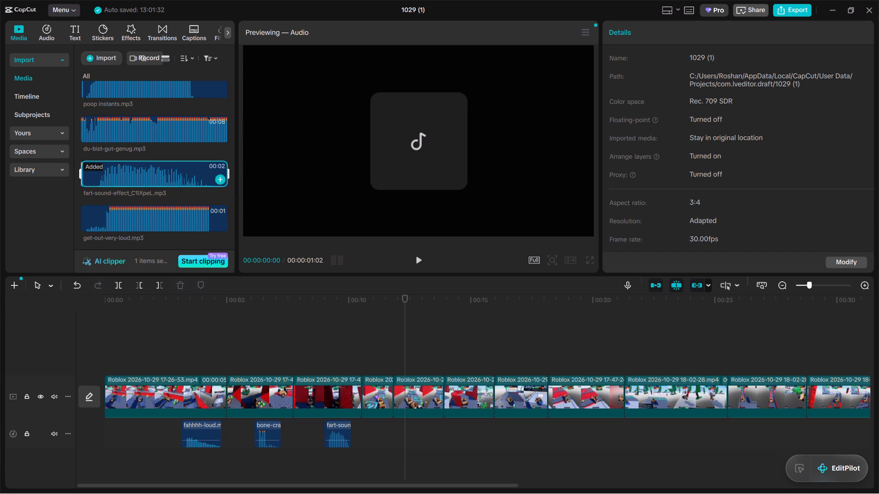
Import the glass fall sound from New Volume (D:) into the project media and preview it.
left_click(98, 59)
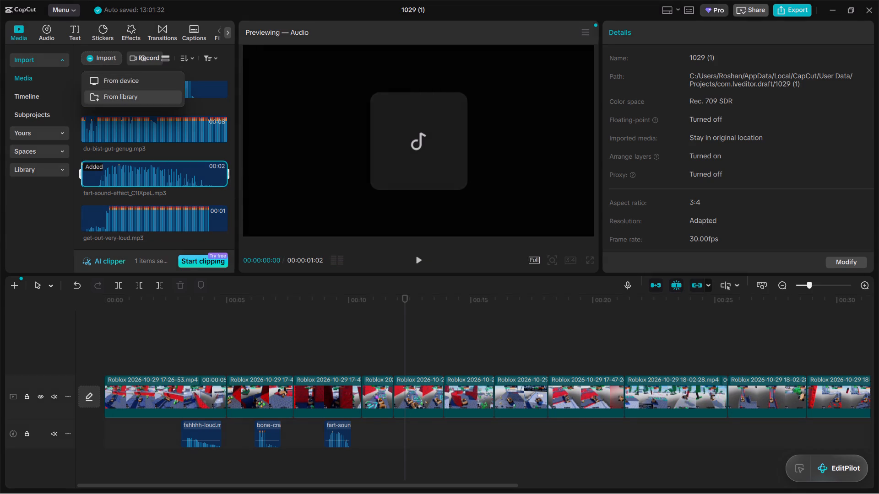
left_click(148, 81)
scroll(168, 167, "down", 2)
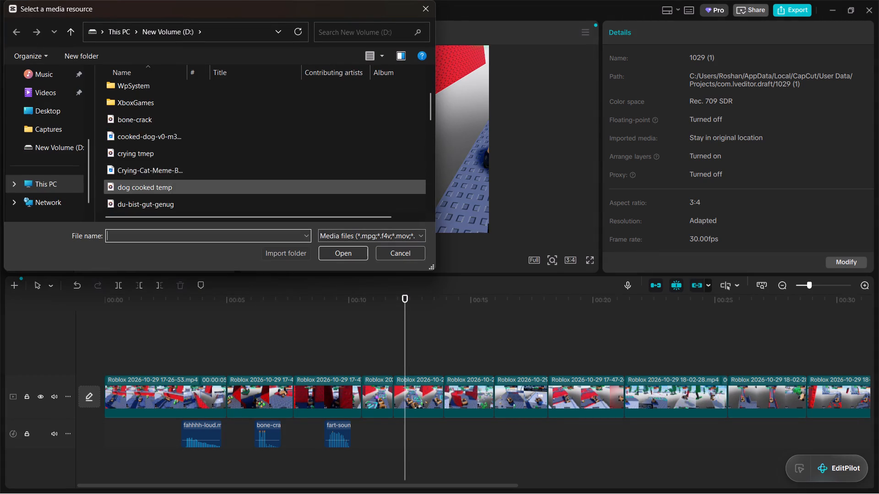
scroll(168, 183, "down", 1)
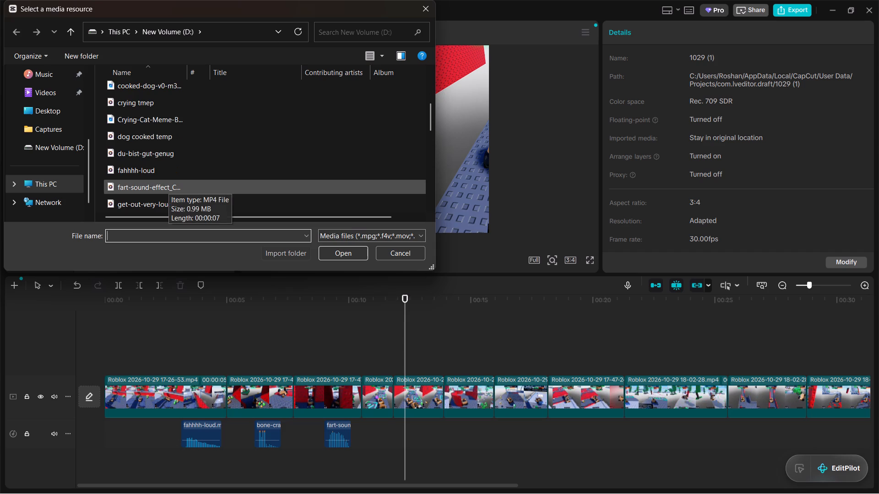
scroll(166, 182, "down", 1)
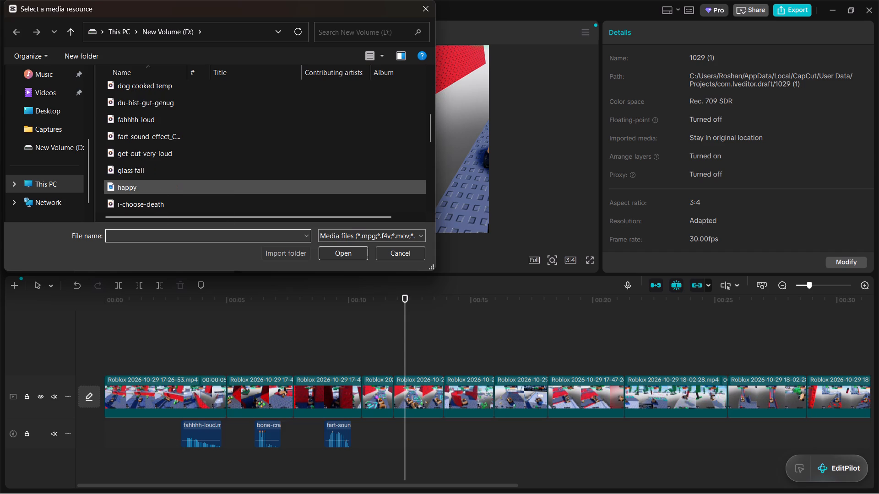
left_click(135, 173)
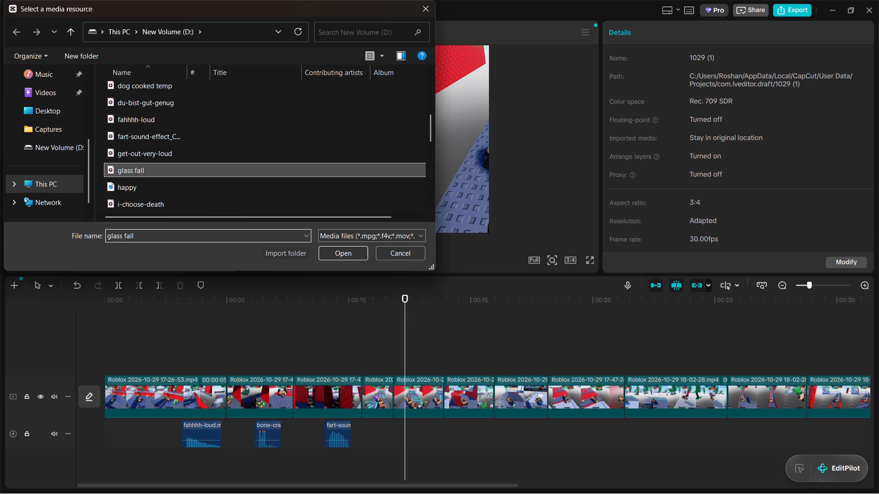
left_click(342, 255)
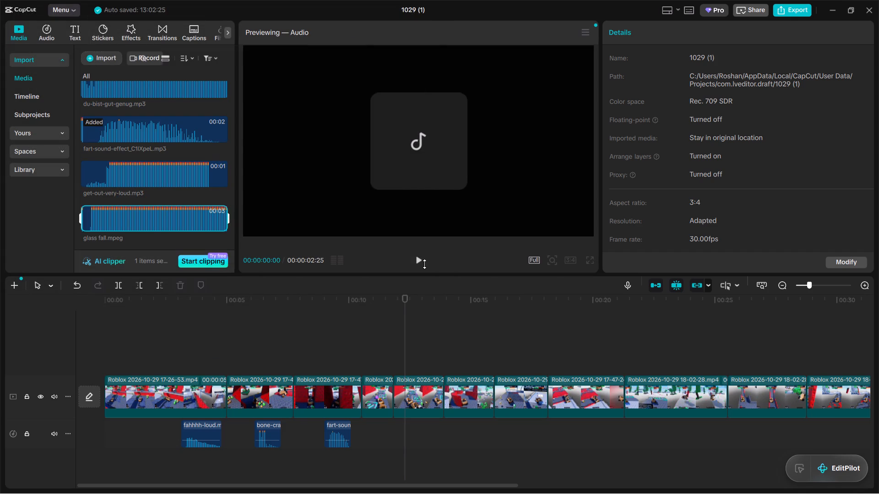
left_click(416, 260)
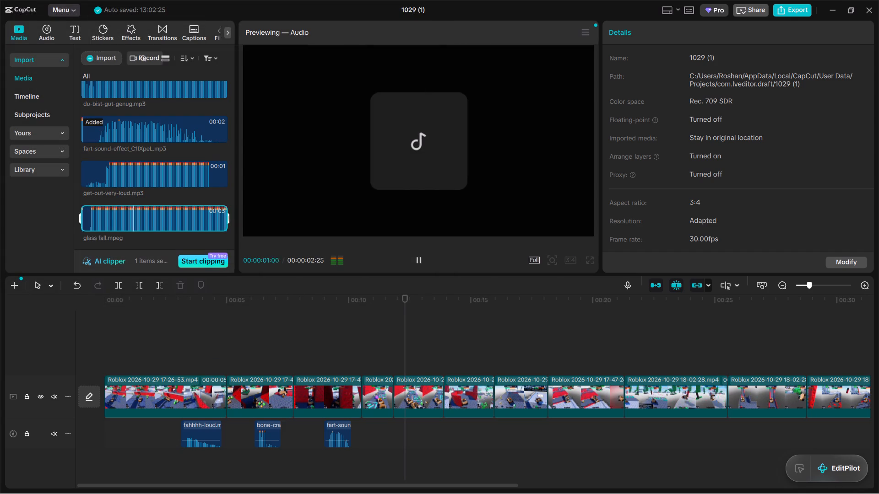
left_click(416, 260)
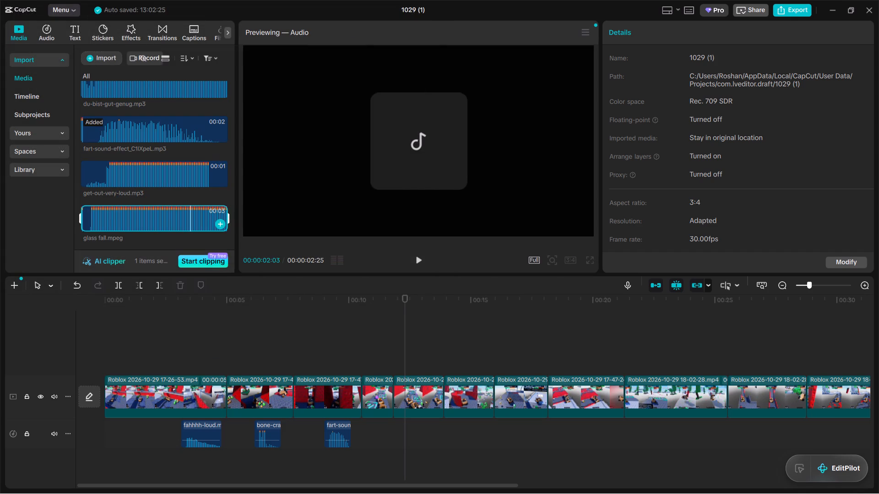
Place the glass fall sound on the audio track under the fifth clip, starting at about 00:00:12:00.
left_click_drag(163, 210, 400, 435)
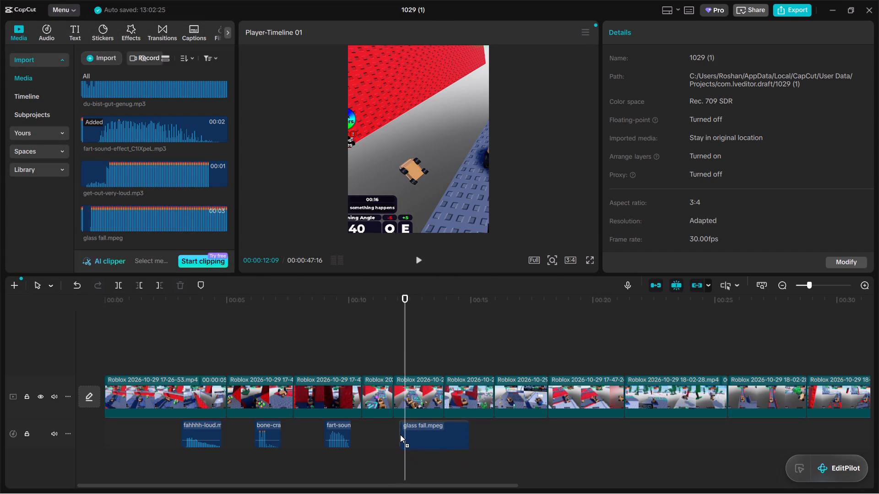
left_click_drag(400, 435, 397, 436)
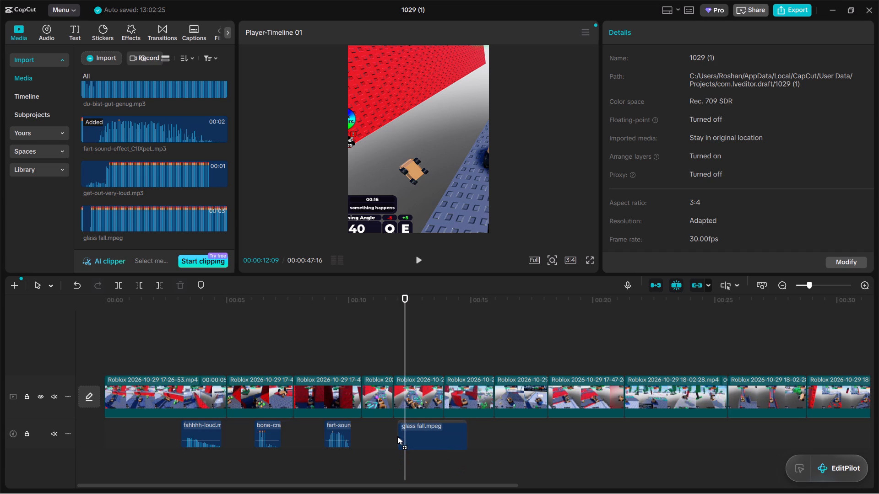
left_click_drag(397, 436, 397, 436)
Play the timeline from 00:00:11:15 to check the glass fall sound against the fifth clip's crash.
left_click(385, 357)
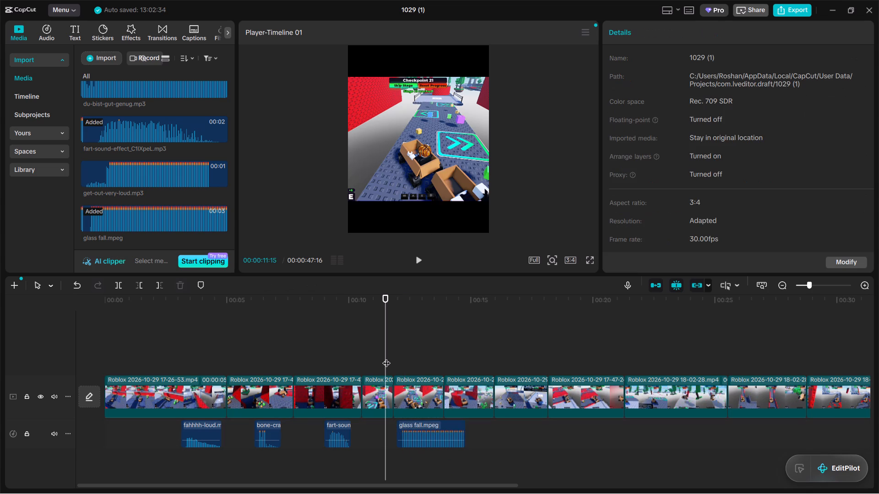
left_click(418, 261)
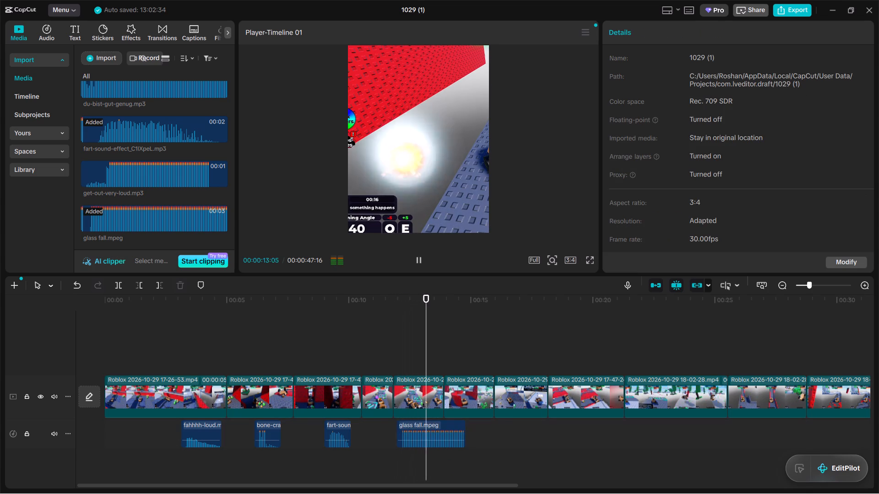
left_click(418, 261)
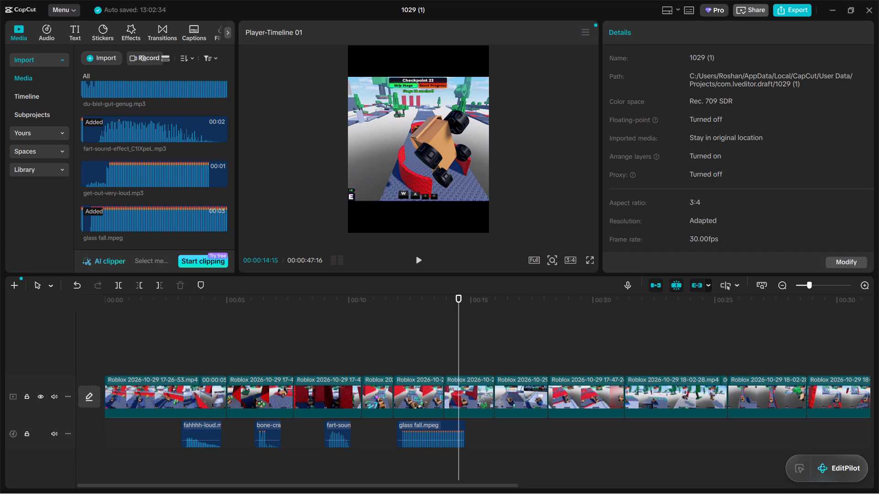
Move the glass fall sound under the sixth clip to start at 00:00:14:15 and trim its end to about 00:00:15:10.
left_click_drag(426, 430, 453, 425)
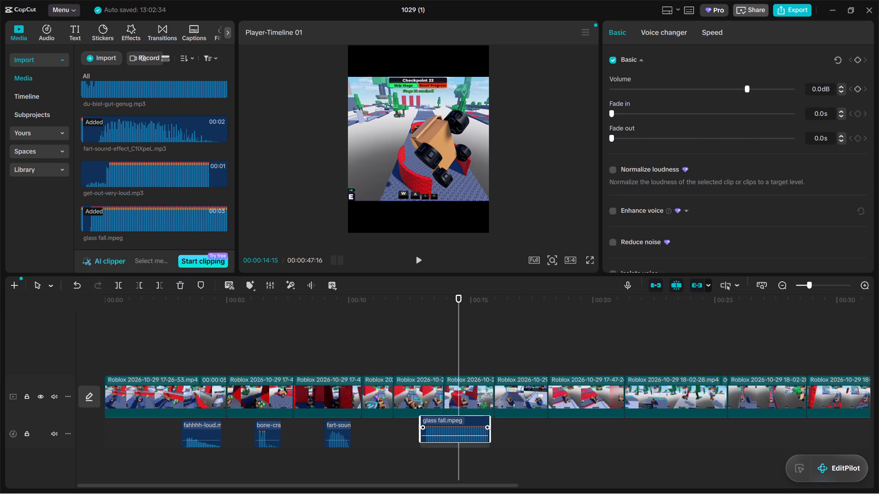
left_click_drag(453, 425, 488, 427)
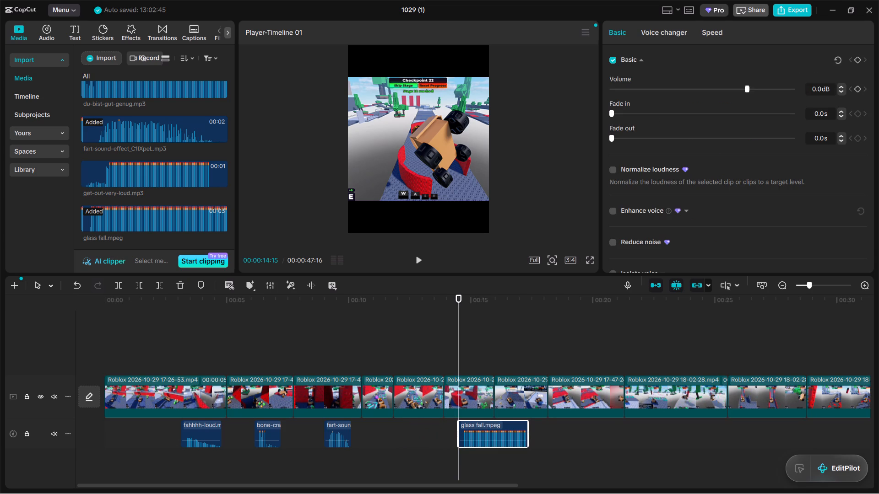
left_click_drag(526, 427, 477, 428)
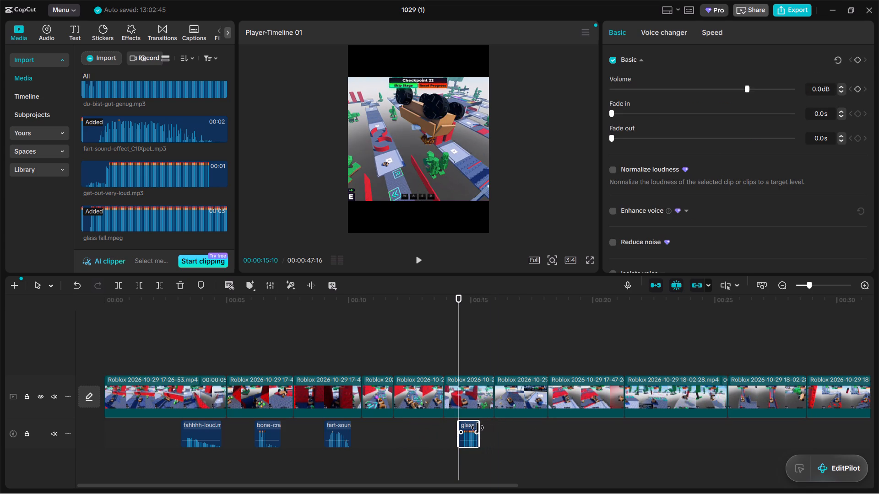
left_click_drag(477, 428, 476, 428)
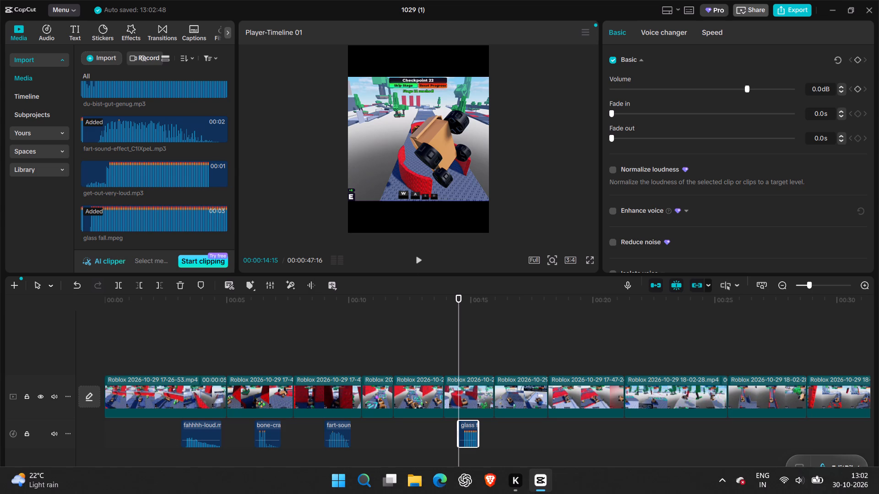
Switch to the Brave browser, search the web for my instants in a new tab and open the Myinstants site.
right_click(497, 486)
left_click(483, 393)
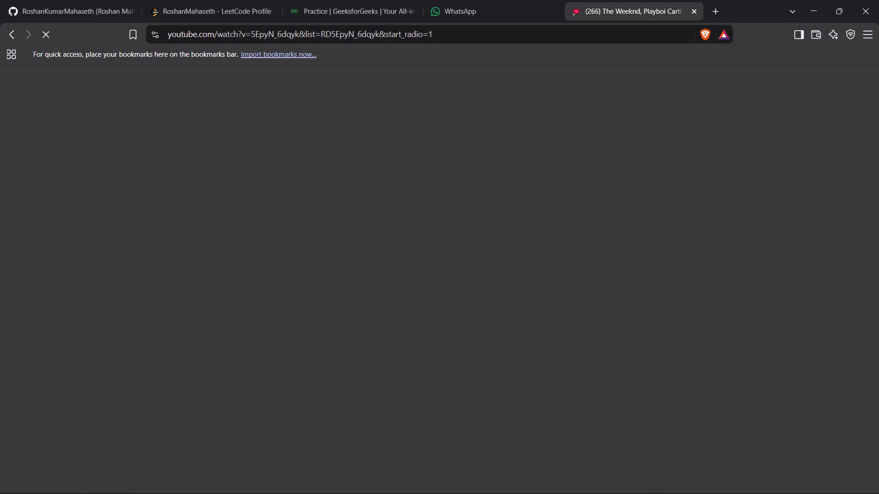
left_click(718, 12)
left_click(607, 12)
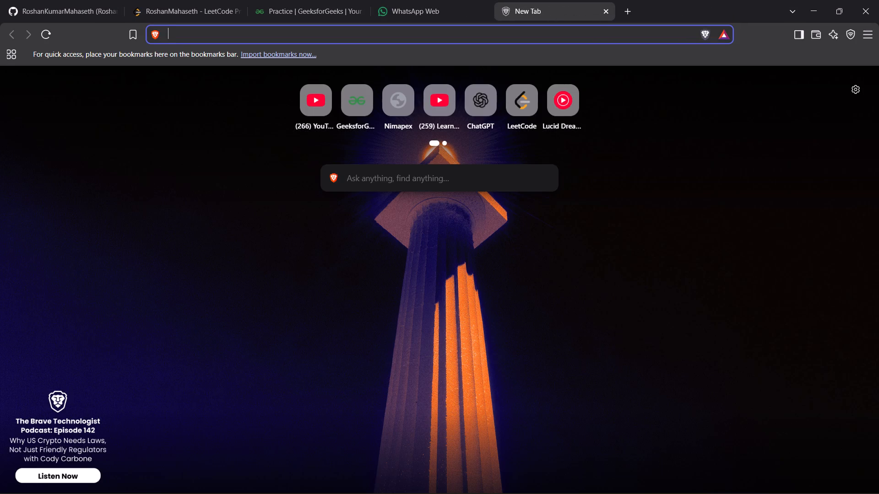
type("my insta")
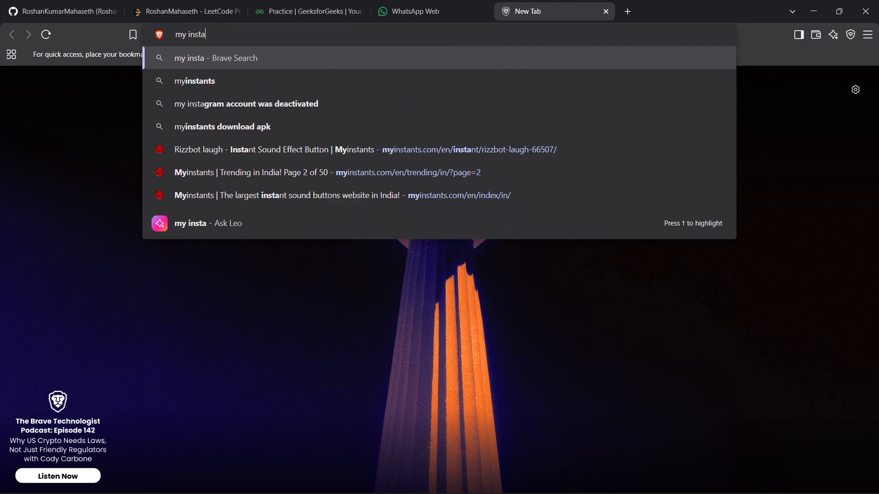
type("nts")
key("Return")
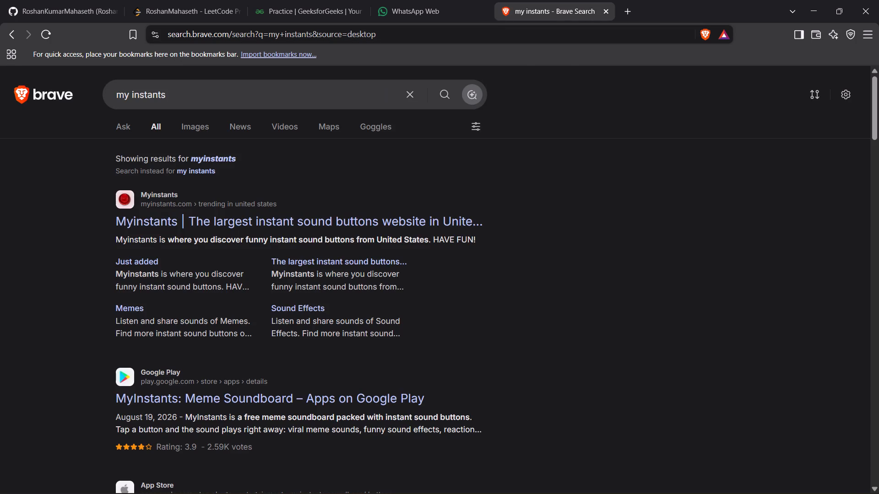
left_click(397, 215)
Audition trending sounds on Myinstants, including VINE BOOM SOUND, Among Us role reveal, bark&fart, Chicken on tree screaming and Apple Pay.
left_click(268, 238)
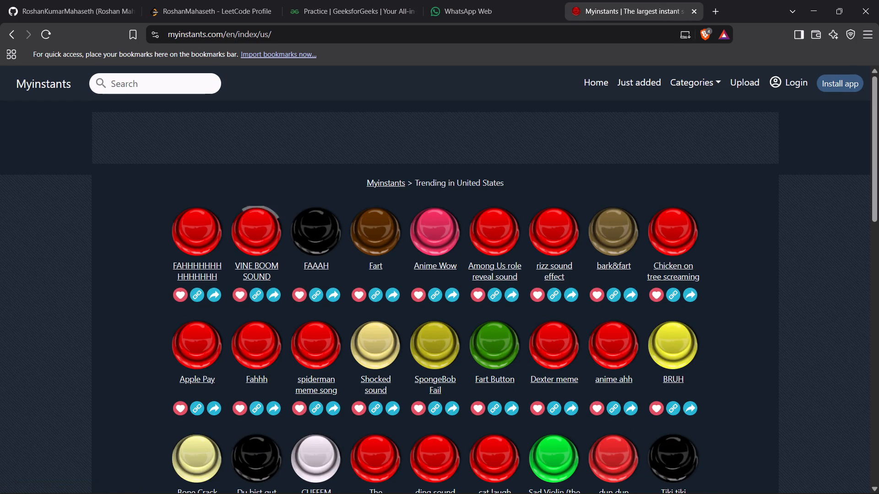
left_click(205, 241)
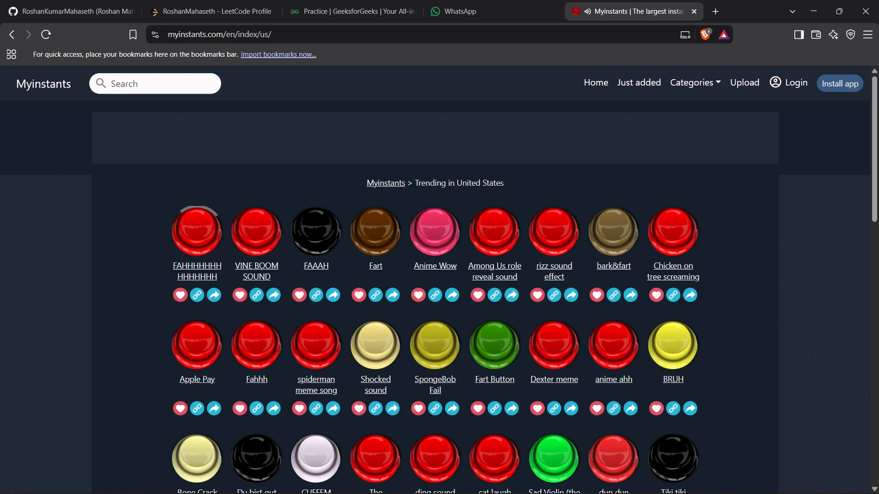
left_click(477, 232)
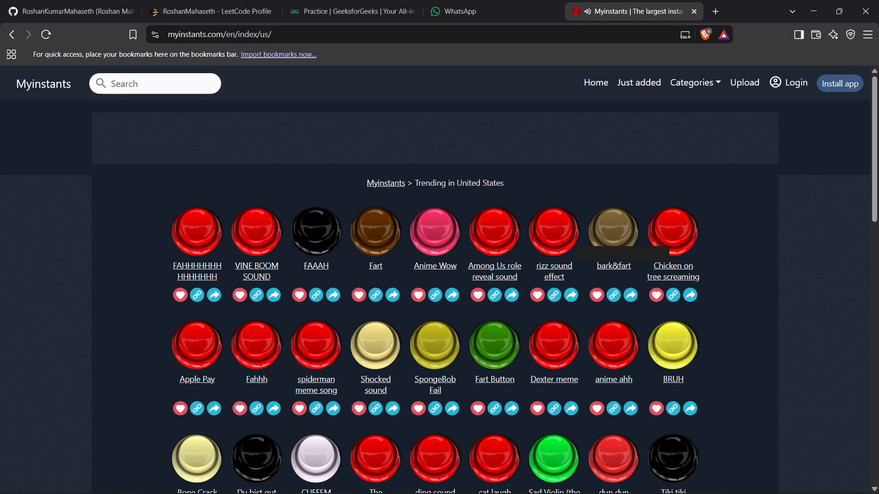
left_click(606, 229)
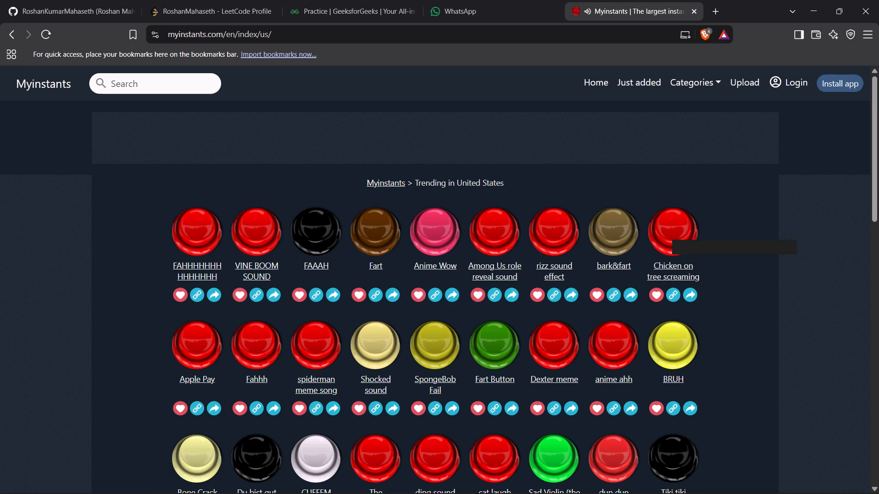
left_click(667, 231)
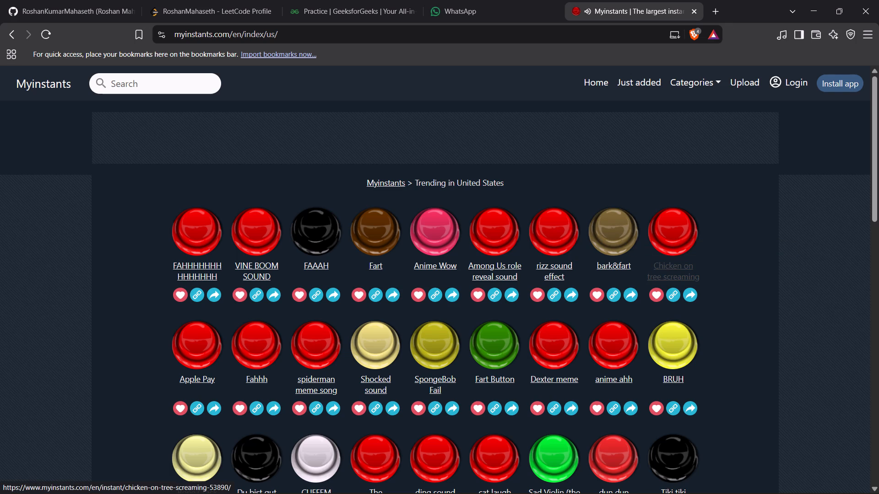
left_click(204, 341)
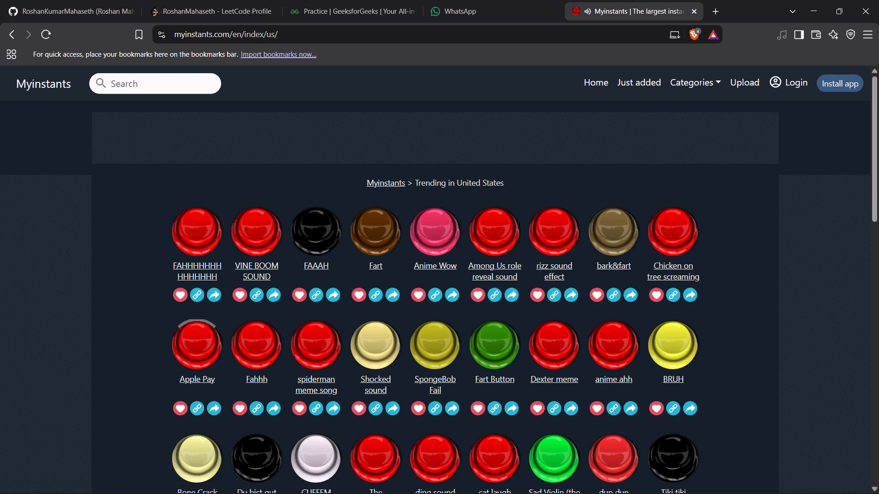
Download the Chicken on tree screaming sound as an MP3 to New Volume (D:), keeping the file name chicken-on-tree-screaming.
left_click(662, 265)
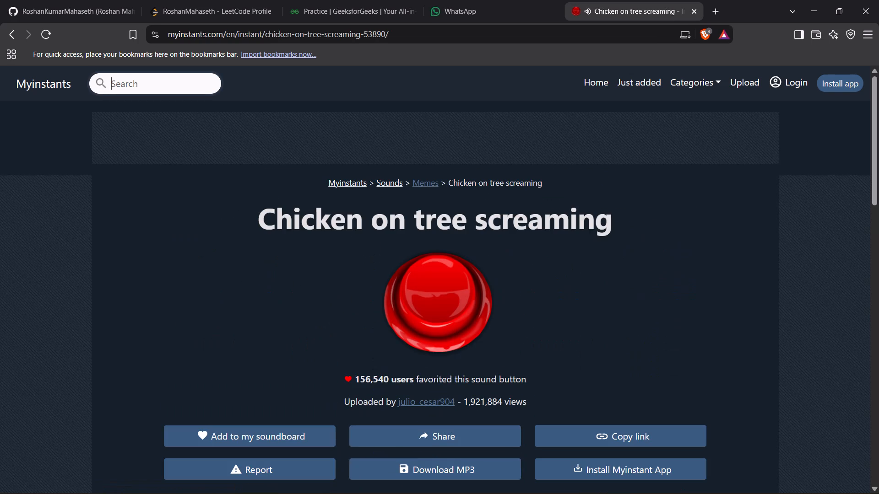
left_click(455, 472)
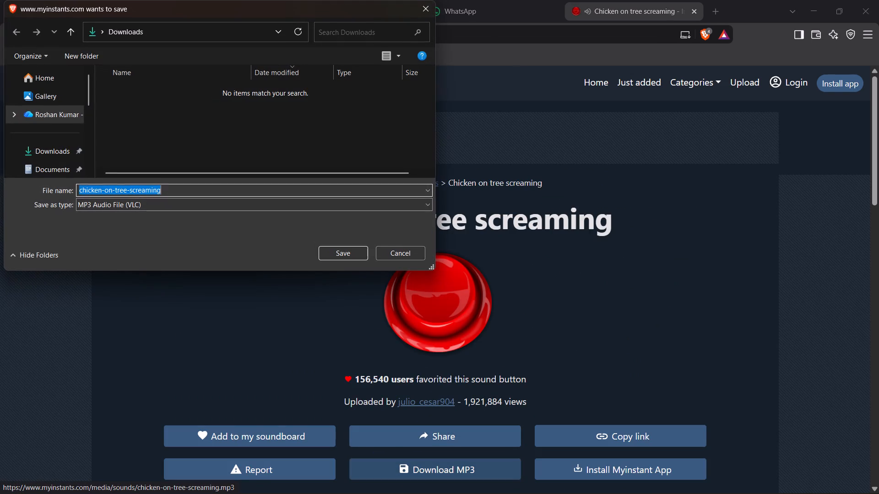
scroll(78, 131, "down", 1)
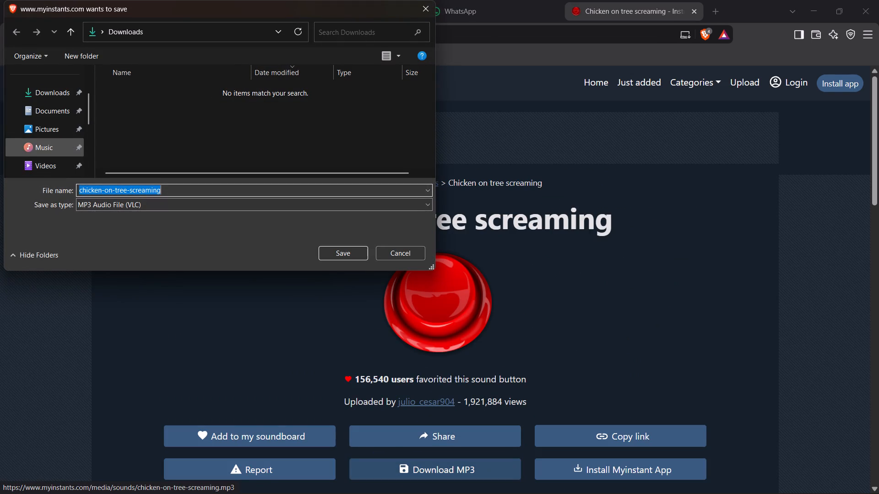
scroll(54, 138, "down", 2)
left_click(54, 118)
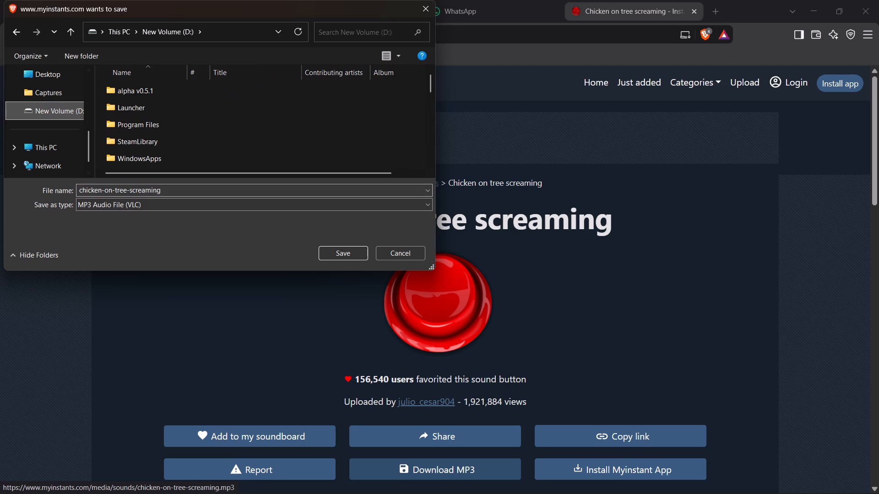
left_click(329, 257)
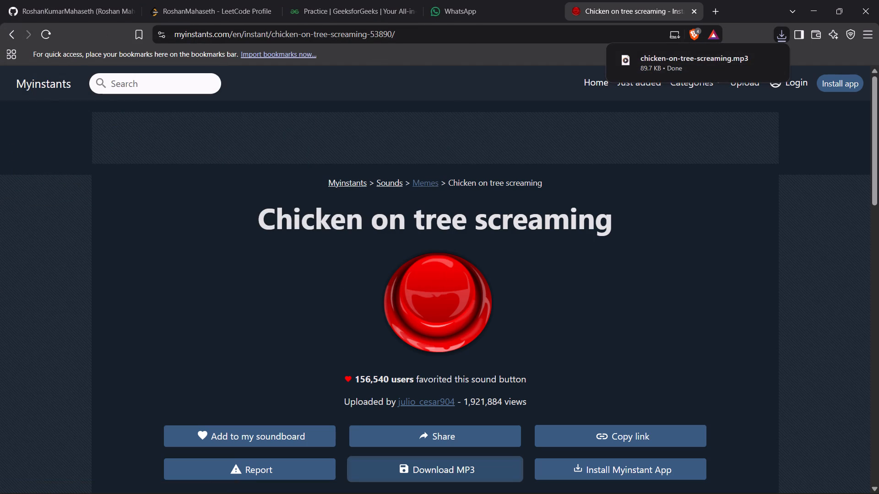
Return to the trending sounds, compare The Undertaker with ding sound effect, and download The Undertaker Bell MP3 to New Volume (D:).
left_click_drag(233, 166, 217, 162)
scroll(398, 320, "down", 2)
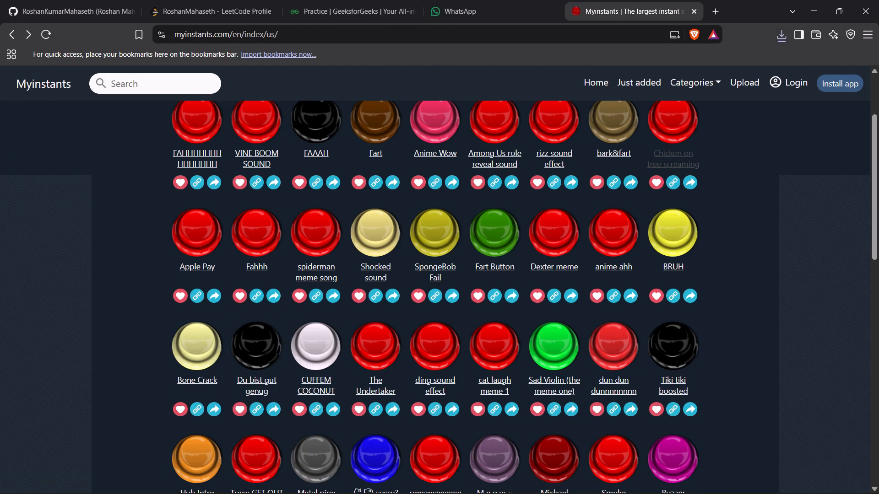
left_click(373, 349)
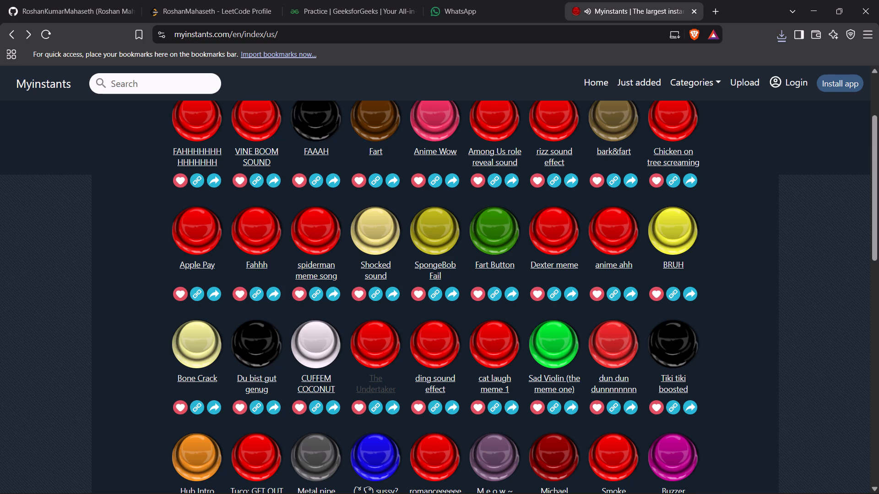
left_click(438, 367)
left_click(371, 354)
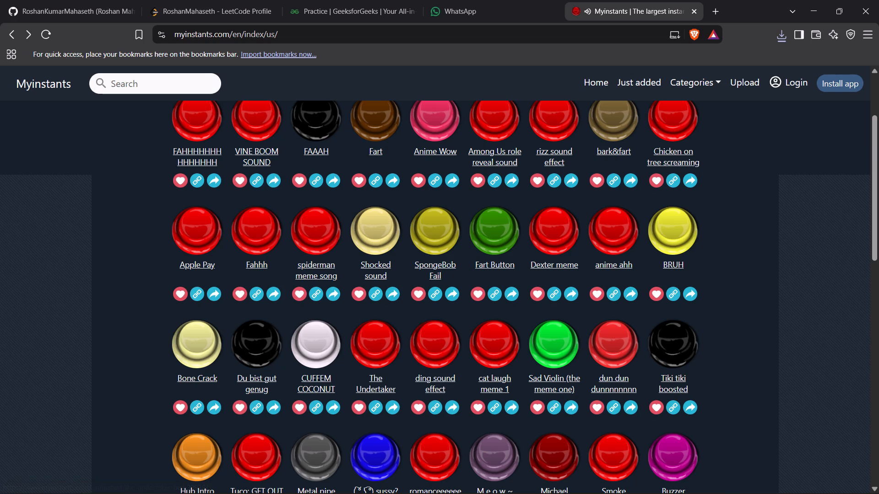
left_click(379, 382)
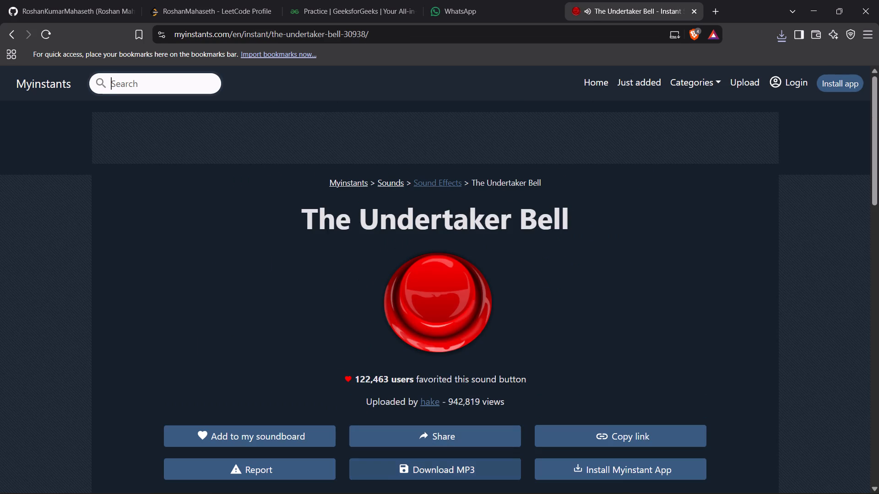
left_click(454, 467)
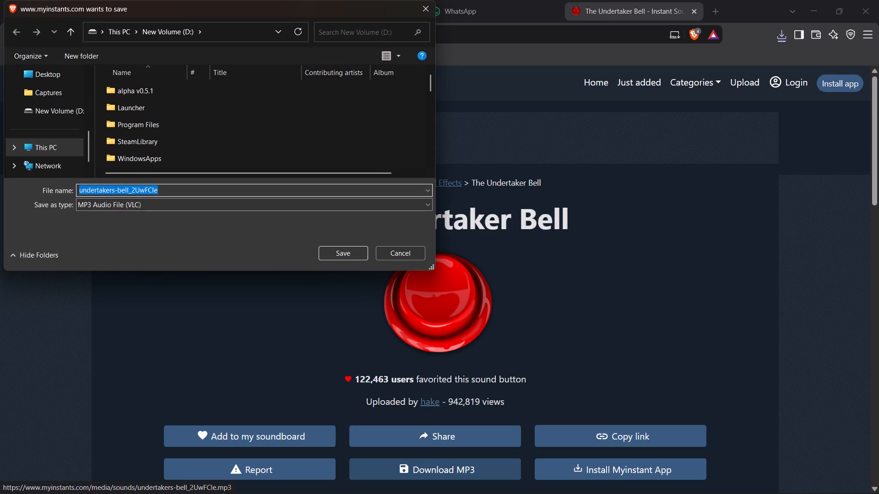
left_click(357, 252)
left_click(357, 252)
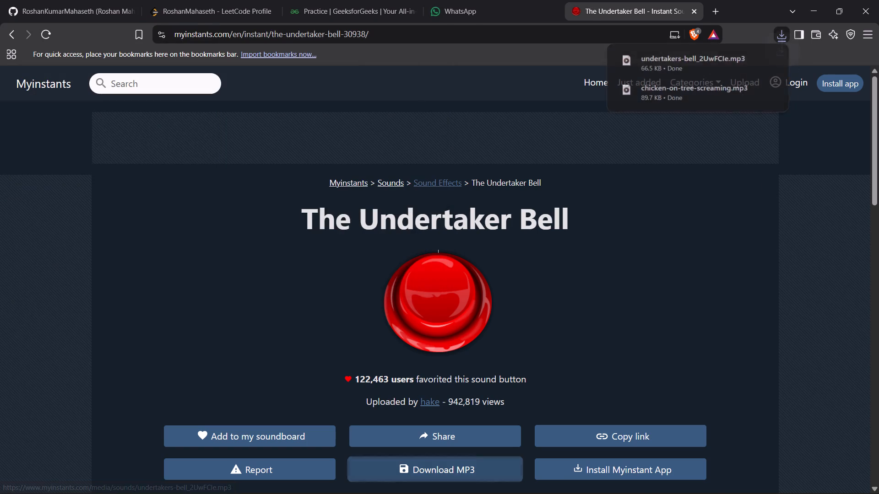
Return to the trending list and audition its last-row sounds: romanceeeee, M e o w ~, Michael Jackson Hee, Smoke Detector Beep and Buzzer.
scroll(369, 273, "down", 3)
left_click(421, 285)
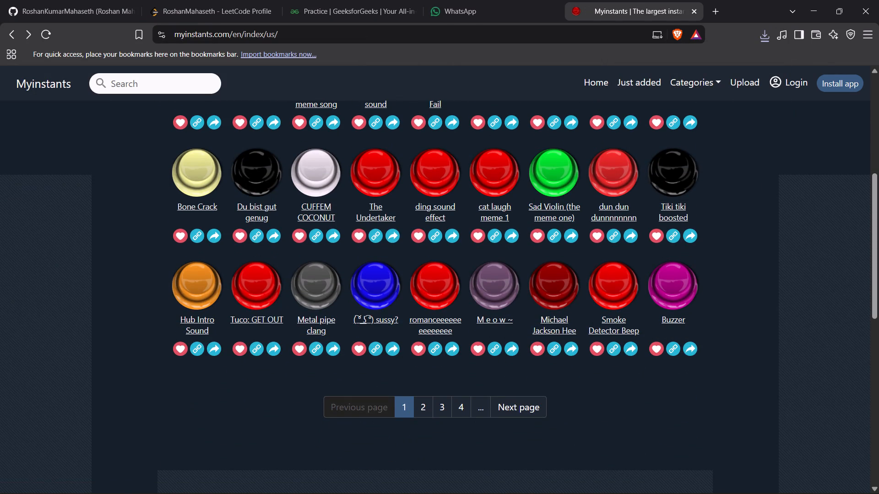
left_click(490, 288)
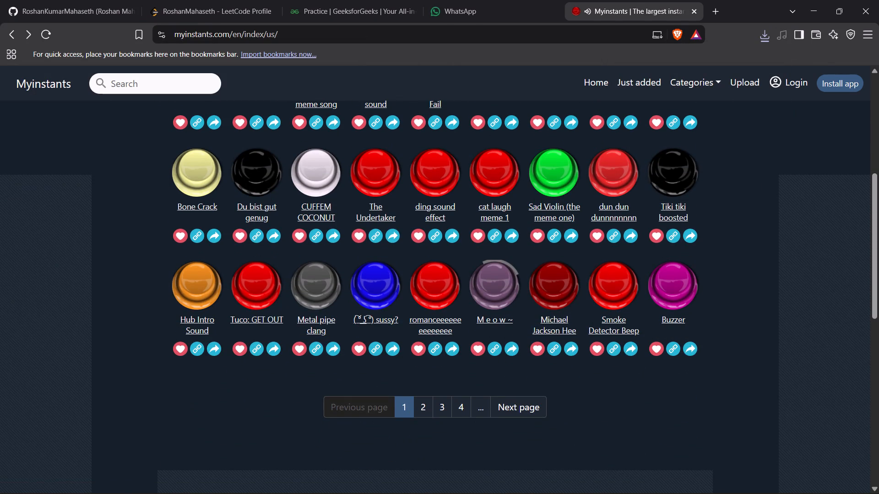
left_click(547, 287)
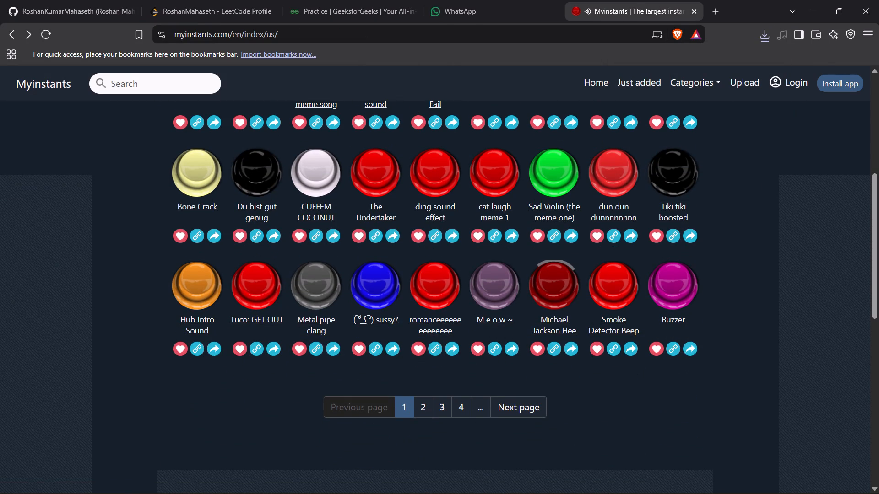
left_click(608, 289)
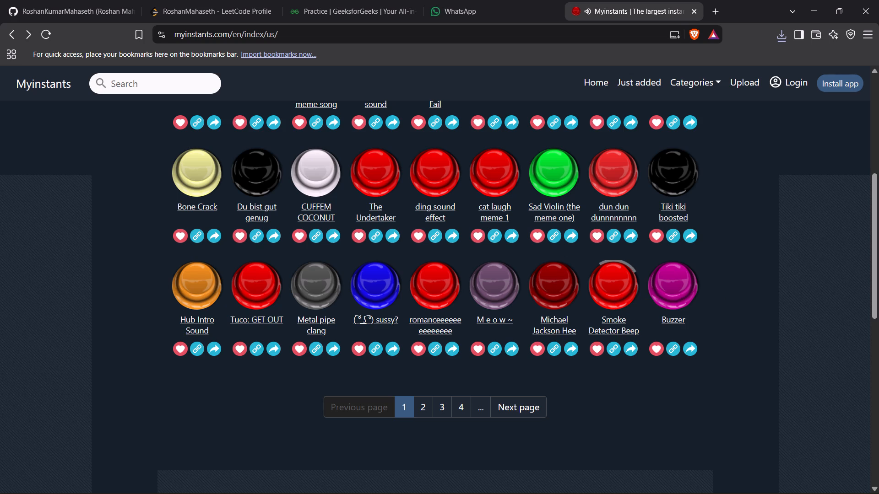
left_click(662, 290)
On page 2 of the trending sounds, audition ENRIQUE! and Long brain fart, and save the Long brain fart MP3 to New Volume (D:).
left_click(423, 404)
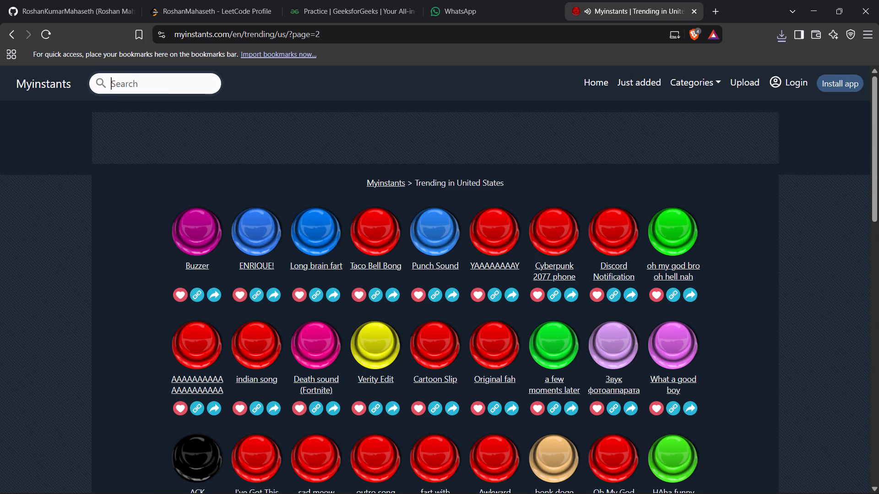
left_click(244, 239)
left_click(328, 234)
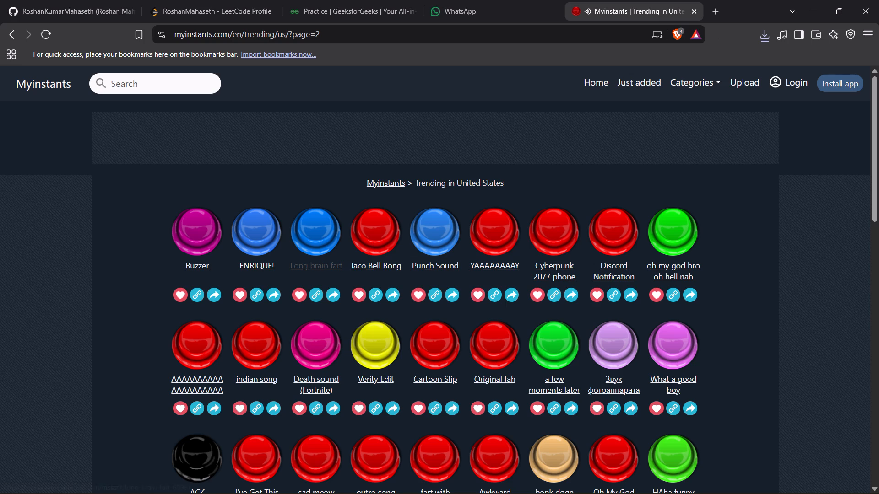
left_click(312, 268)
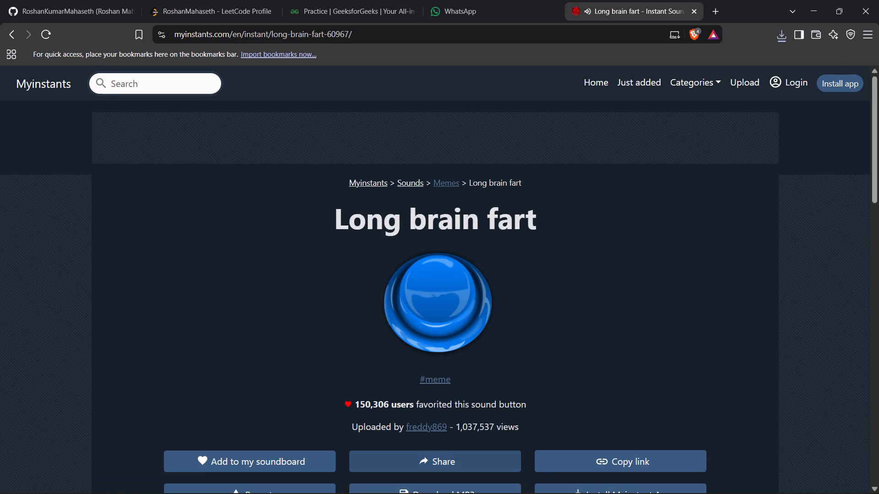
scroll(454, 403, "down", 1)
left_click(458, 436)
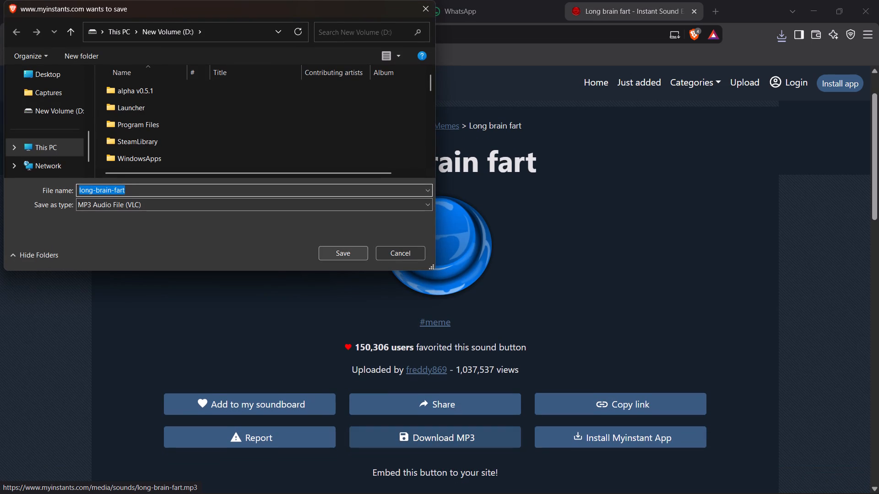
left_click(323, 249)
left_click_drag(351, 245, 364, 251)
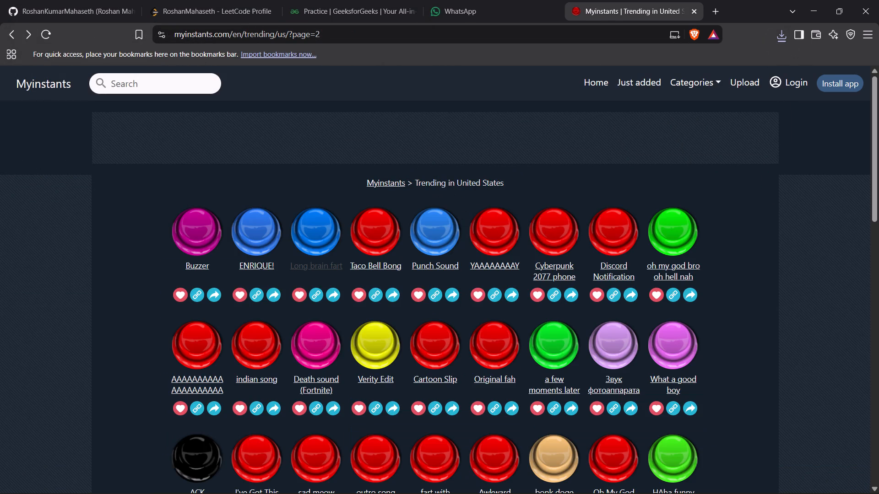
Audition more page 2 sounds, including Punch Sound, YAAAAAAAY, Cyberpunk 2077 phone, indian song, Death sound (Fortnite), Verity Edit and Buzzer.
left_click(439, 246)
left_click(478, 239)
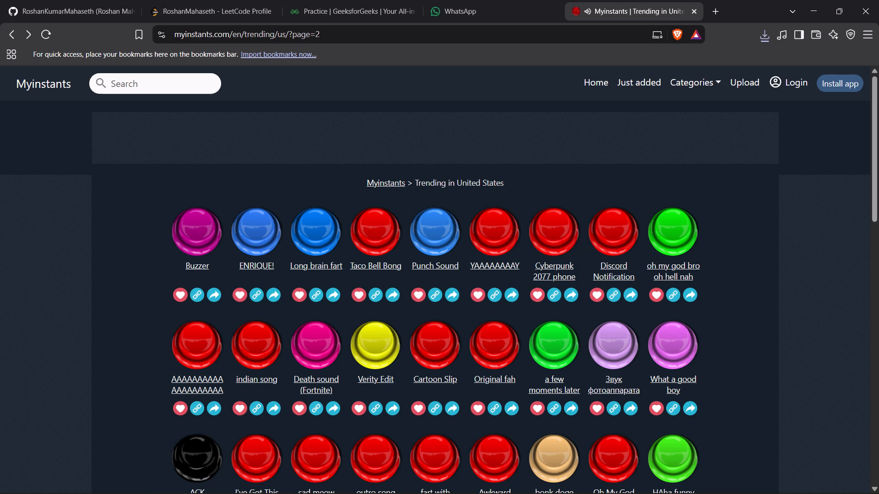
left_click(545, 245)
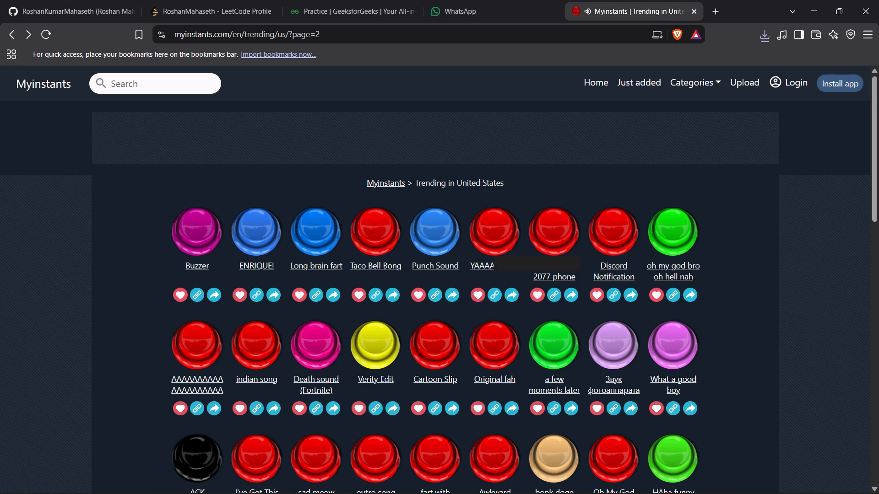
left_click(202, 323)
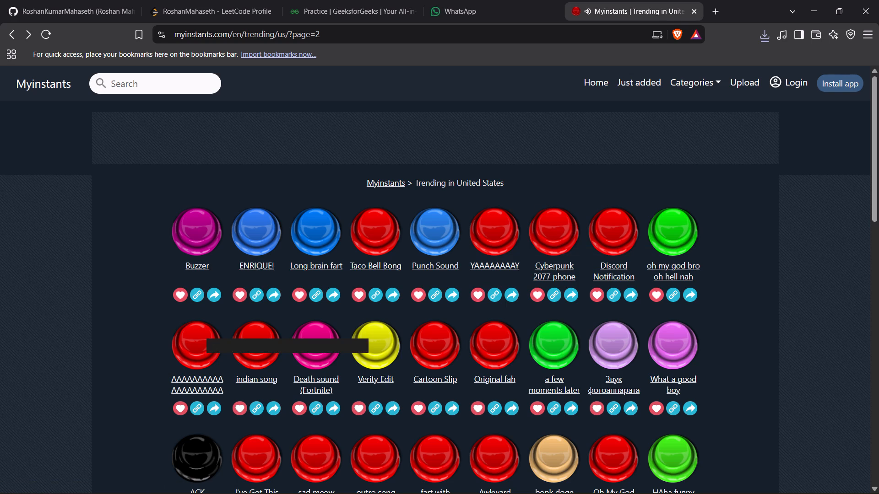
left_click(252, 338)
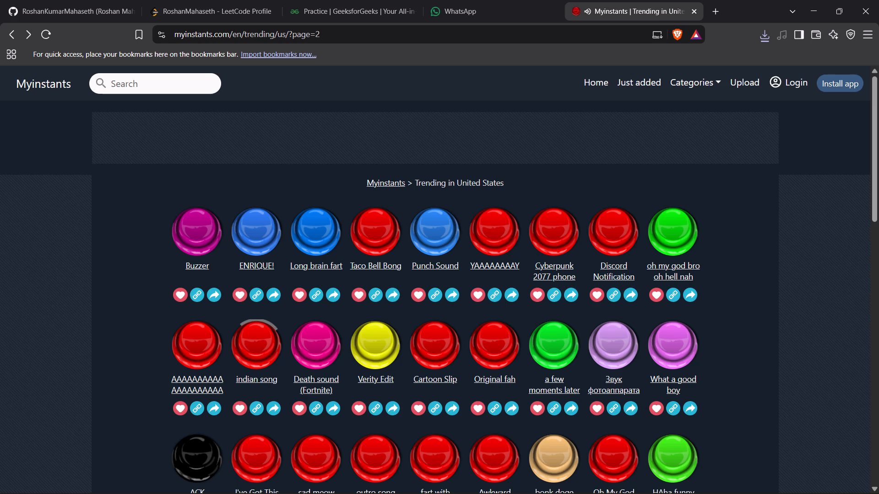
left_click(320, 335)
scroll(401, 296, "down", 2)
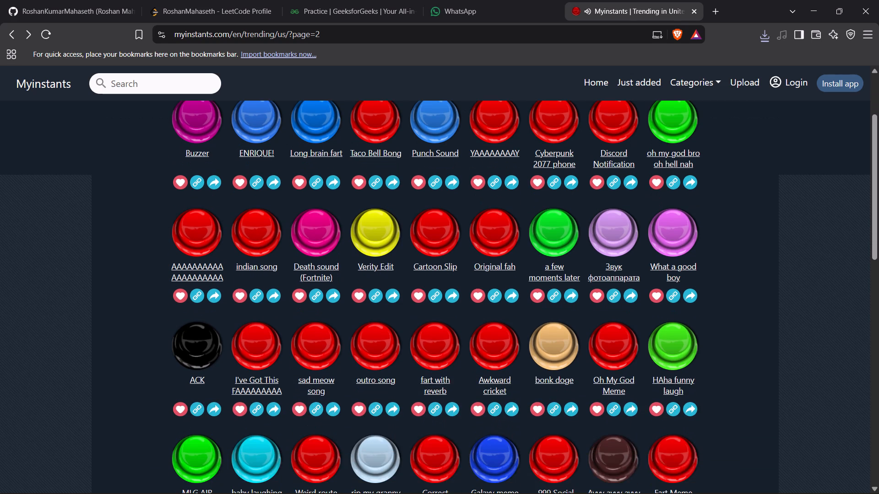
left_click(371, 254)
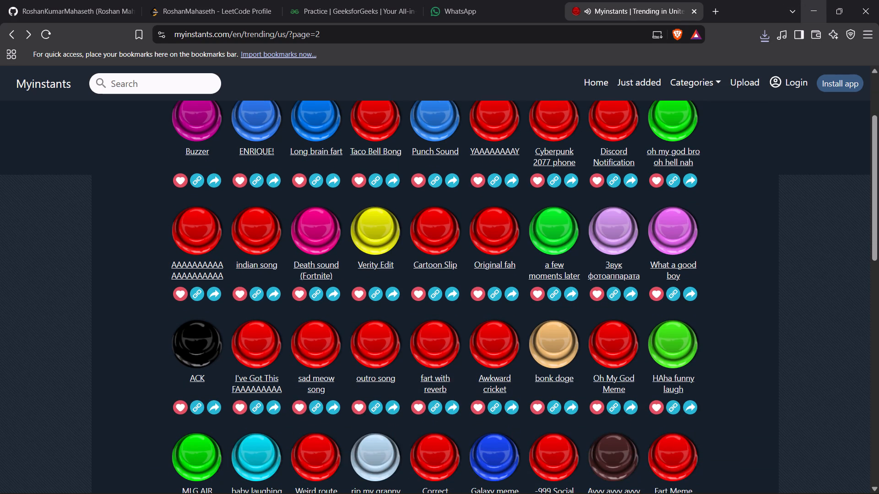
left_click(618, 244)
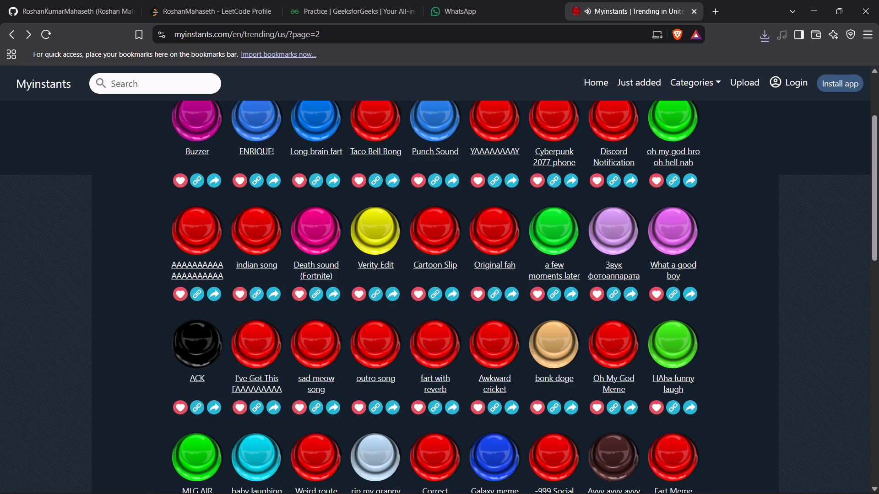
scroll(303, 418, "up", 2)
left_click(202, 251)
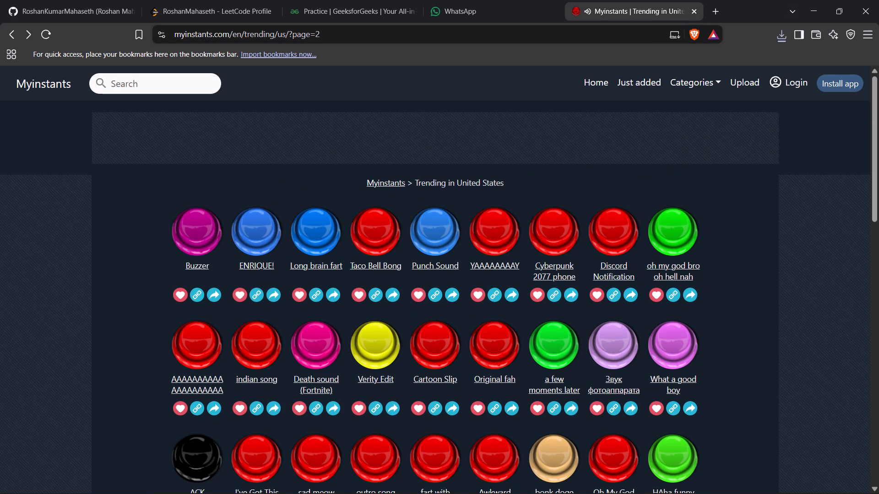
Switch to CapCut and play the timeline from 00:00:08:17 to about 00:00:11:26 to review the third and fourth clips' crashes.
left_click(811, 6)
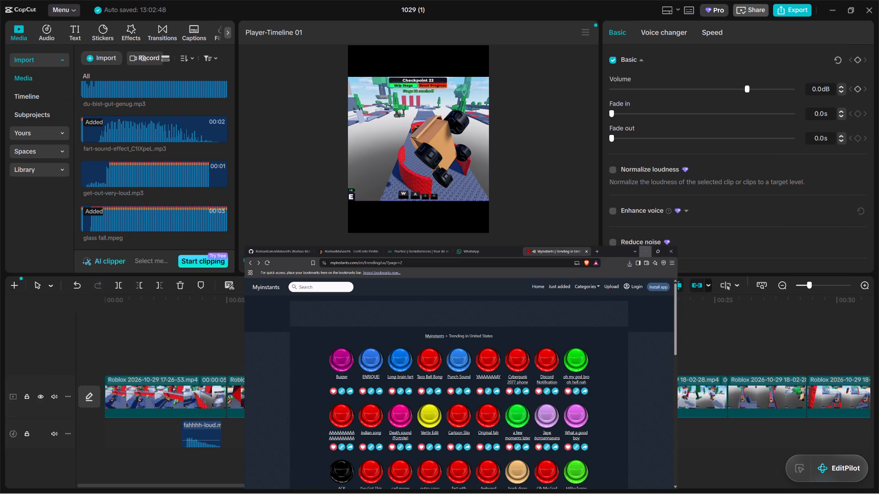
left_click(351, 356)
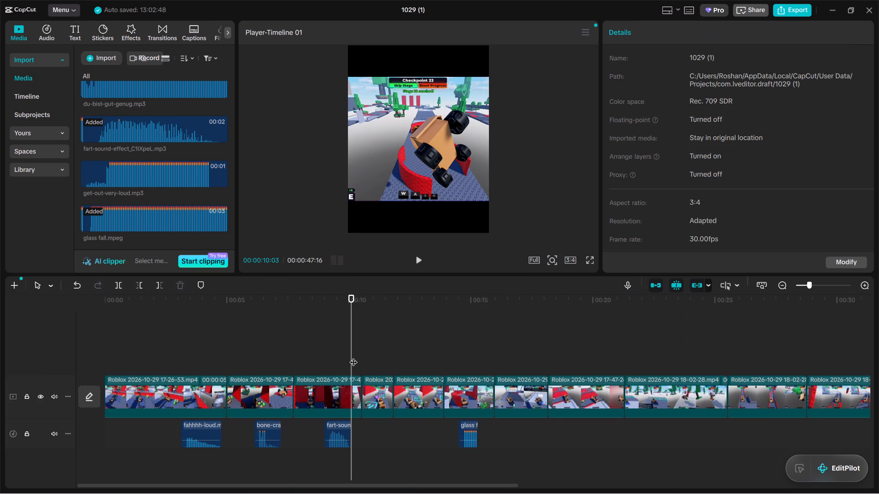
left_click(314, 328)
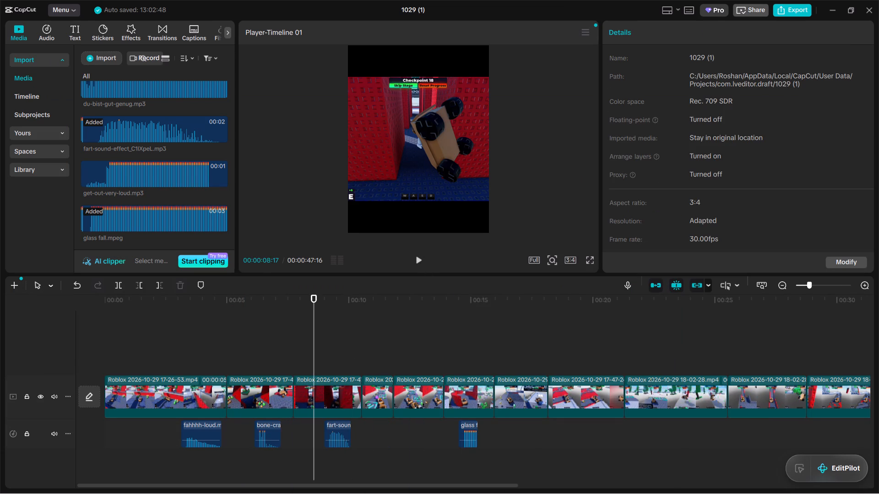
left_click(418, 260)
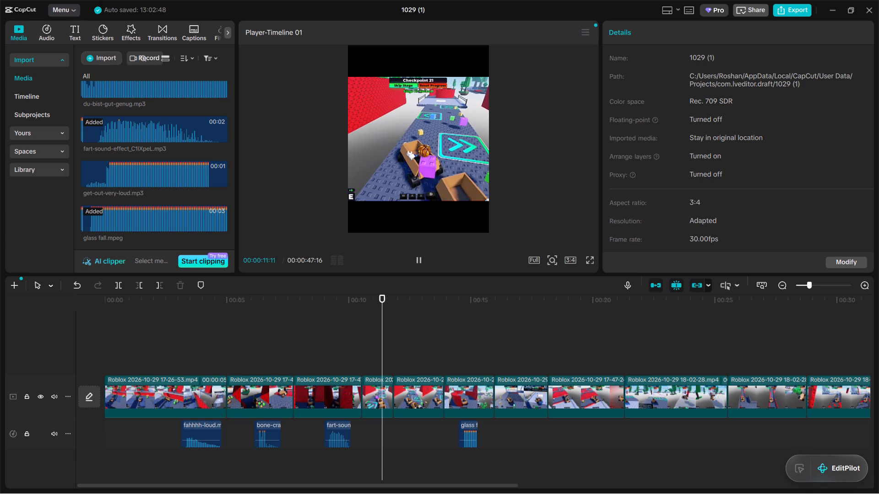
left_click(417, 259)
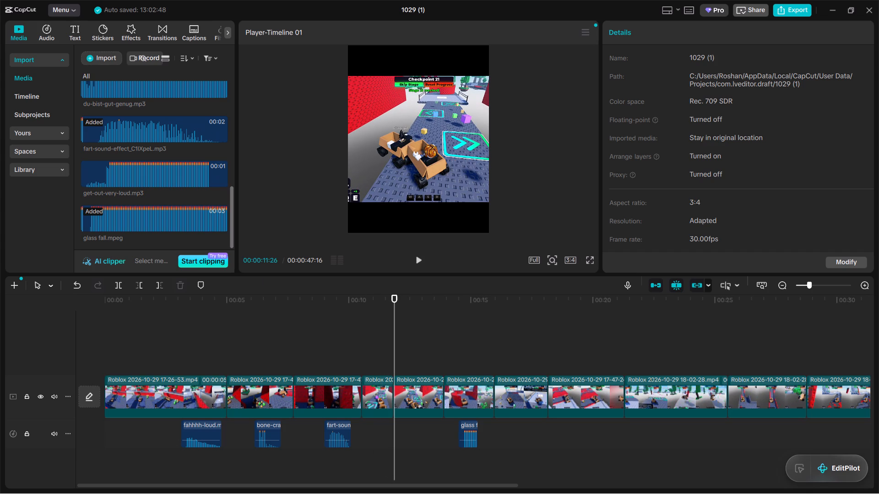
Import the poop instants, punch-gaming-sound-effect and rizzbot-laugh sounds together from New Volume (D:) into the project media.
left_click(106, 49)
left_click(106, 55)
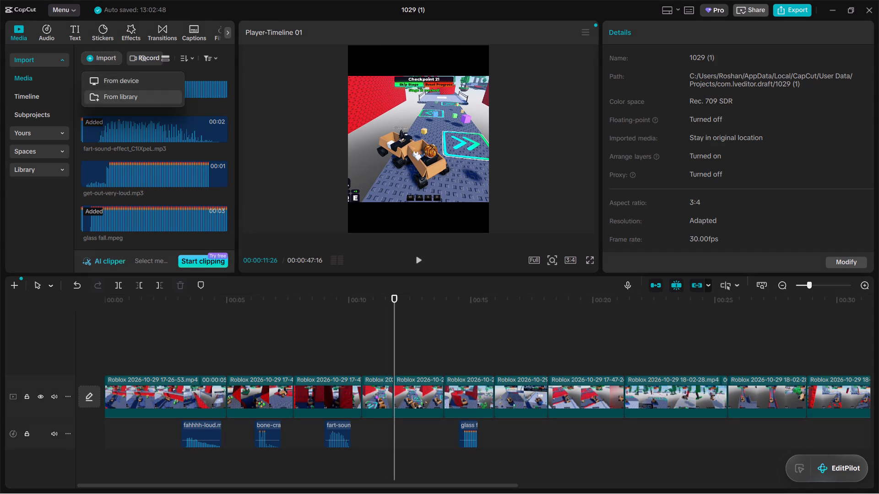
left_click(134, 81)
scroll(153, 197, "down", 1)
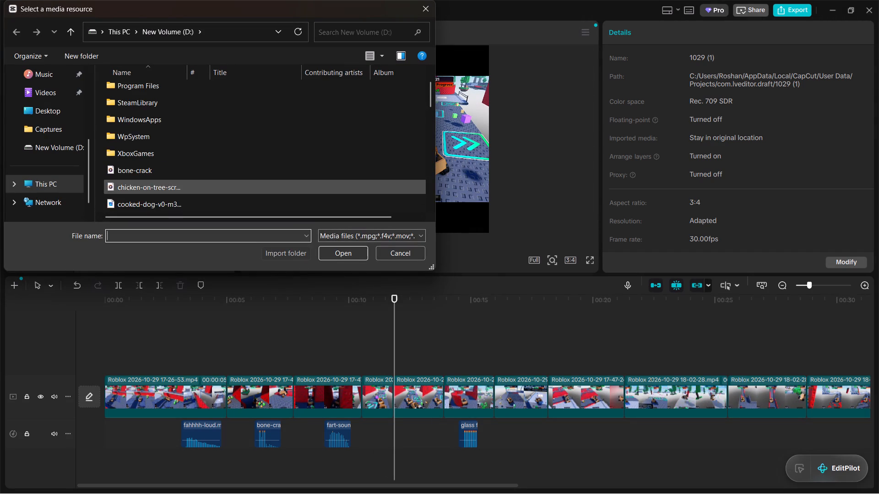
scroll(153, 193, "down", 4)
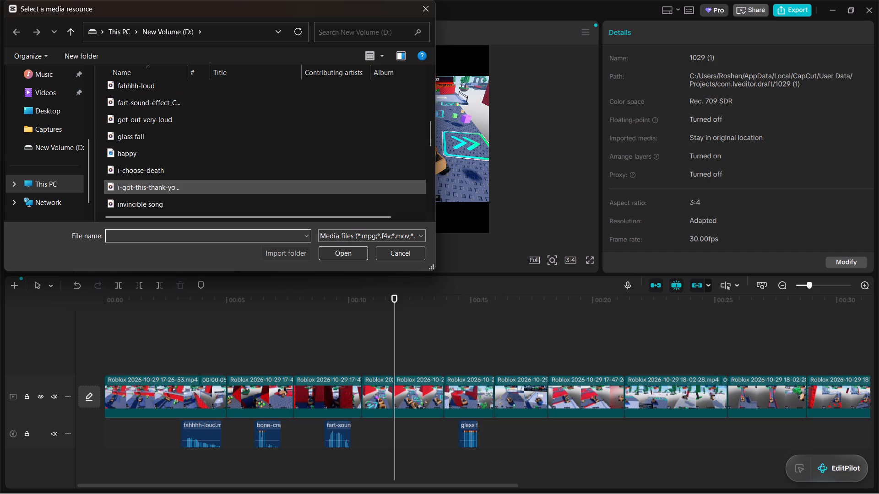
scroll(152, 187, "down", 2)
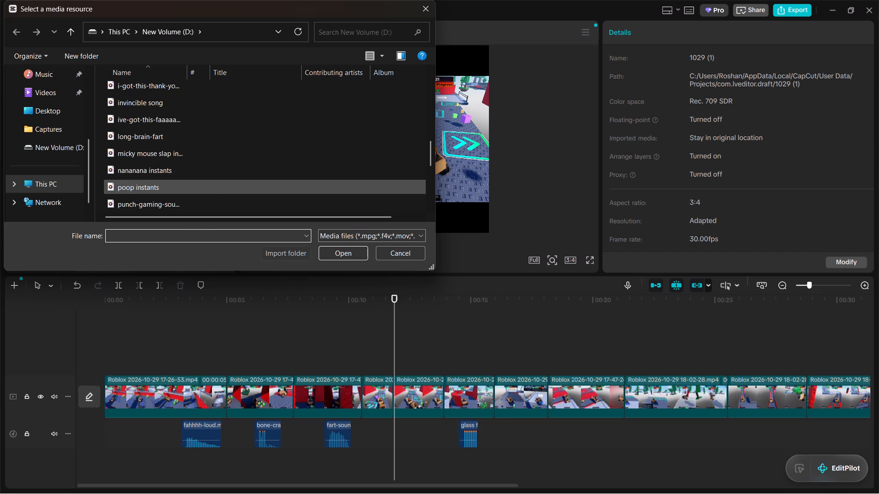
scroll(152, 196, "down", 2)
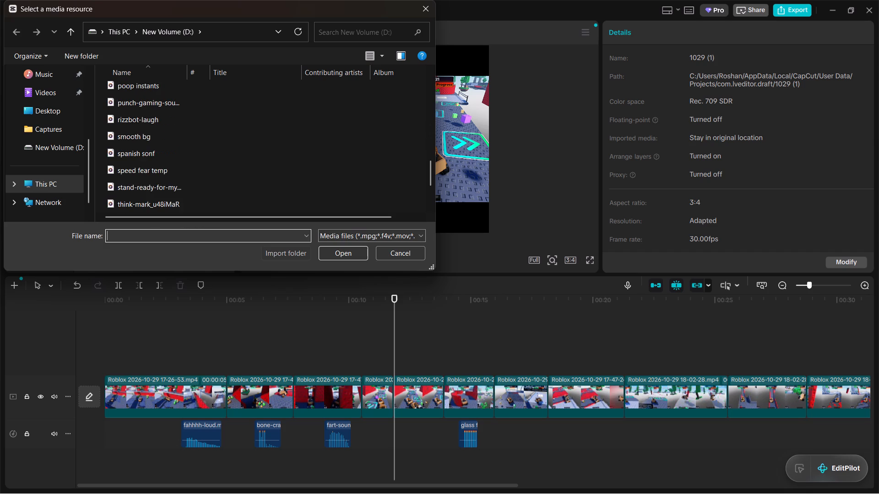
scroll(151, 205, "down", 1)
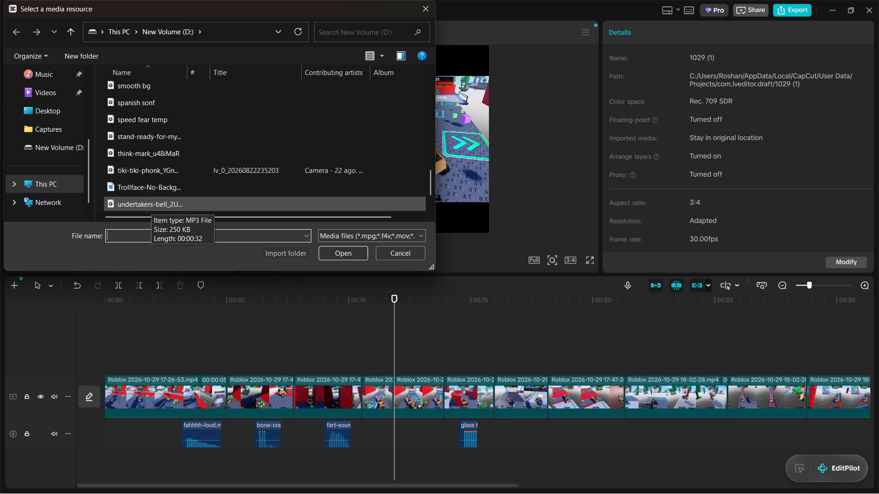
scroll(151, 205, "down", 2)
scroll(151, 205, "up", 1)
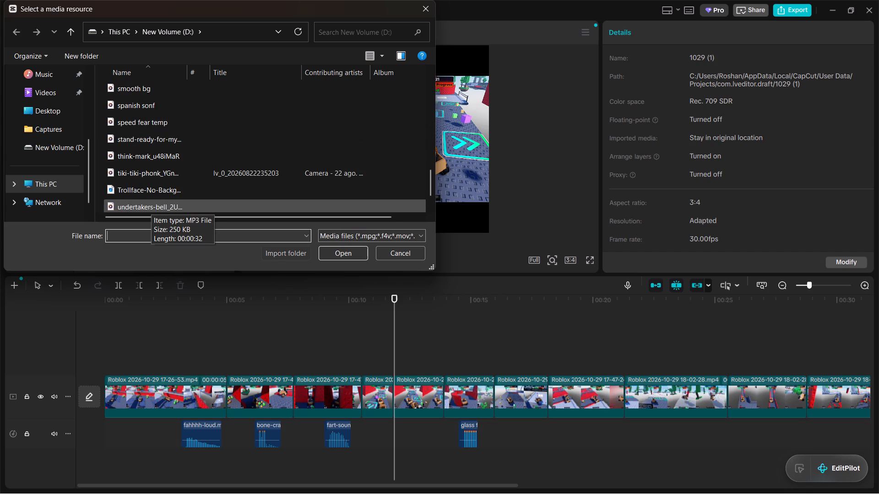
scroll(151, 205, "up", 1)
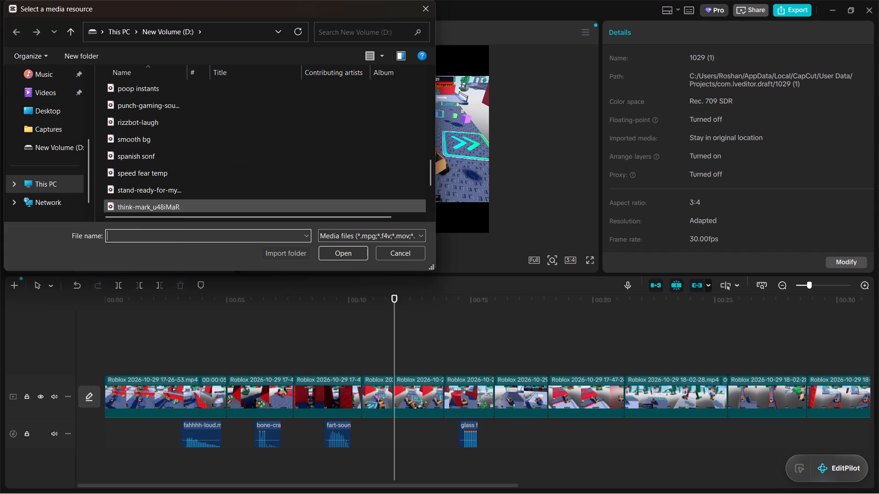
left_click(143, 123)
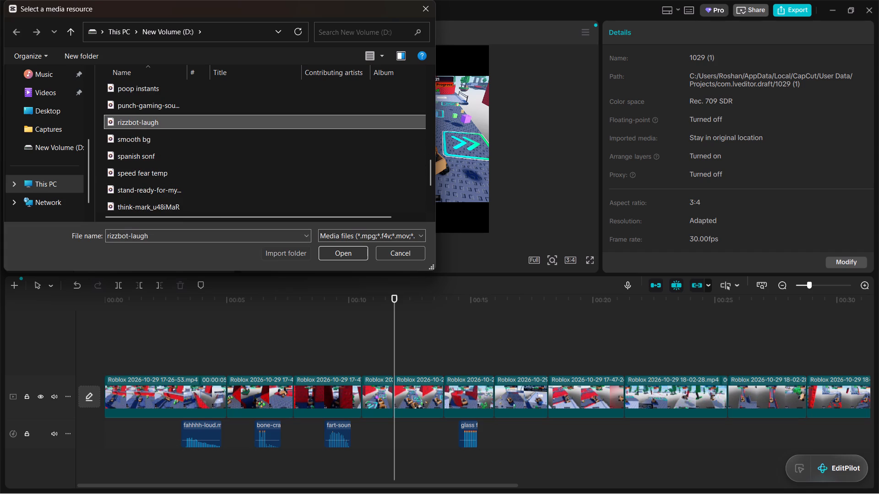
left_click_drag(114, 123, 119, 101)
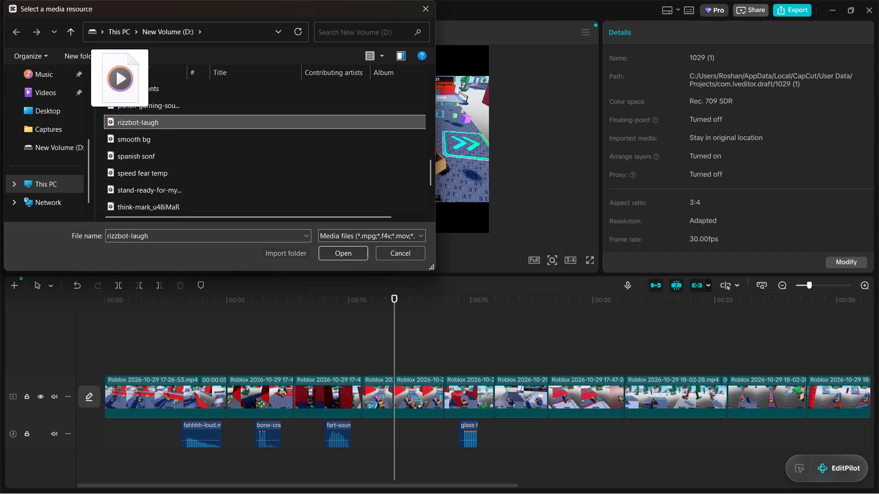
left_click_drag(119, 101, 130, 140)
left_click_drag(170, 146, 170, 133)
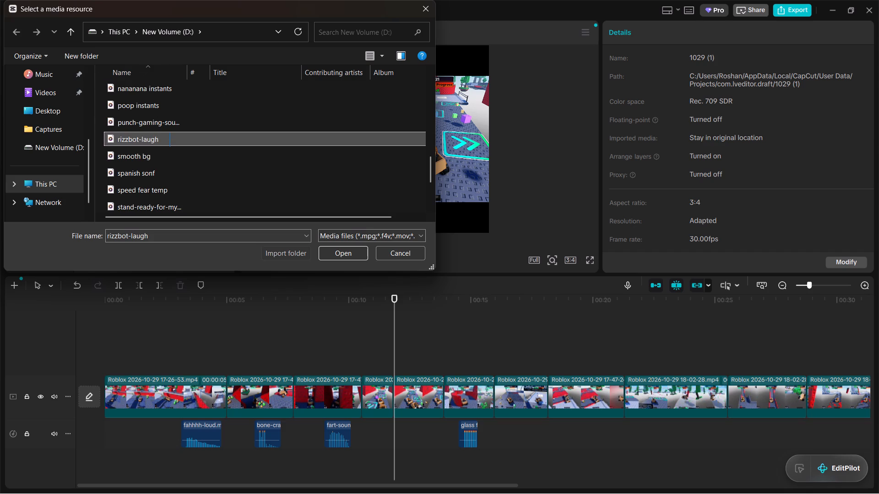
left_click_drag(170, 133, 170, 107)
left_click(330, 257)
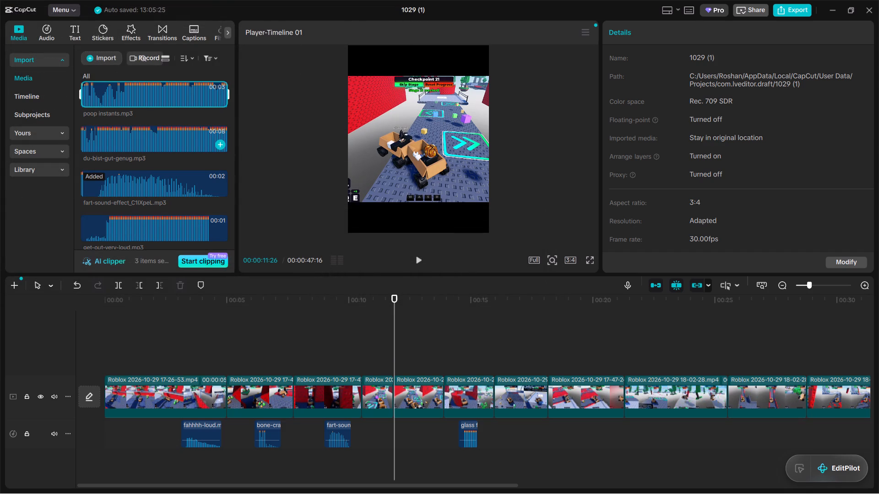
Audition the imported rizzbot-laugh, punch-gaming-sound-effect, glass fall, get-out-very-loud and du-bist-gut-genug sounds.
scroll(157, 203, "down", 4)
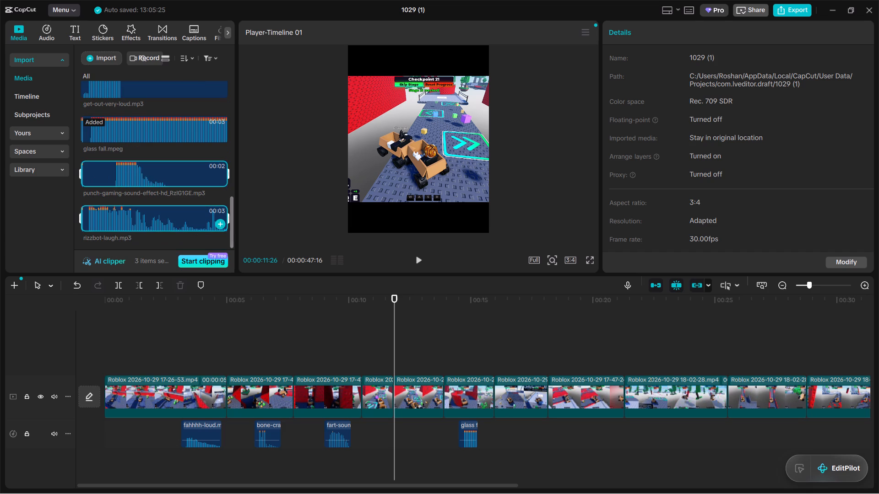
left_click(154, 213)
left_click(154, 169)
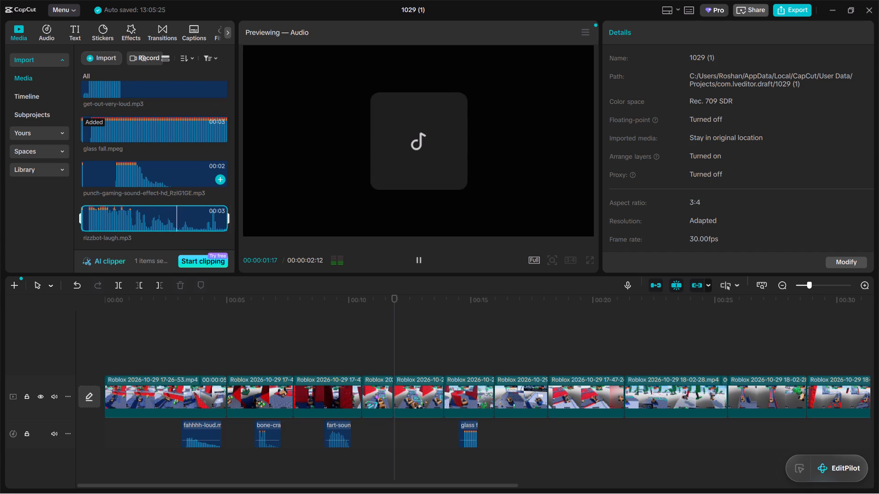
left_click(130, 127)
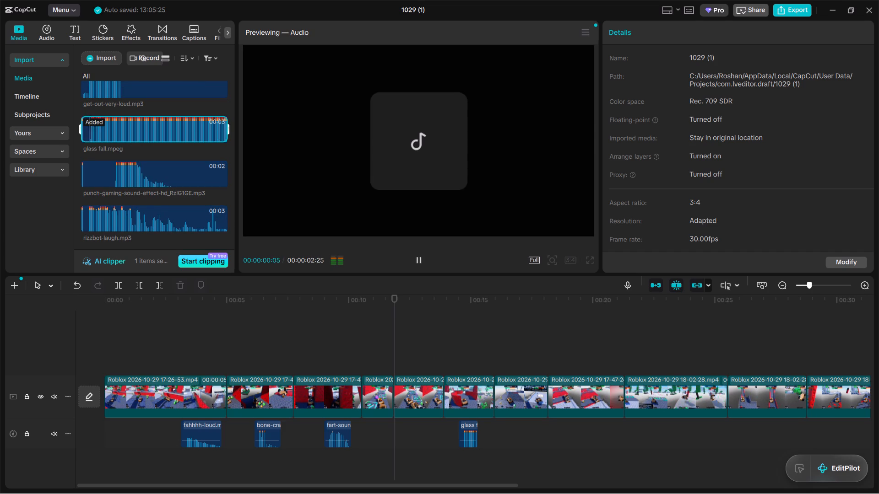
scroll(158, 238, "down", 1)
left_click(154, 224)
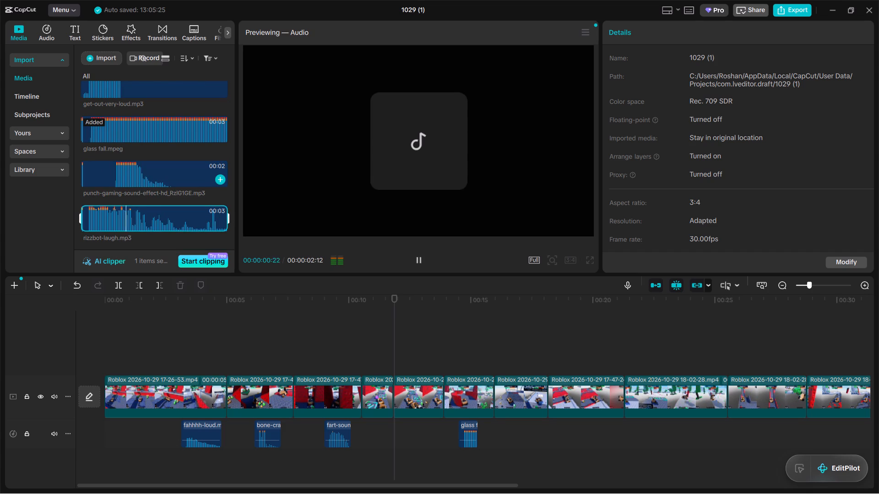
scroll(146, 183, "up", 1)
left_click(131, 140)
scroll(139, 155, "up", 2)
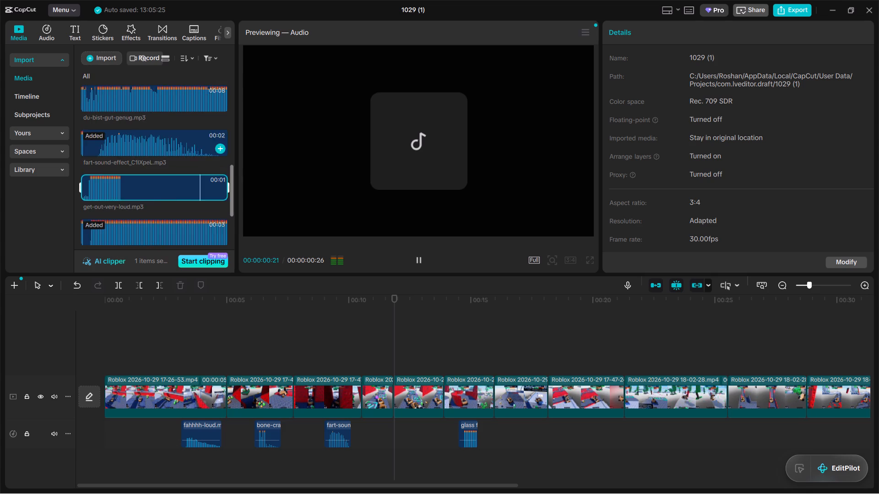
left_click(140, 156)
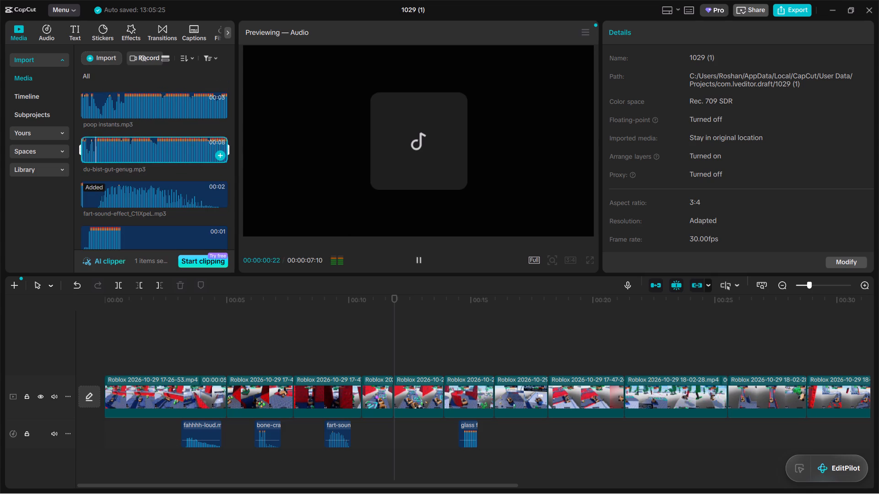
left_click(136, 120)
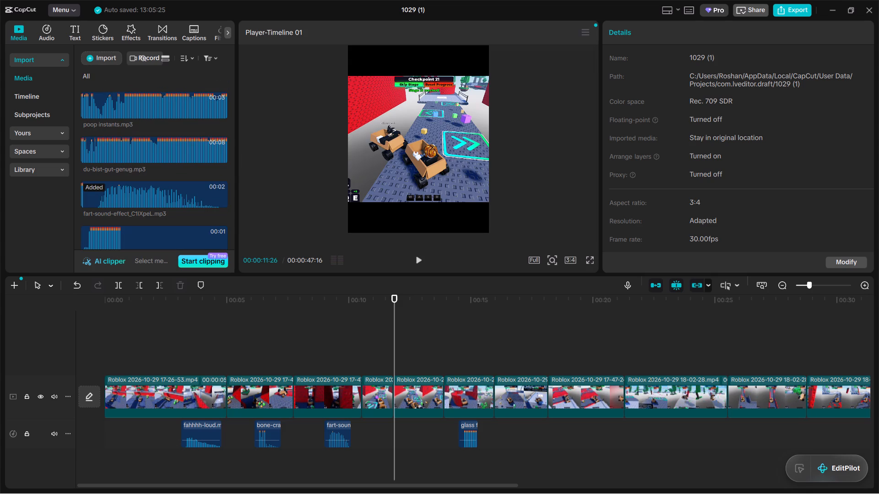
Audition poop instants, bone-crack and fahhhh-loud, and replay du-bist-gut-genug, punch-gaming-sound-effect and rizzbot-laugh.
left_click(151, 110)
scroll(163, 138, "up", 2)
left_click(162, 159)
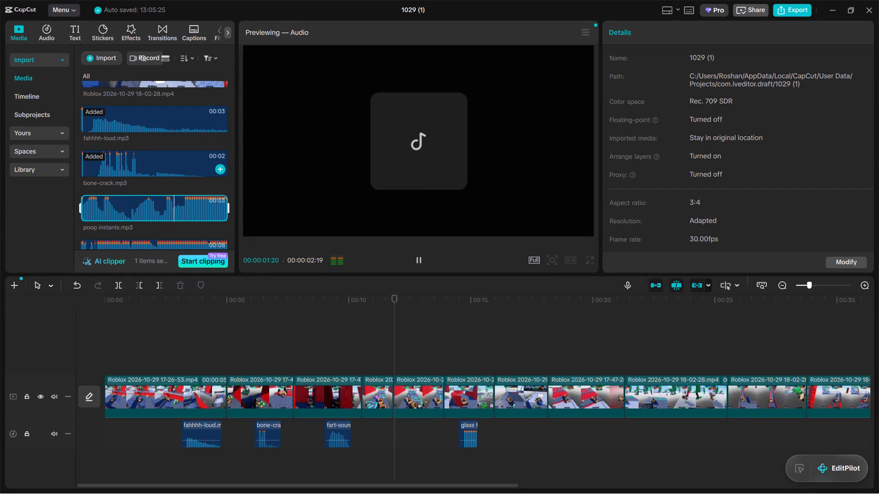
left_click(159, 124)
scroll(159, 132, "down", 1)
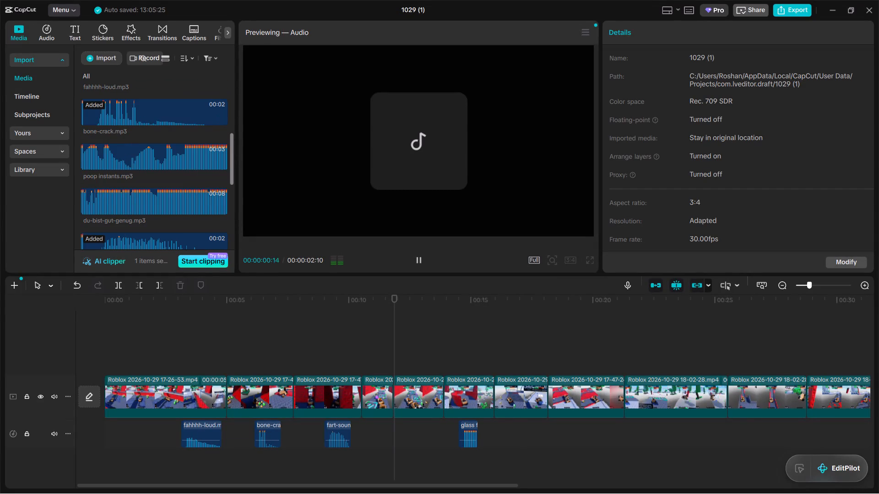
left_click(146, 203)
scroll(146, 201, "down", 2)
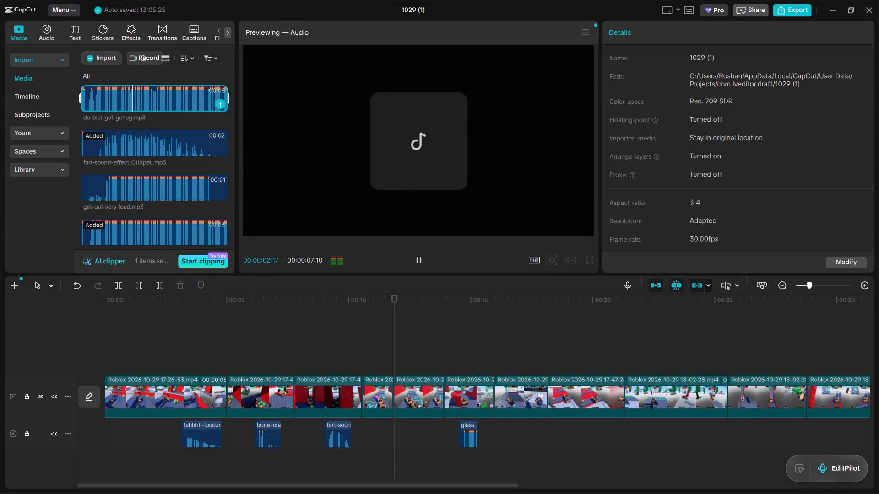
scroll(186, 136, "down", 2)
left_click(150, 172)
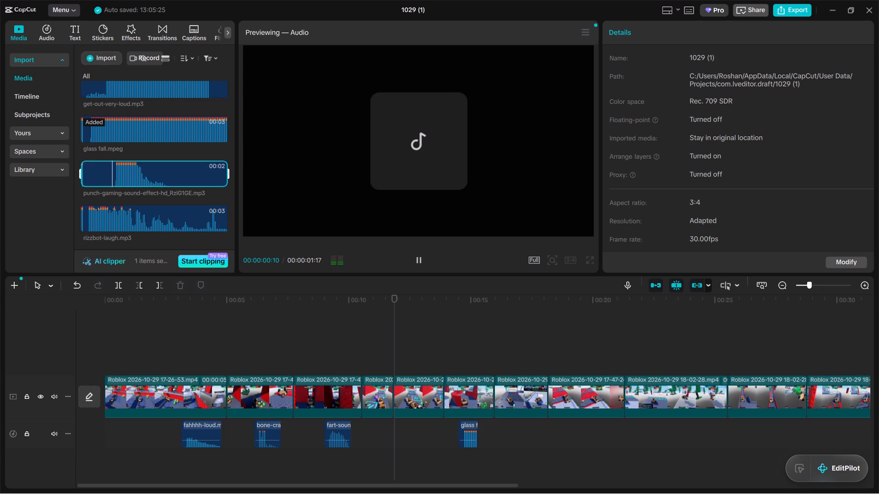
scroll(147, 188, "down", 1)
left_click(141, 214)
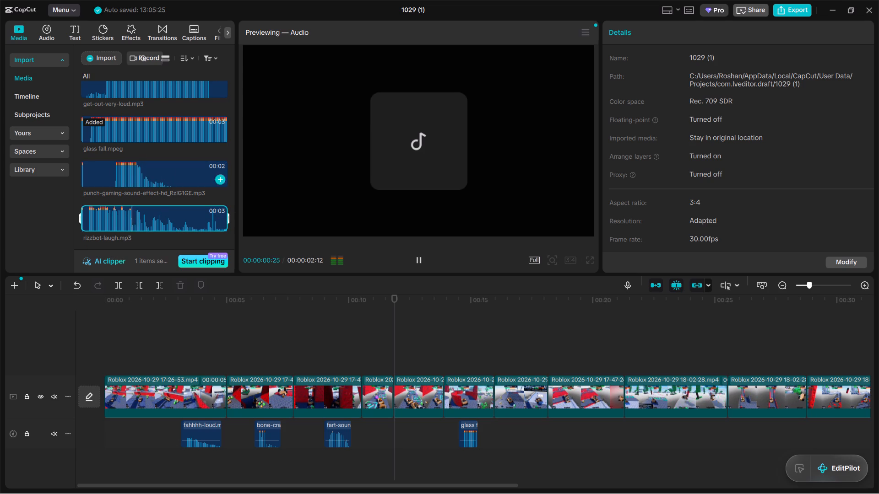
Import chicken-on-tree-screaming from New Volume (D:) into the project media and preview it.
left_click(100, 57)
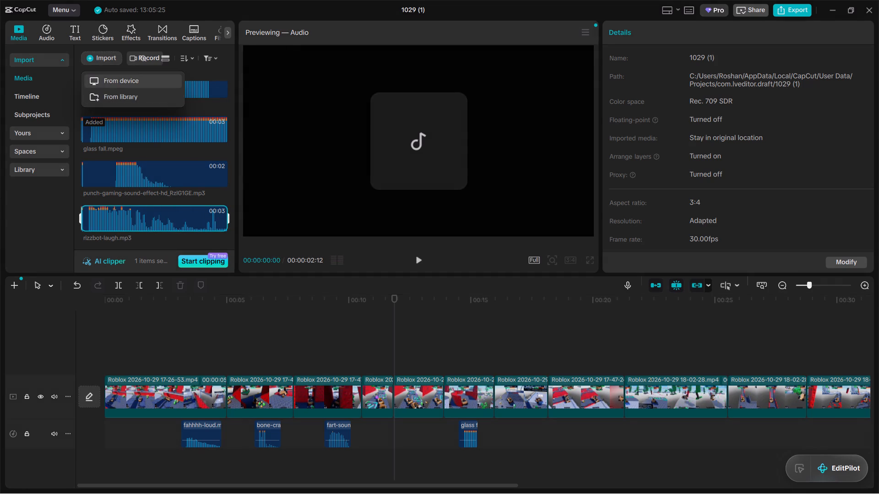
left_click(118, 83)
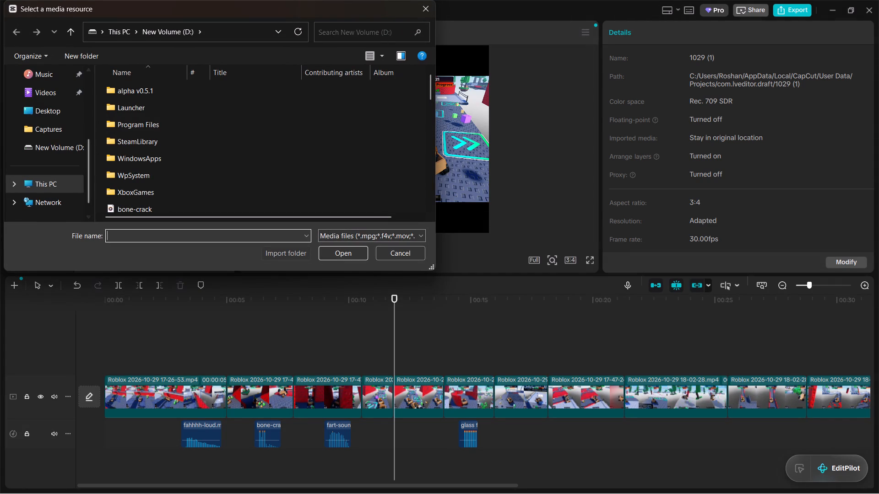
left_click(63, 141)
scroll(187, 152, "down", 2)
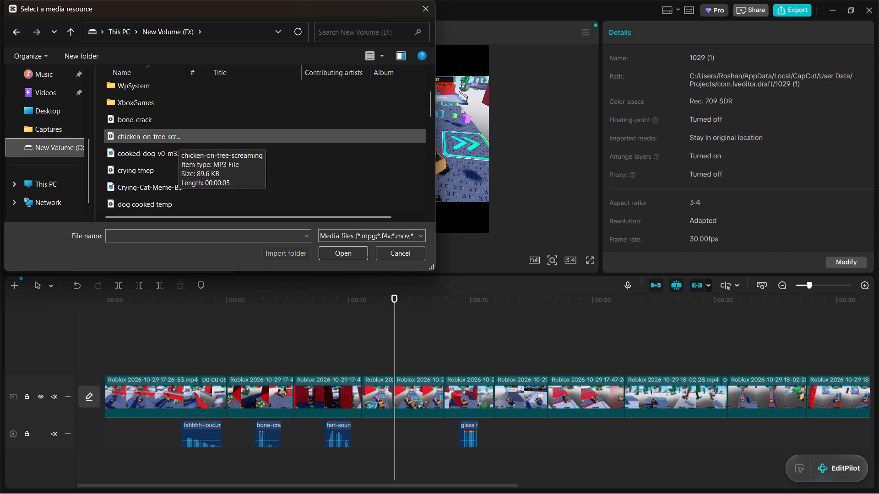
left_click(179, 140)
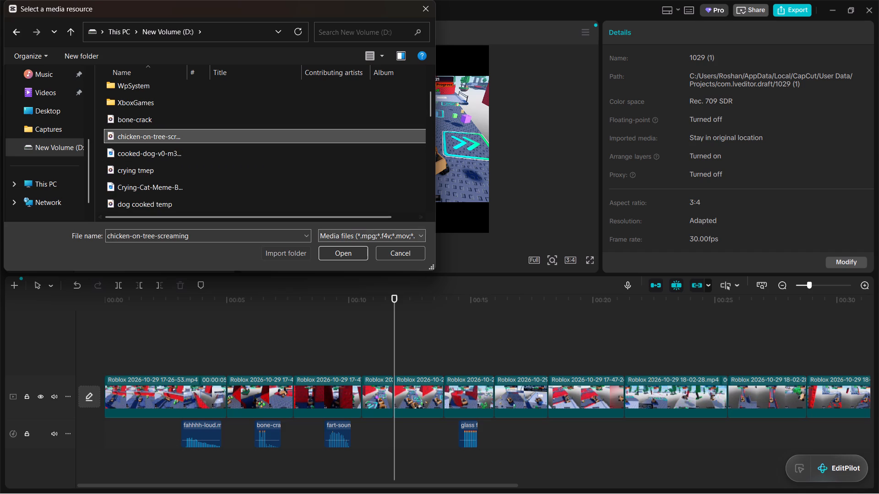
left_click(336, 253)
left_click(416, 259)
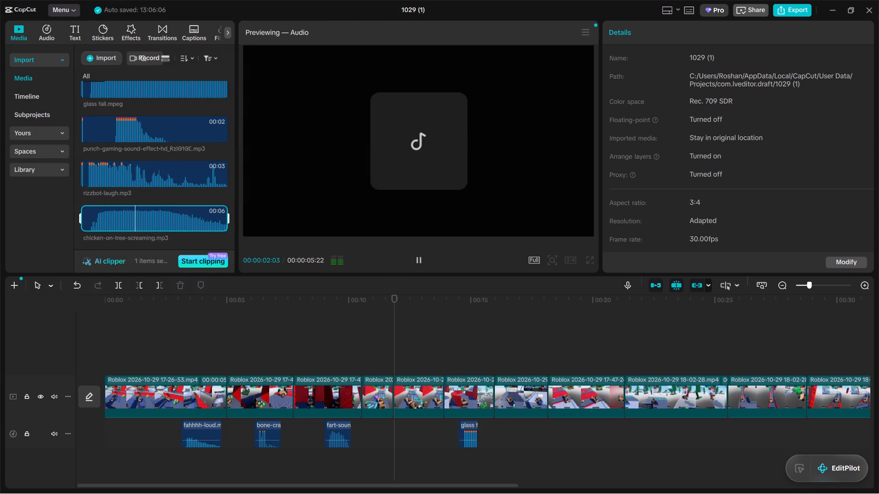
Import long-brain-fart from New Volume (D:) into the project media and preview it.
left_click(96, 56)
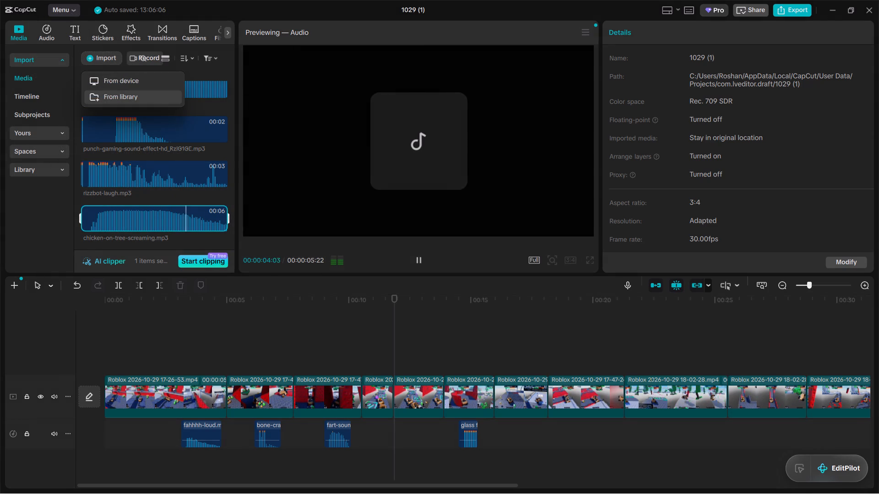
left_click(148, 81)
scroll(177, 168, "down", 1)
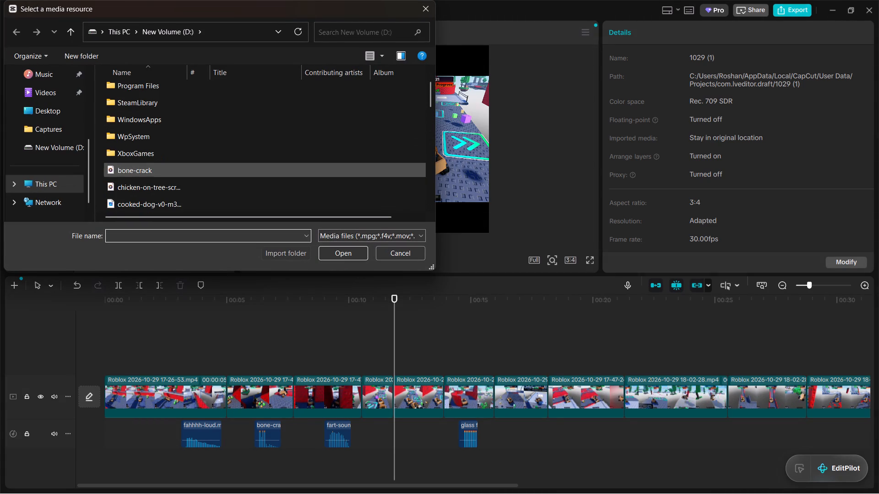
scroll(166, 192, "down", 1)
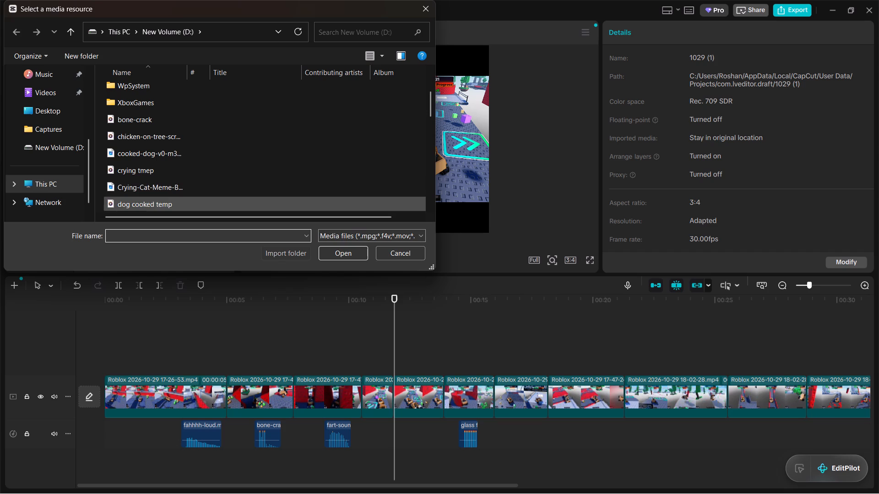
scroll(160, 199, "down", 1)
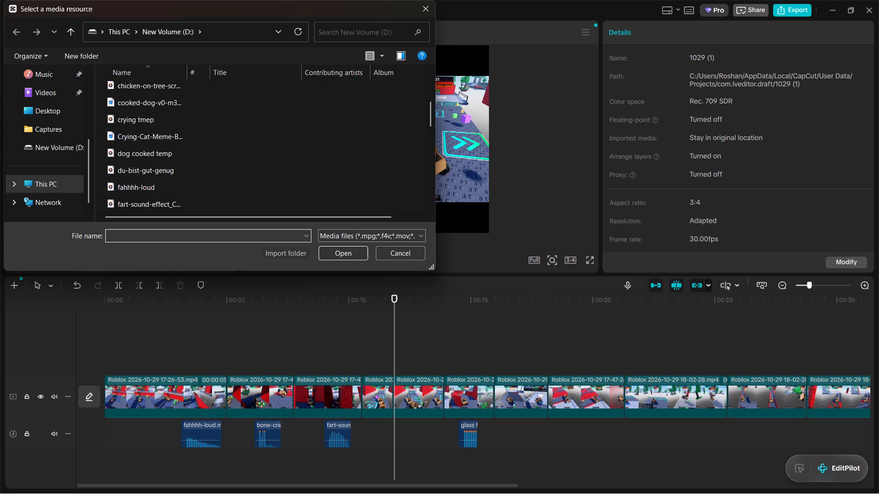
scroll(163, 205, "down", 1)
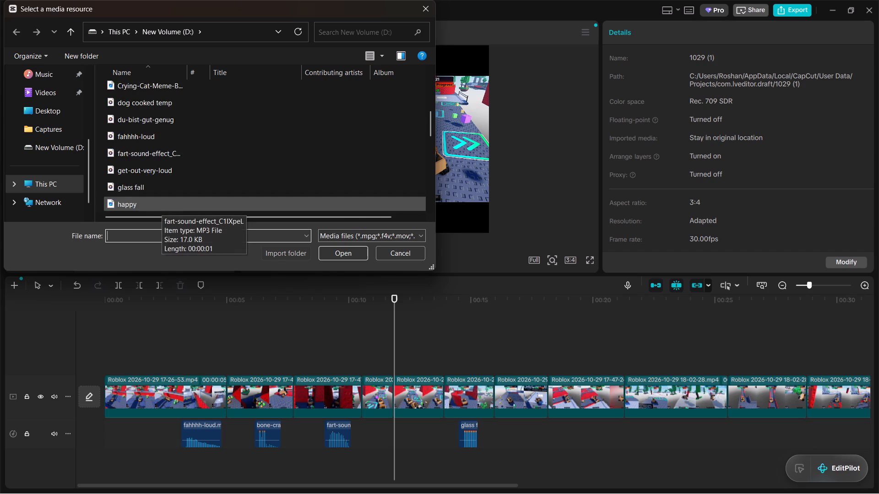
scroll(163, 205, "down", 1)
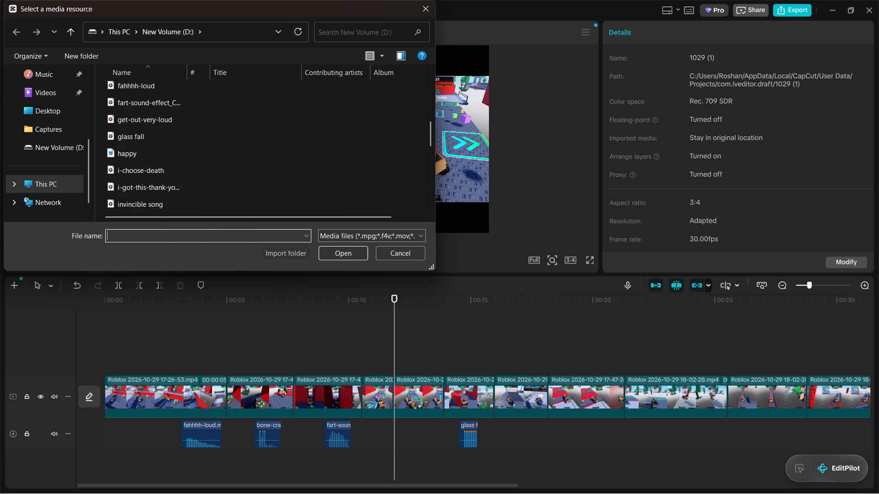
scroll(146, 117, "down", 1)
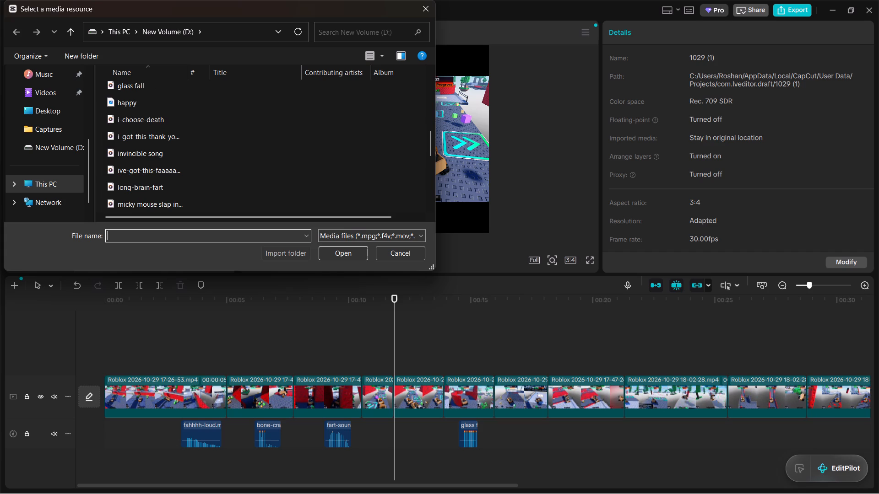
scroll(159, 194, "down", 1)
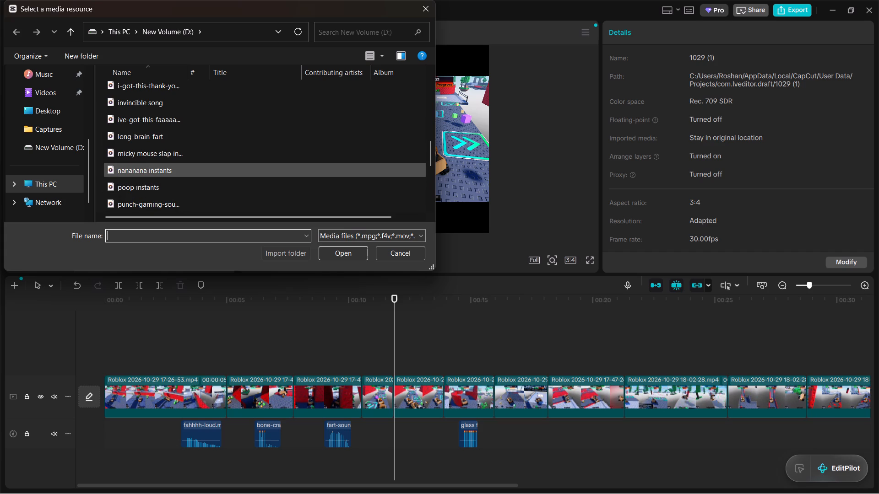
left_click(152, 140)
left_click(333, 258)
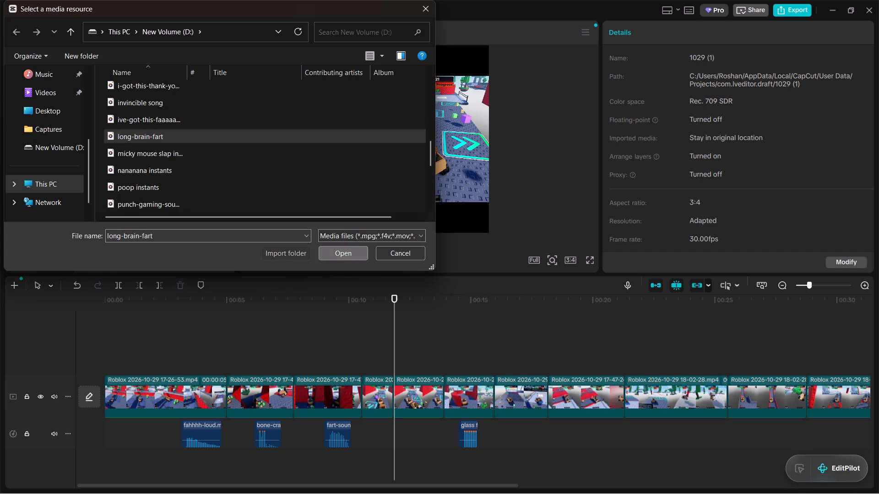
left_click(420, 261)
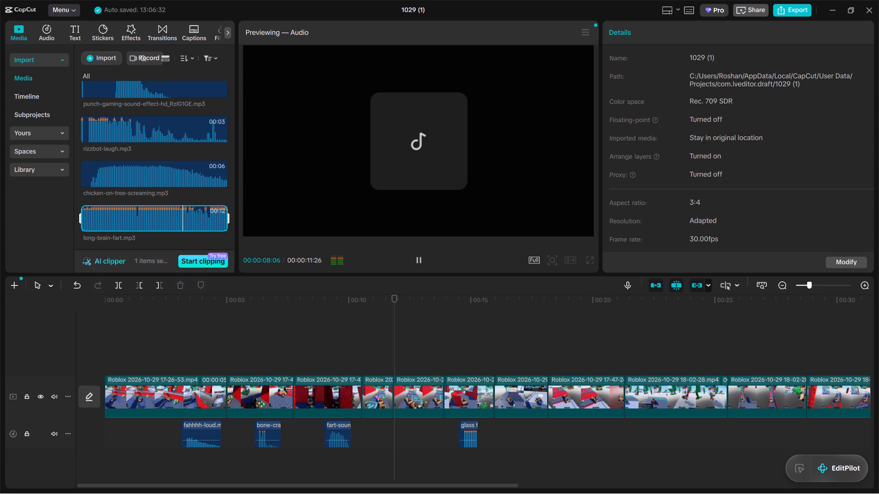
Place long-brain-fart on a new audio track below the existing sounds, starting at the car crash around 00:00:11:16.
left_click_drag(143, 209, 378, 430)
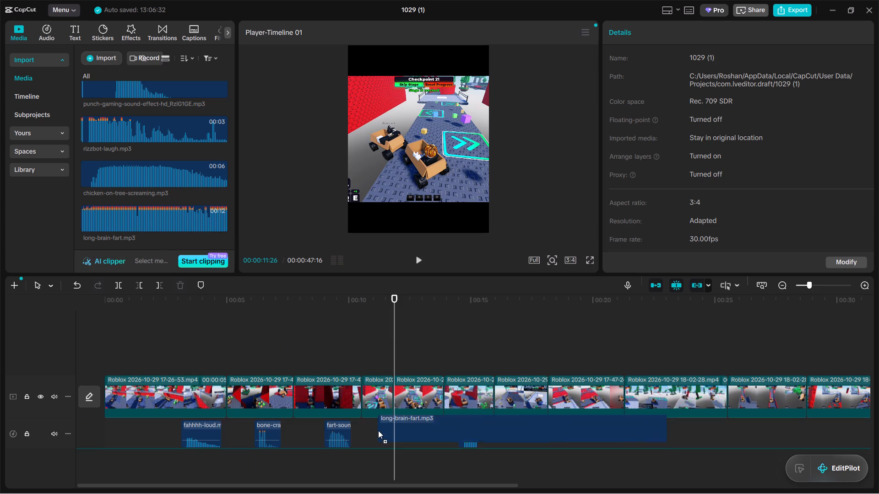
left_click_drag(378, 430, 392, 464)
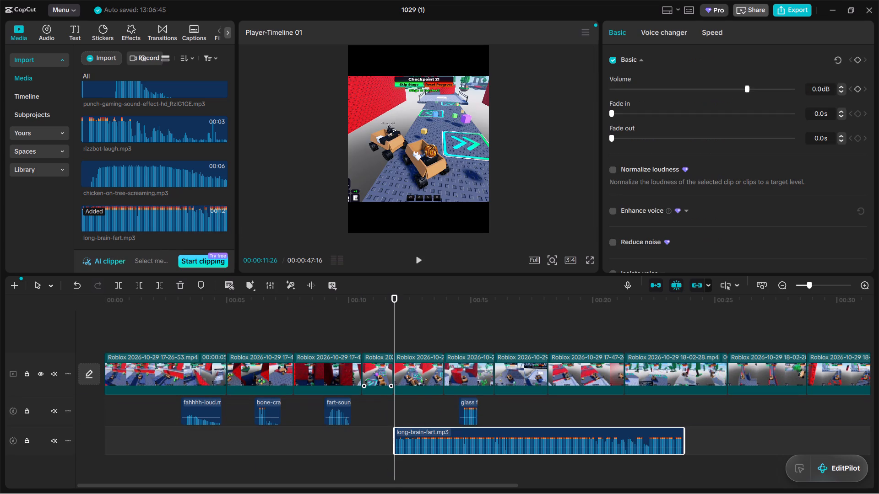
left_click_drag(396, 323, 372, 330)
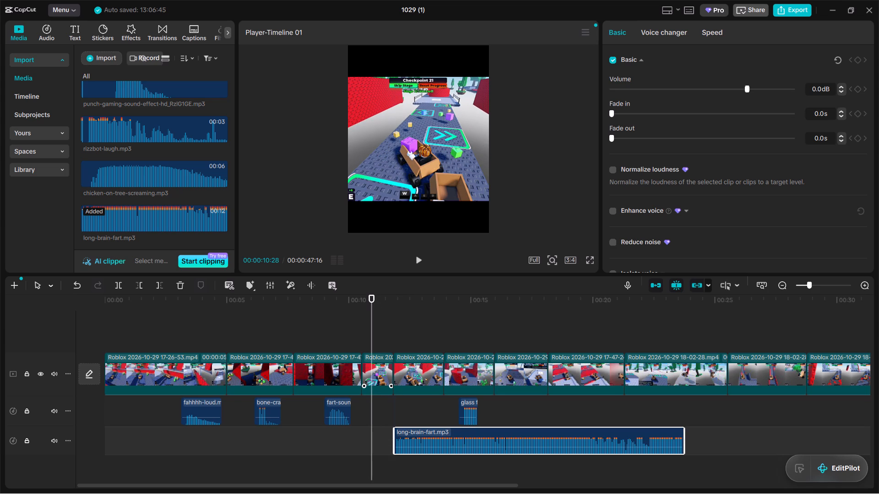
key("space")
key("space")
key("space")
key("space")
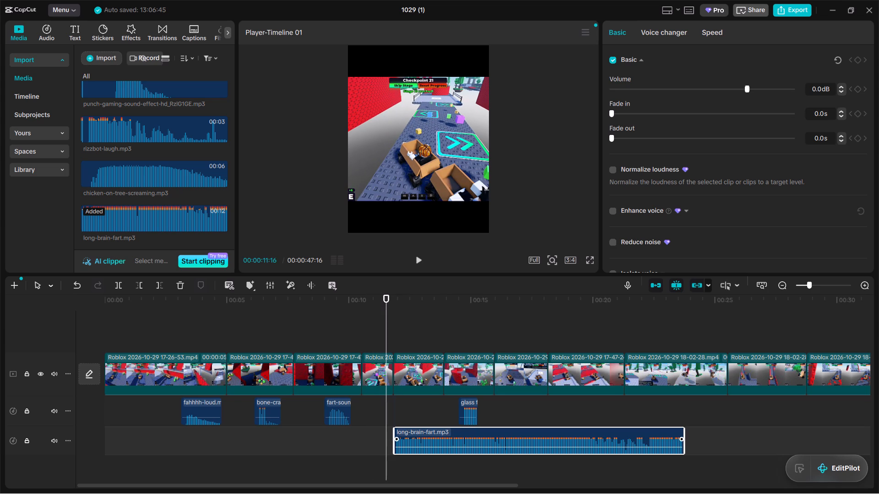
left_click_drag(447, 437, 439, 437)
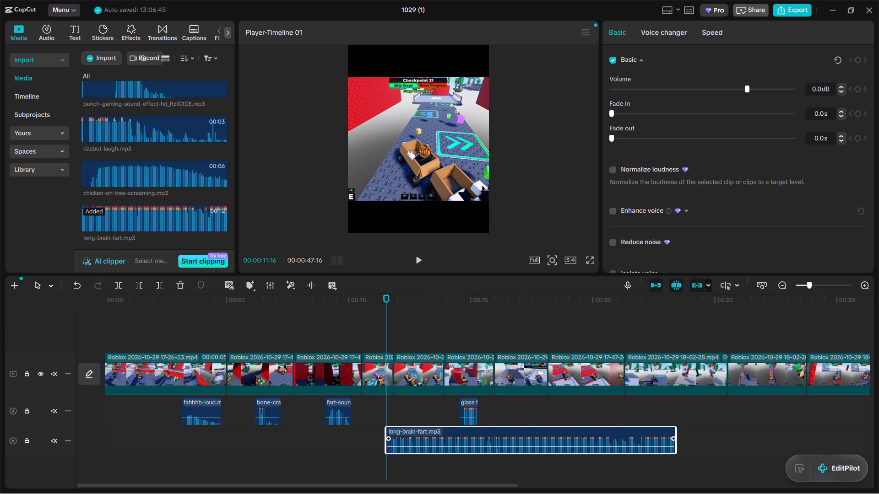
Play the timeline from about 10 s to 15 s to check how long-brain-fart fits the crash and replay clips.
left_click(358, 337)
key("space")
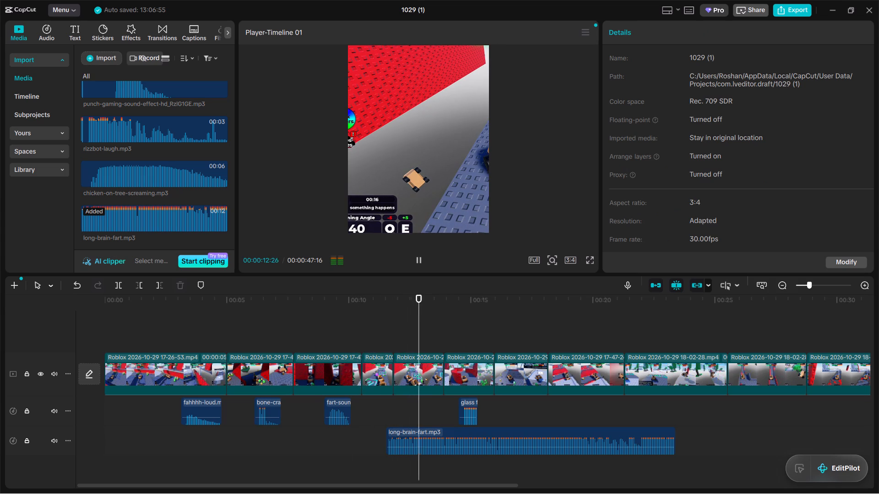
key("space")
key("space")
key("space")
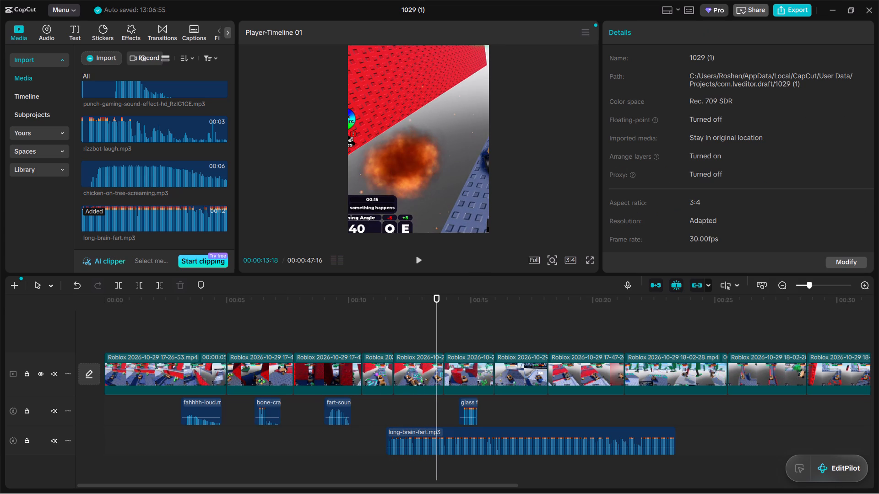
key("space")
key("space")
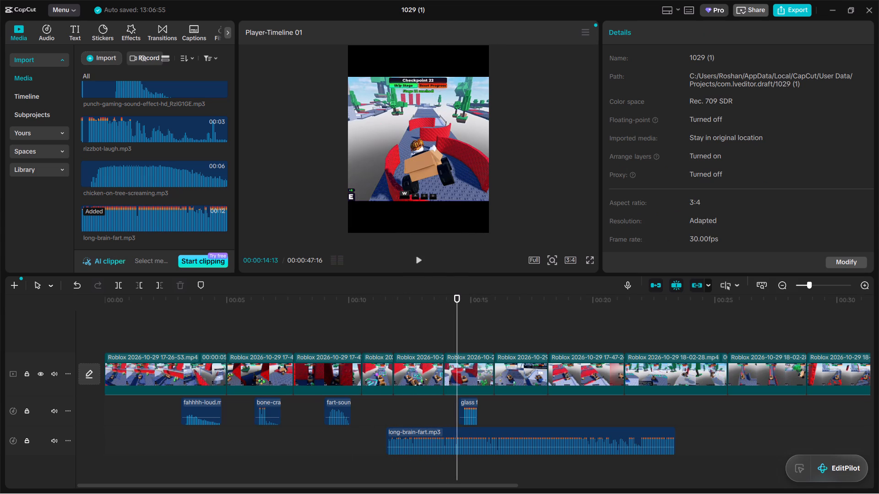
key("space")
key("space")
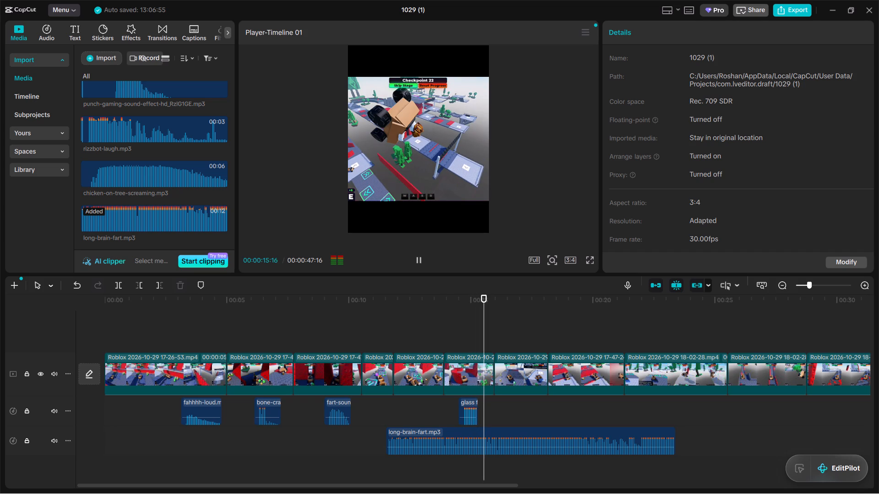
Replay the car flip around 15 s and continue to about 24 s, past the end of the long-brain-fart sound.
key("Left")
key("Left")
key("Left")
key("Left")
key("Left")
key("Left")
key("Left")
key("Left")
key("space")
key("space")
key("space")
key("space")
key("space")
key("space")
key("space")
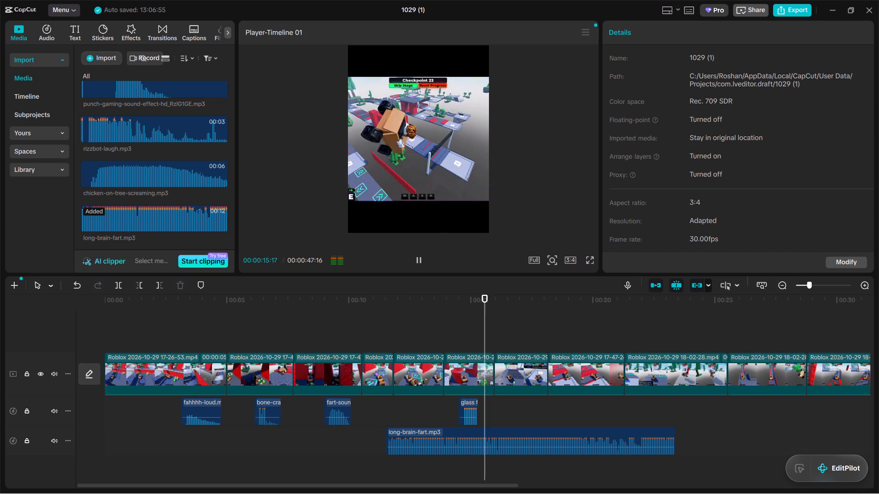
key("space")
key("space")
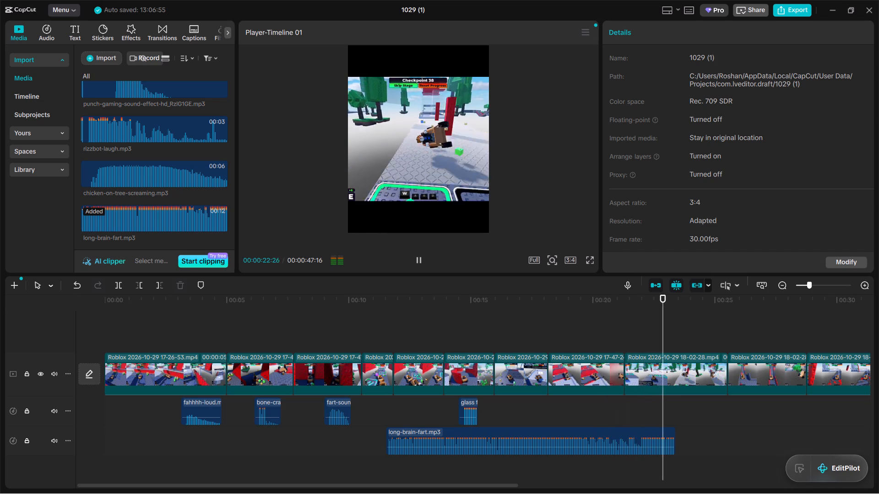
key("space")
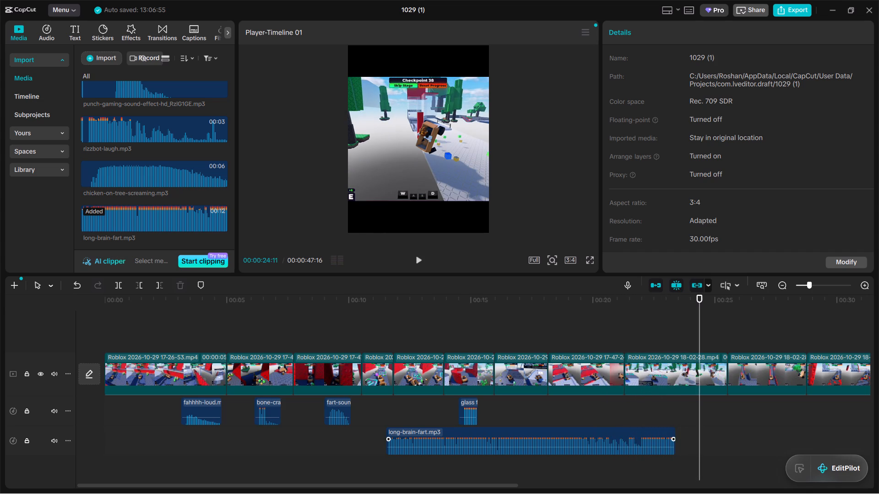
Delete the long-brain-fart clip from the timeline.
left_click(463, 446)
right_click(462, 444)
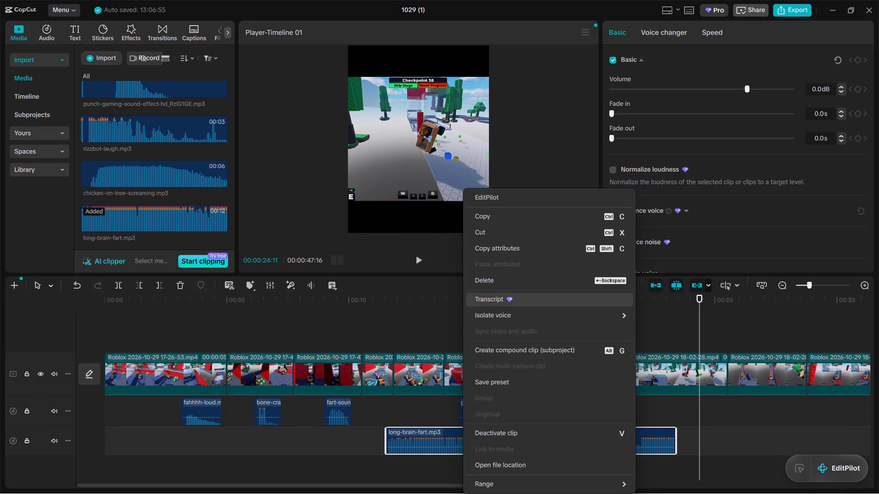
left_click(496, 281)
Place chicken-on-tree-screaming on a new audio track below the existing sounds, starting at about 00:00:11:28.
left_click(381, 359)
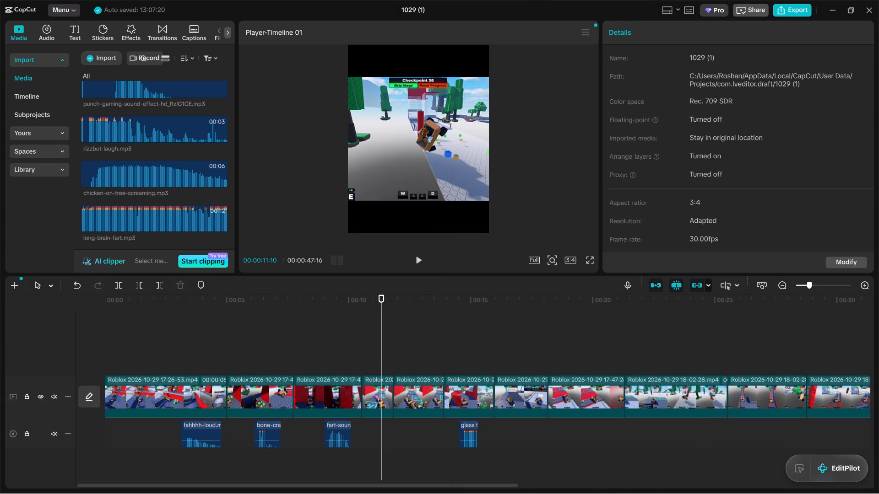
key("space")
key("space")
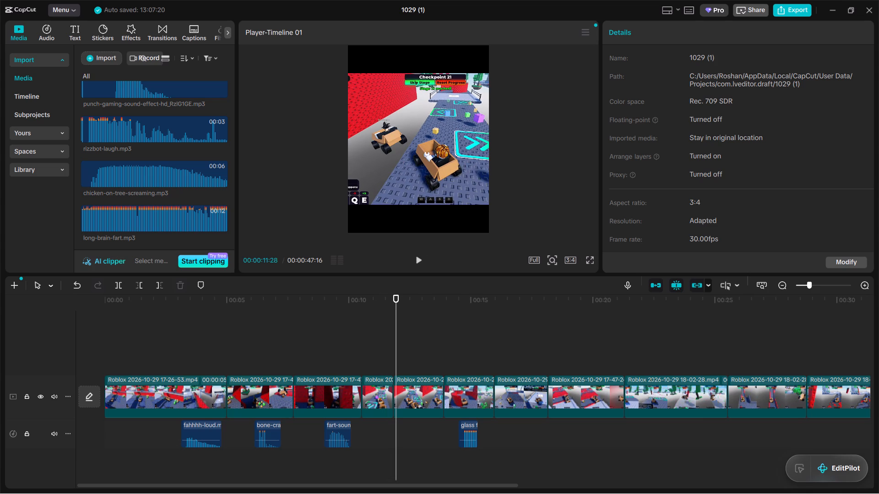
left_click(157, 189)
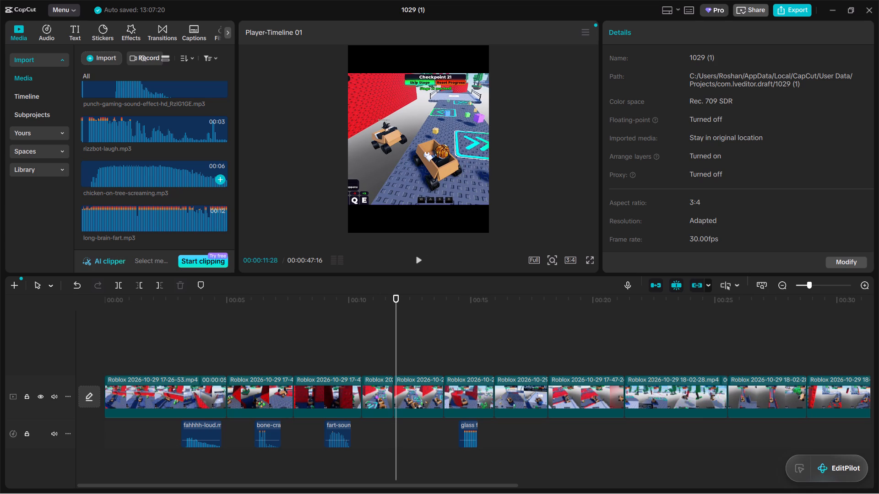
left_click(157, 183)
left_click_drag(149, 175, 178, 223)
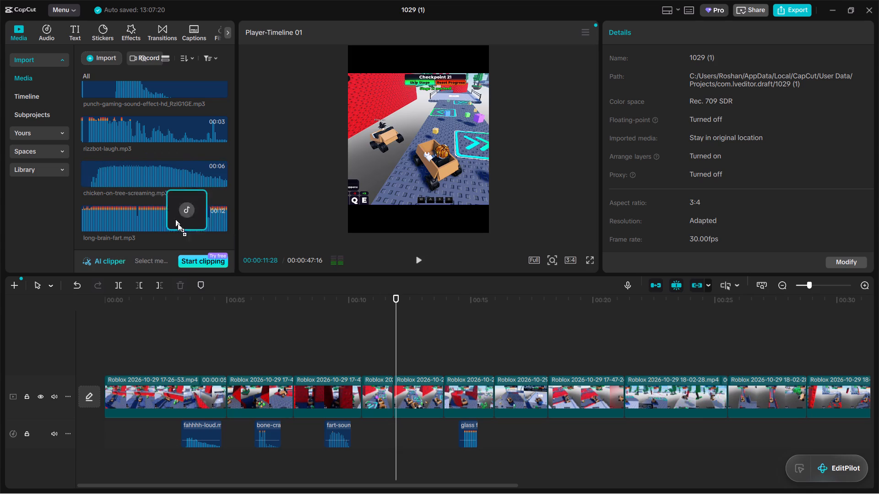
left_click_drag(178, 223, 394, 457)
Play back the section from about 10 s to 14 s repeatedly to check chicken-on-tree-screaming against the car crash.
left_click(364, 314)
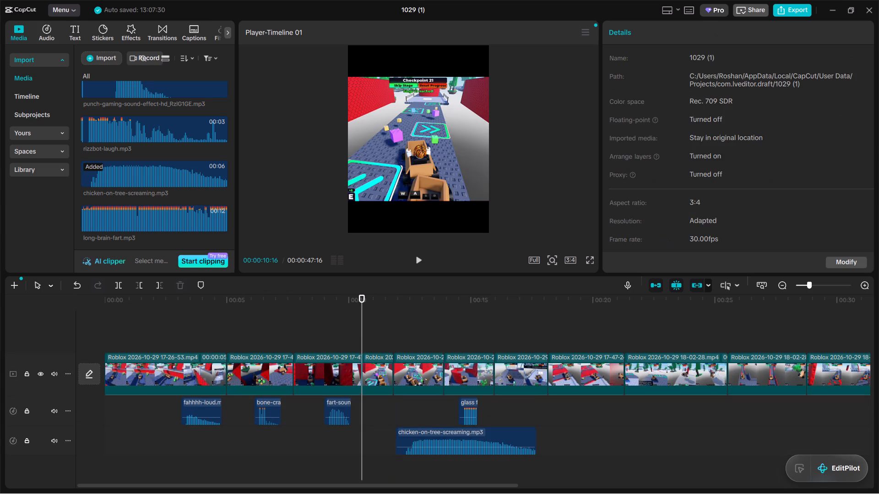
key("space")
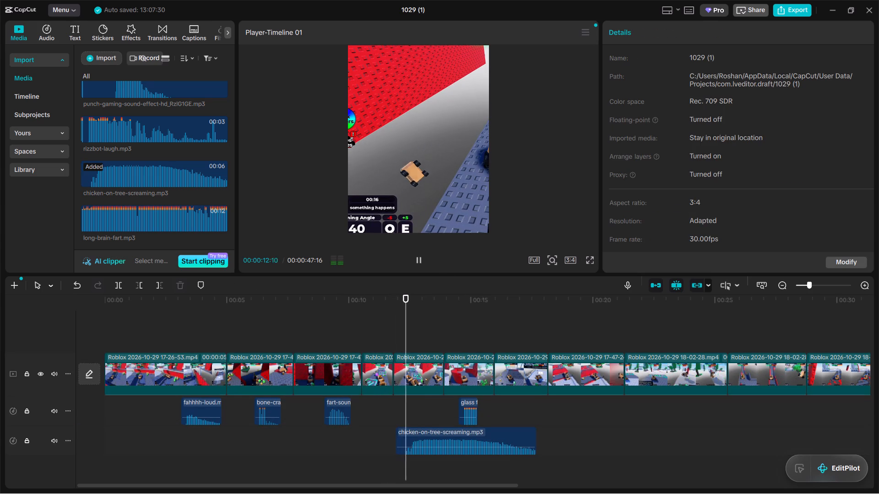
key("space")
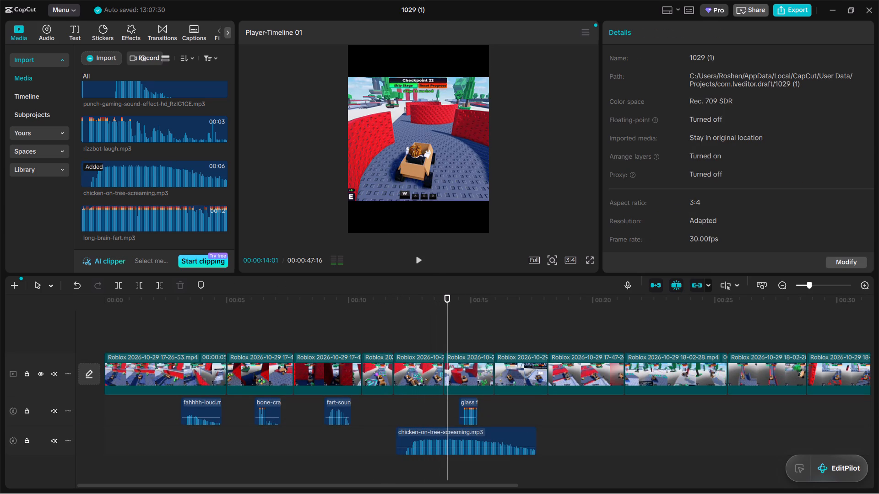
left_click_drag(448, 335, 447, 335)
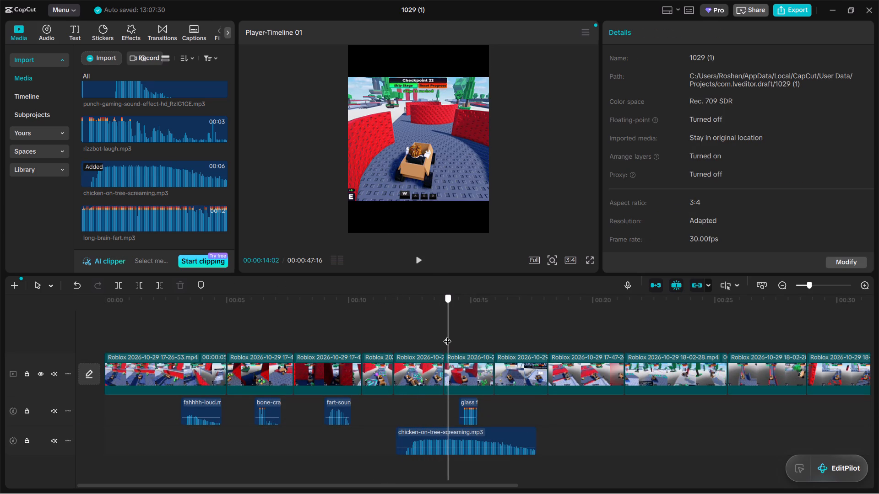
left_click_drag(447, 335, 393, 335)
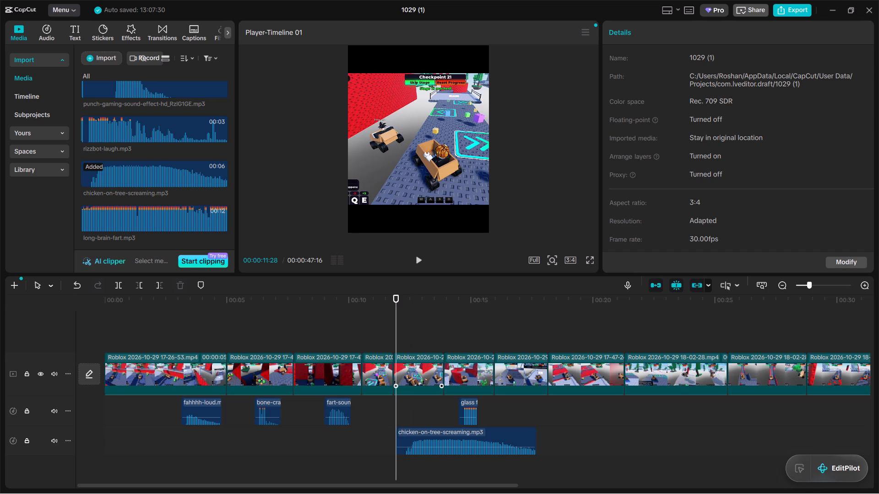
key("space")
key("space")
left_click(375, 340)
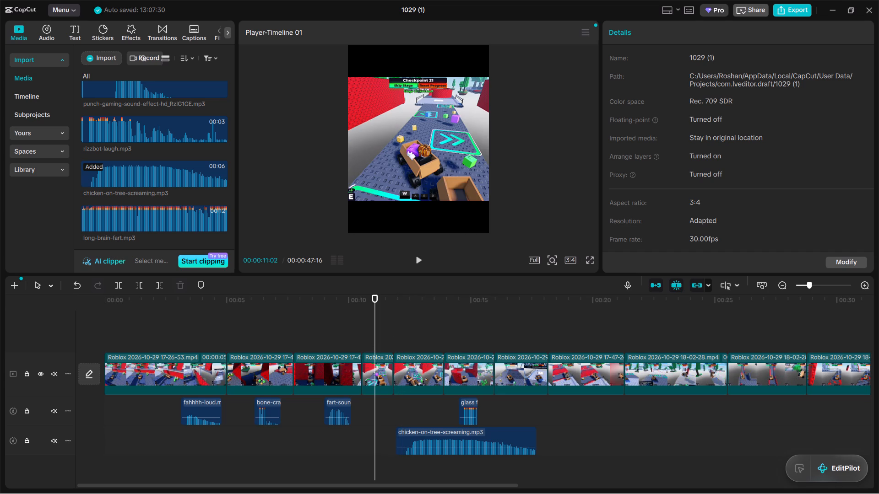
key("space")
key("space")
key("space")
key("space")
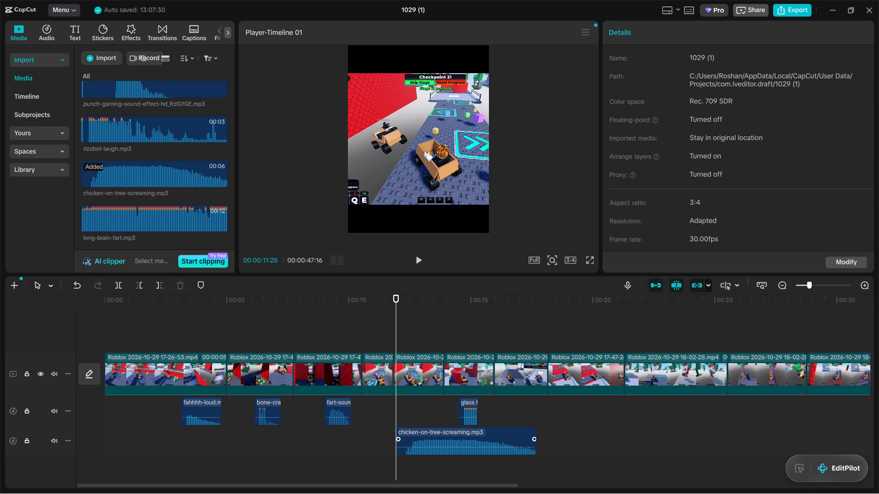
Shift chicken-on-tree-screaming earlier on its track so it starts at about 11.5 s, playing back the car crash between adjustments.
left_click_drag(430, 440, 421, 440)
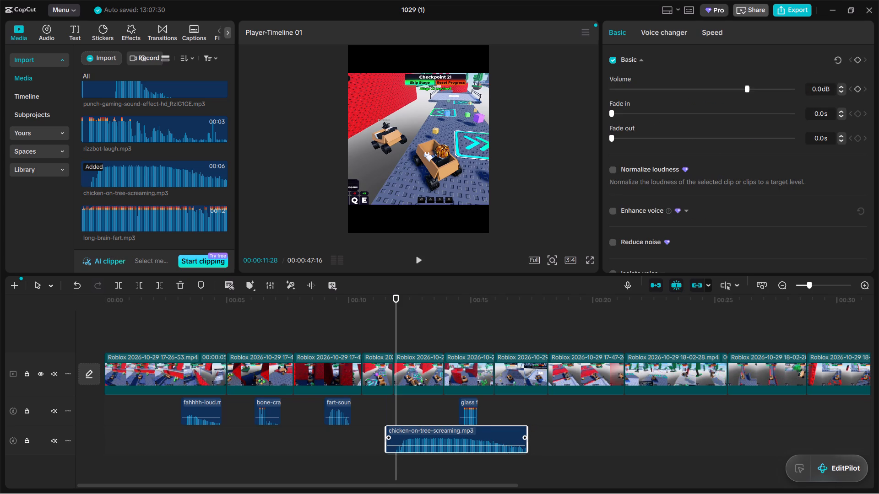
left_click_drag(421, 440, 423, 442)
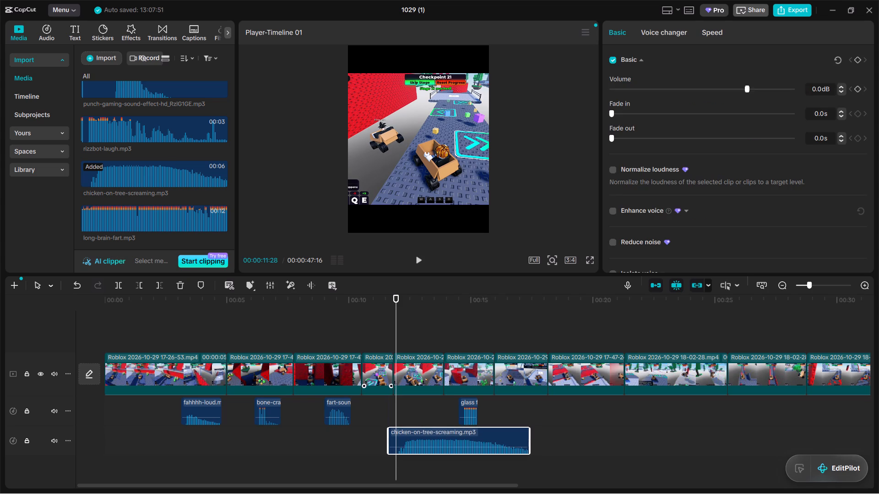
left_click(371, 342)
key("space")
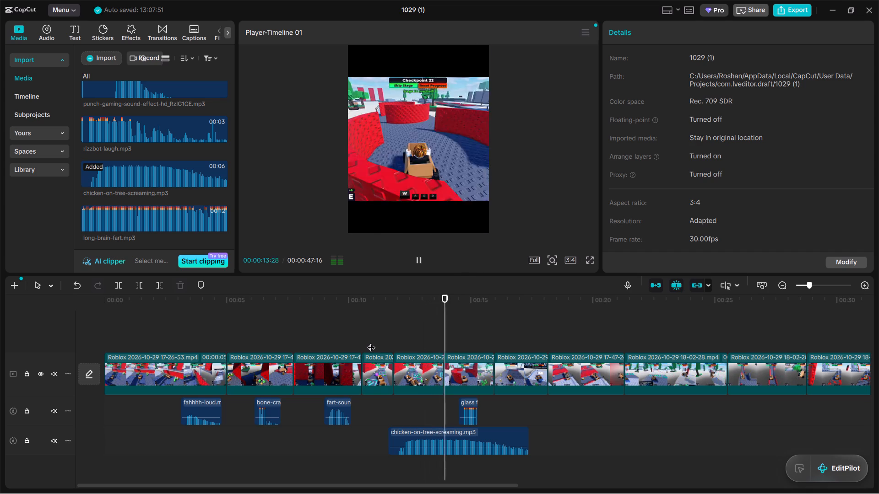
key("space")
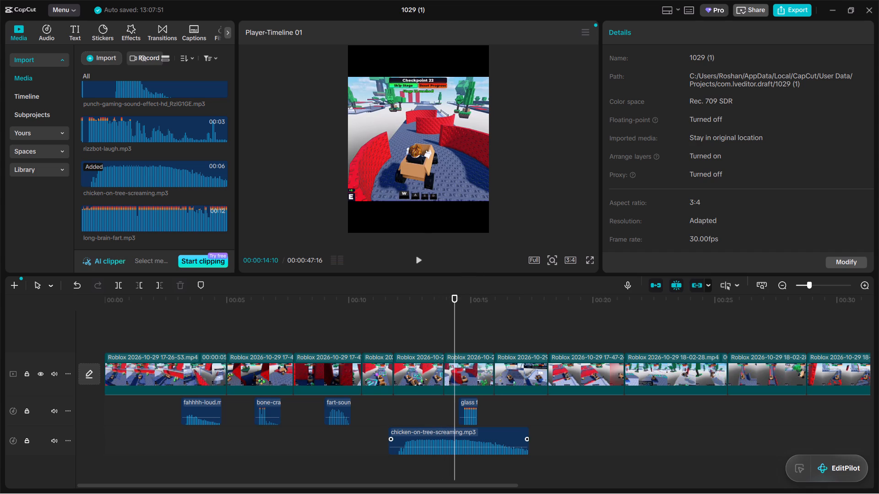
left_click(412, 434)
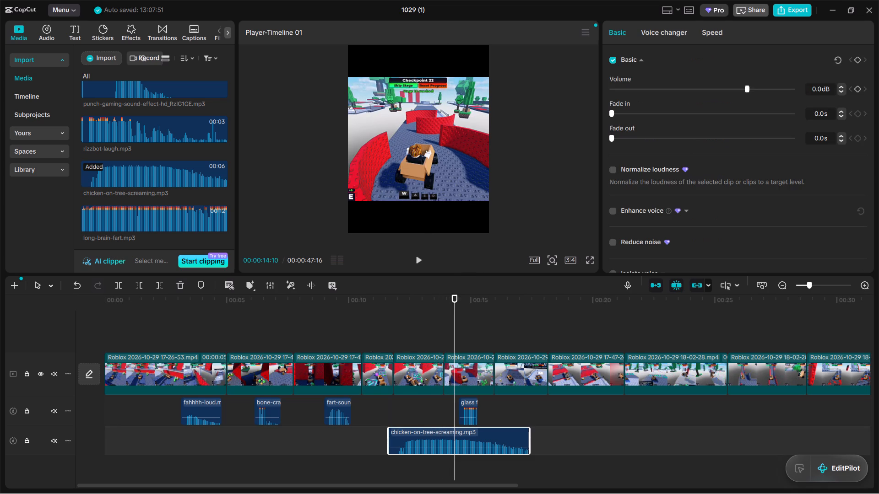
key("Left")
key("Left")
key("Left")
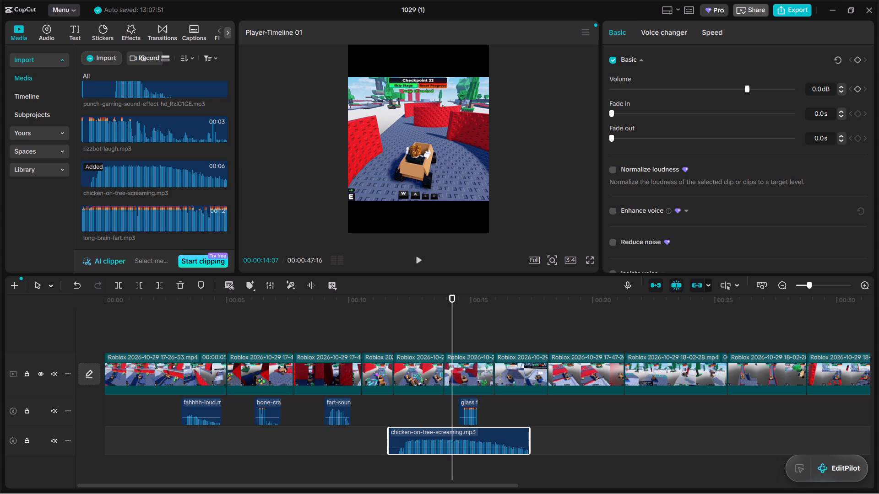
left_click(413, 436)
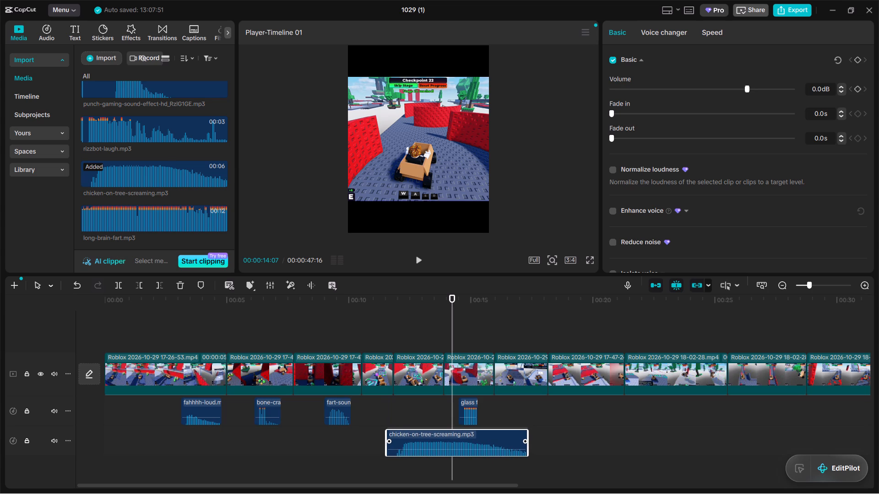
Play back from about 11 s to 14 s in short bursts to find where the chicken scream should end.
left_click(371, 343)
key("space")
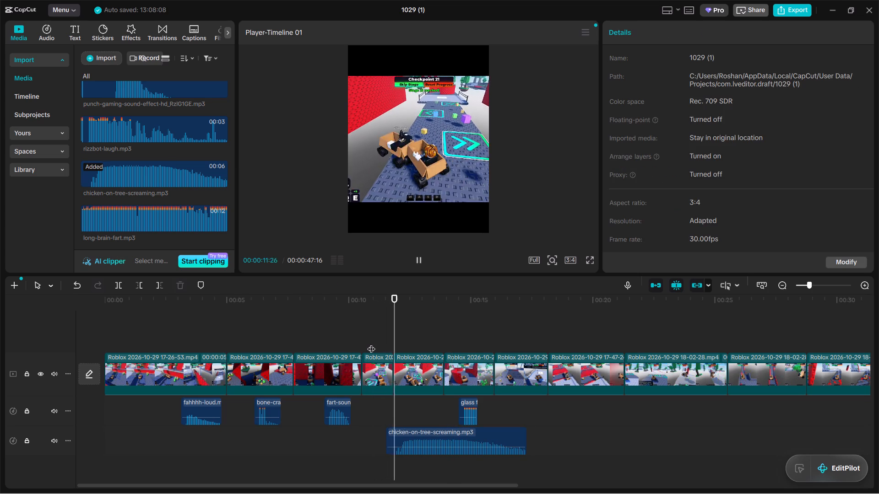
key("space")
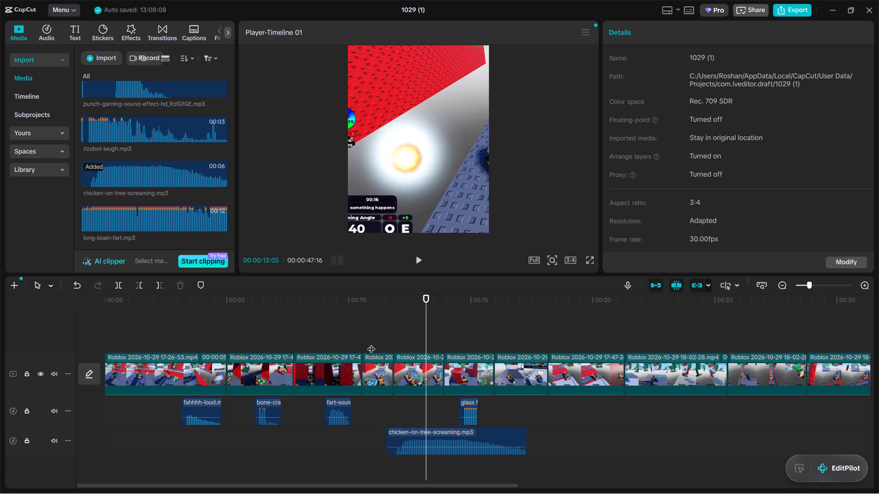
key("space")
key("space")
key("space")
key("space")
key("space")
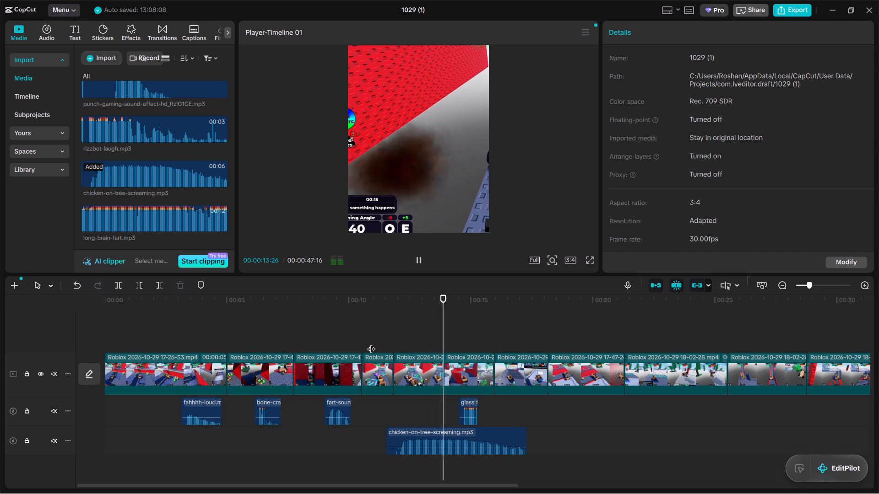
key("space")
Trim the end of chicken-on-tree-screaming at 00:00:13:26, just before the next gameplay clip starts.
key("Left")
key("Left")
key("Left")
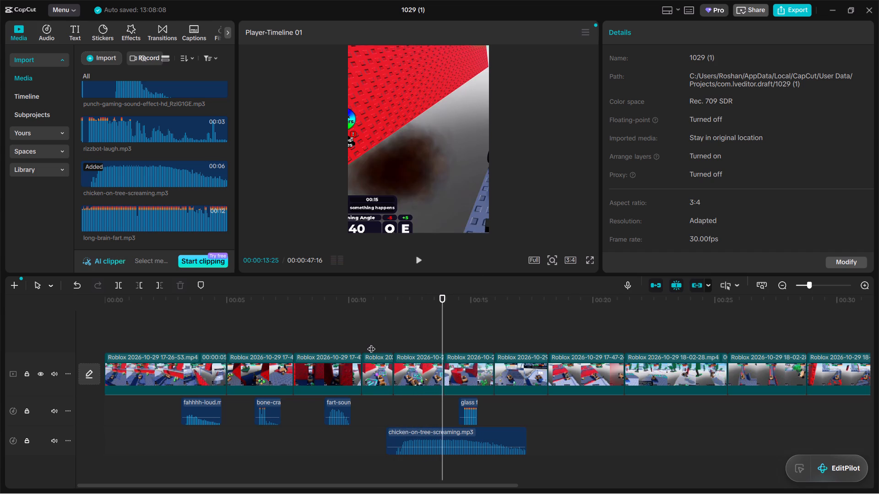
key("Left")
key("Left")
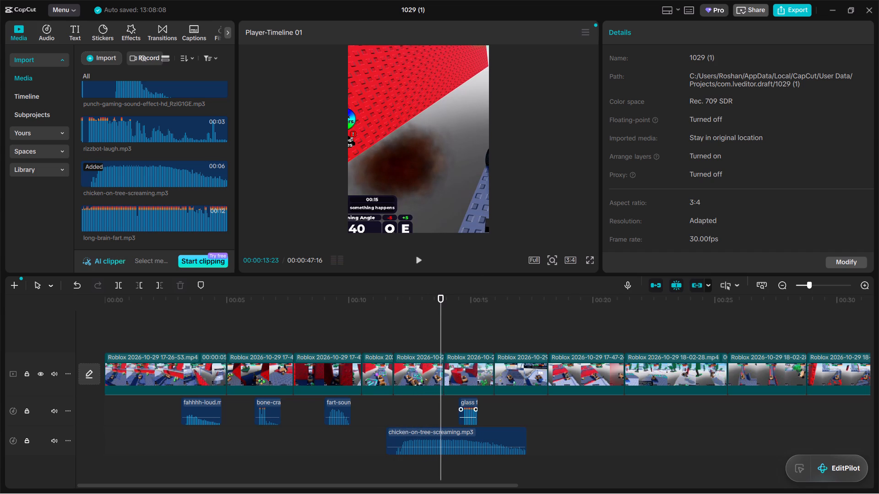
left_click(479, 438)
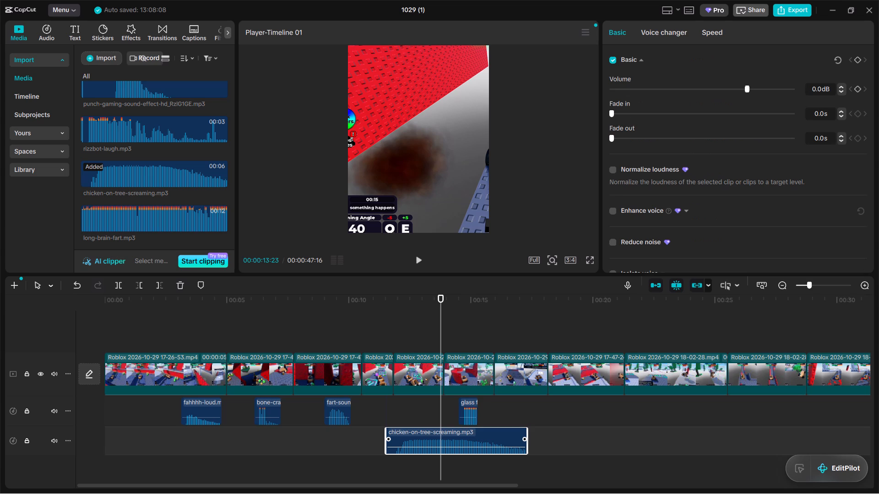
key("Right")
key("Right")
key("Right")
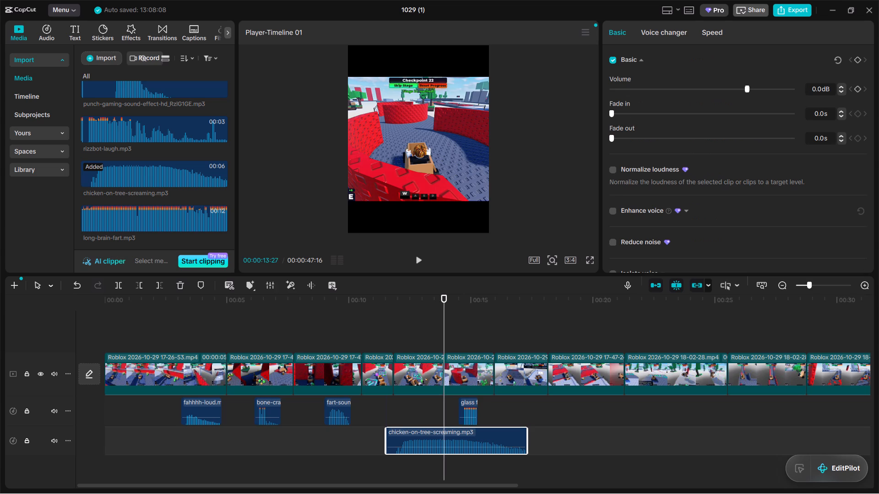
key("Left")
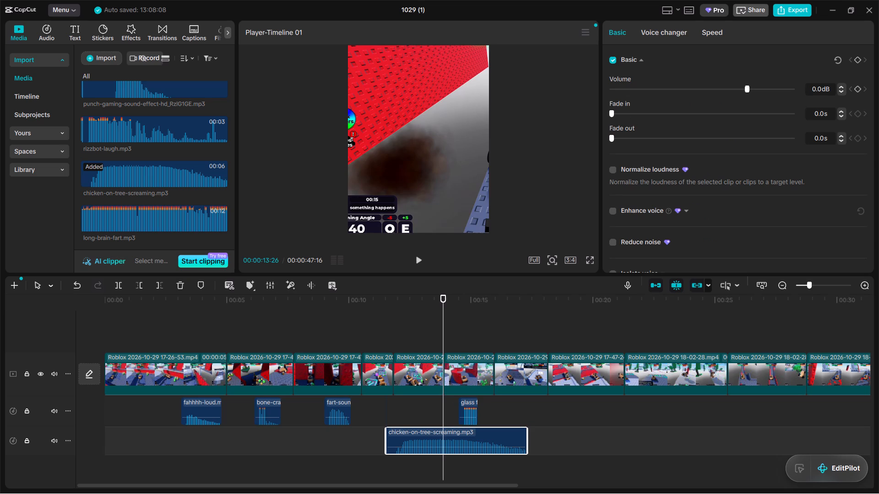
left_click(158, 285)
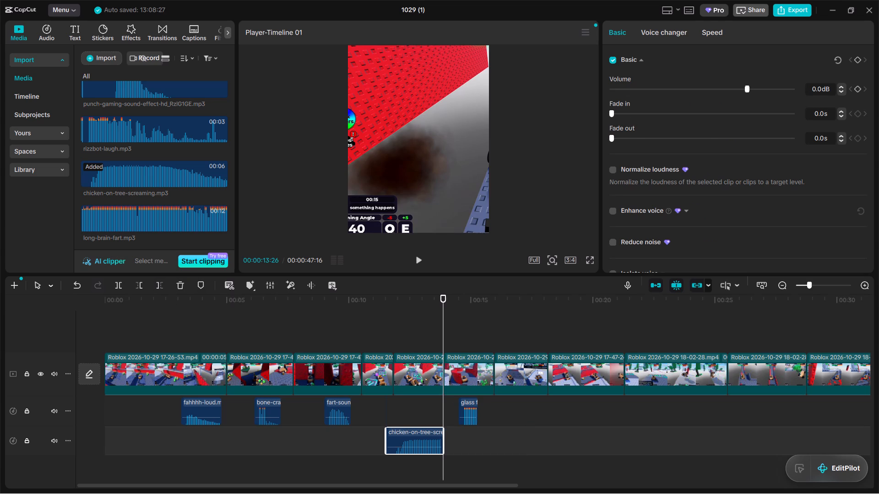
Play back from about 10.5 s to 16 s to check the shortened scream and the glass fall sound.
left_click(358, 338)
key("space")
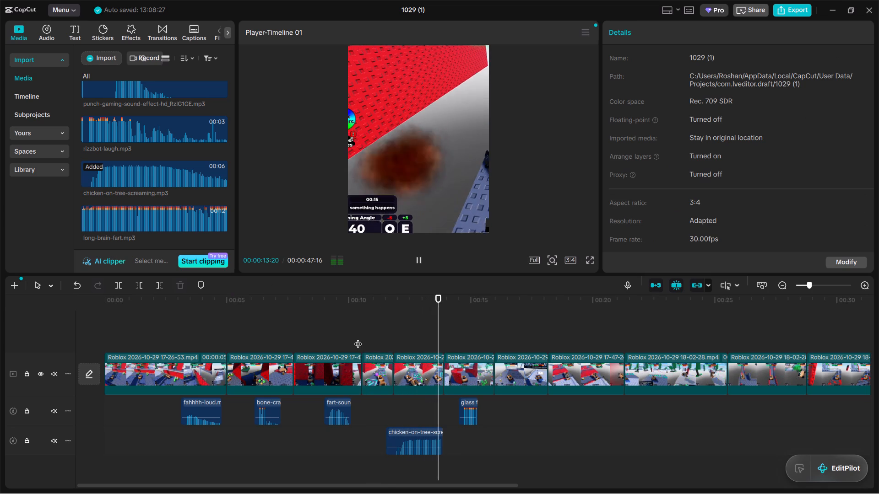
key("space")
key("space")
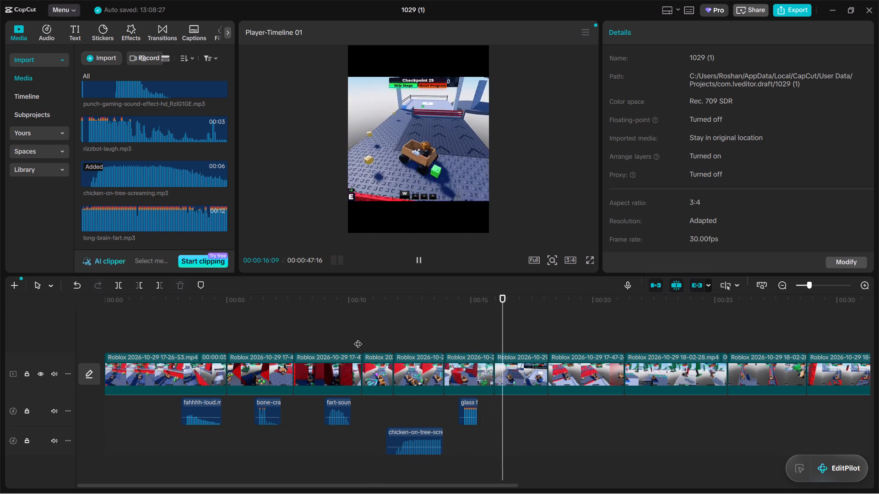
key("space")
Step back frame by frame to about 00:00:15:10 and examine the car flip around the end of glass fall.
key("Left")
key("Left")
key("Left")
key("Left")
key("Left")
key("Left")
key("Left")
key("Left")
key("Left")
key("Left")
key("Left")
key("Left")
key("Left")
key("Left")
key("Left")
key("Left")
key("Left")
key("Left")
key("Left")
key("Left")
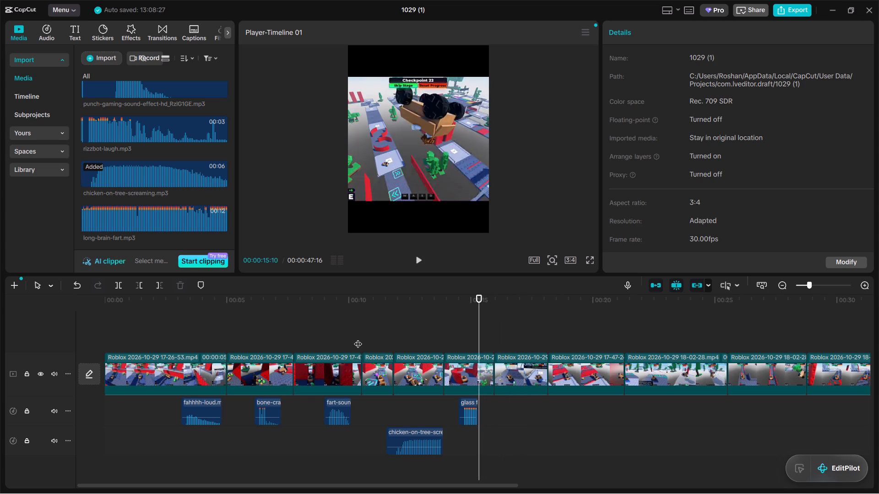
key("space")
key("space")
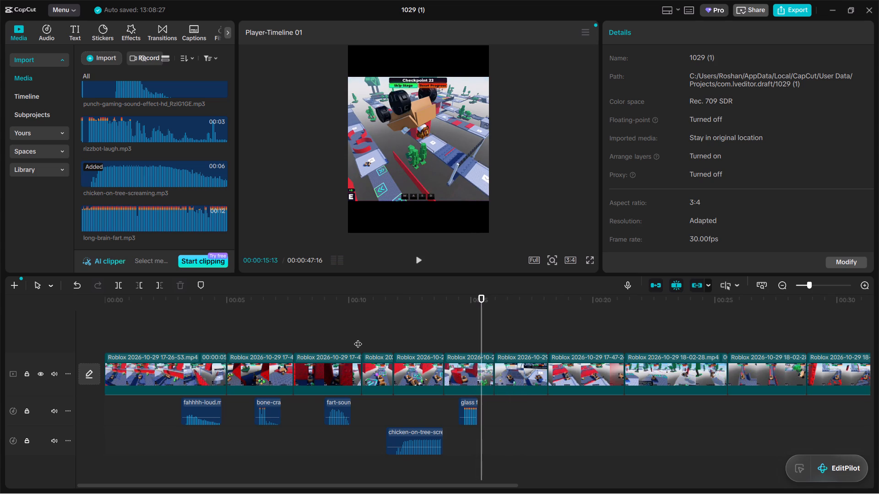
Extend the end of the glass fall clip to 00:00:15:27, near the end of the car flip clip.
left_click(469, 402)
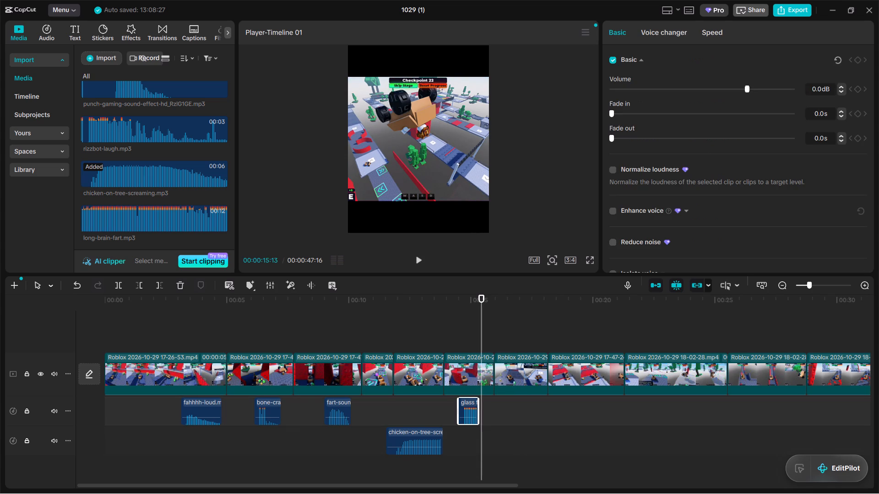
key("space")
key("space")
key("space")
key("space")
key("space")
key("space")
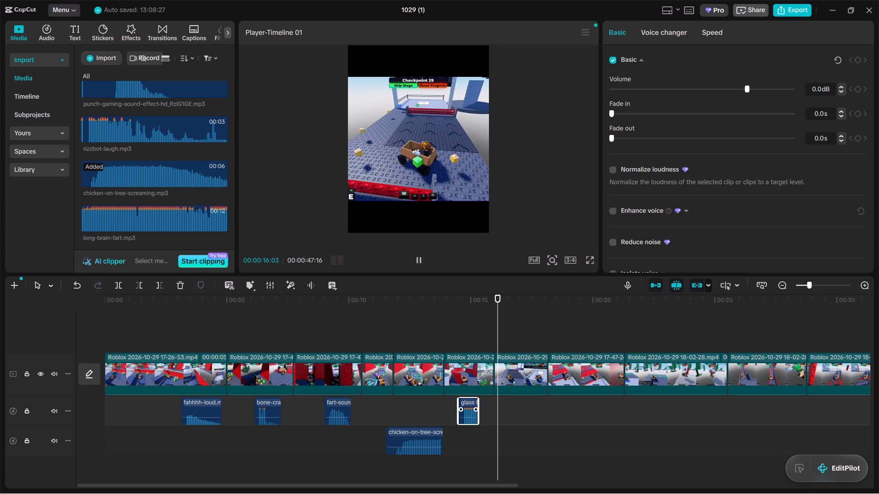
key("Left")
key("Left")
key("Left")
key("Left")
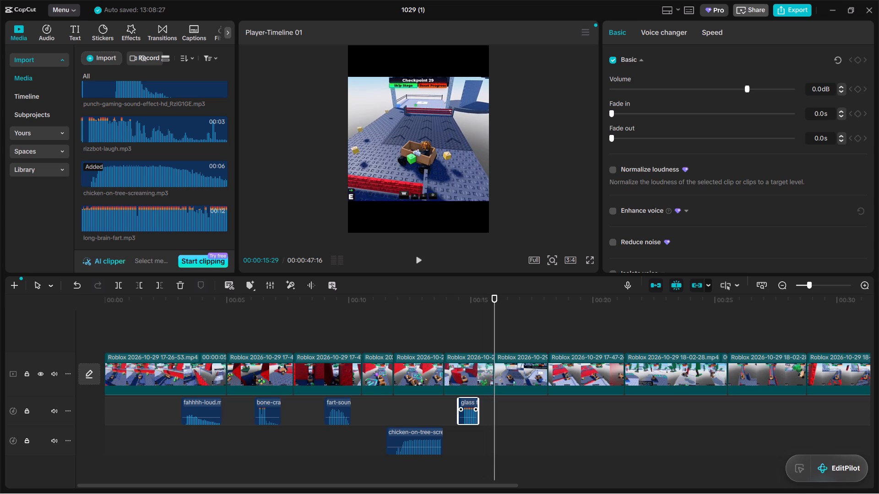
key("Left")
key("Left")
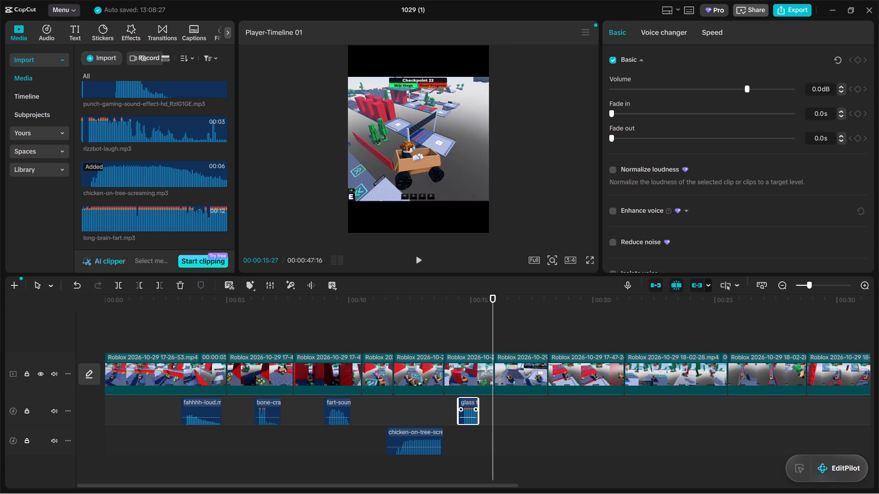
left_click(471, 405)
left_click_drag(478, 401, 488, 403)
Play back the car flip from about 14 s to check the lengthened glass fall sound.
left_click(444, 343)
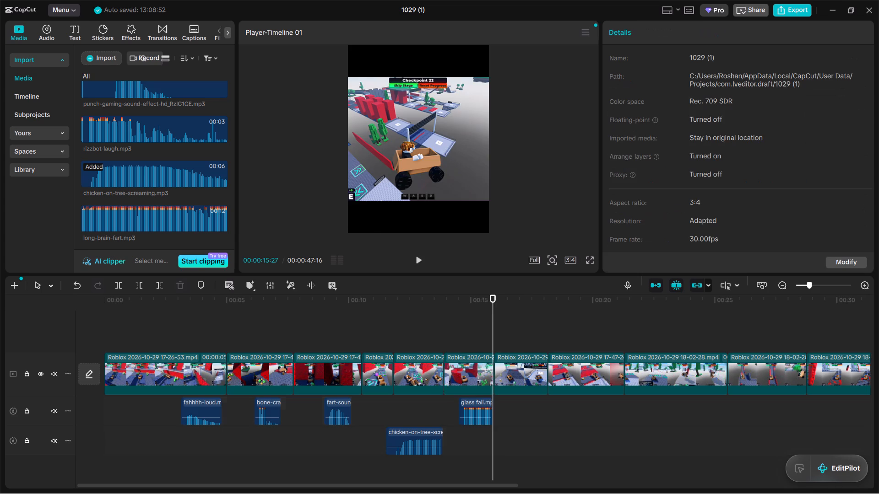
key("space")
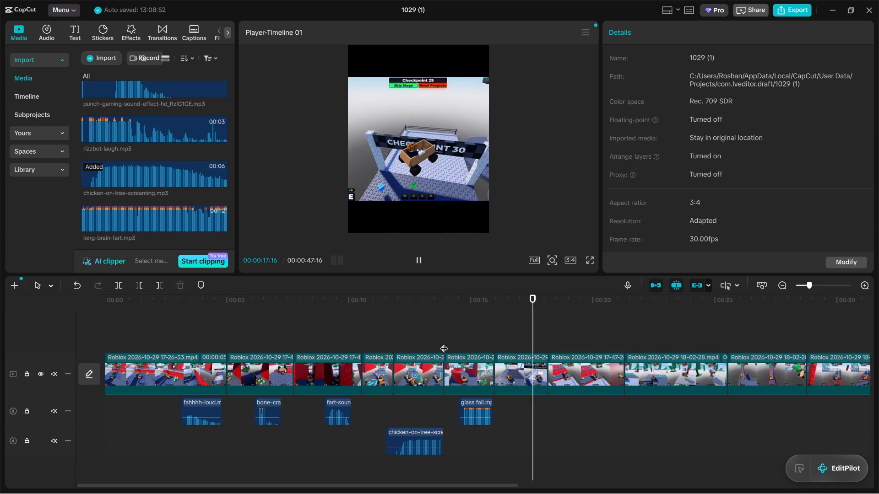
left_click(444, 343)
left_click(444, 343)
key("space")
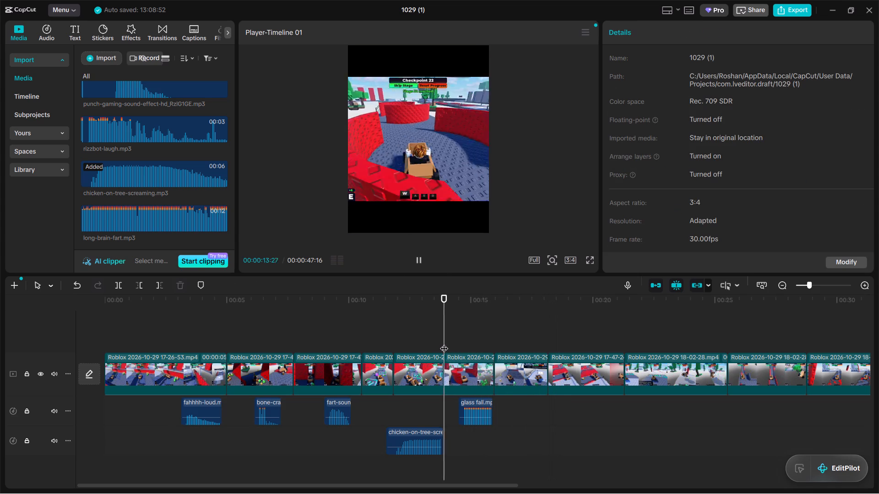
key("space")
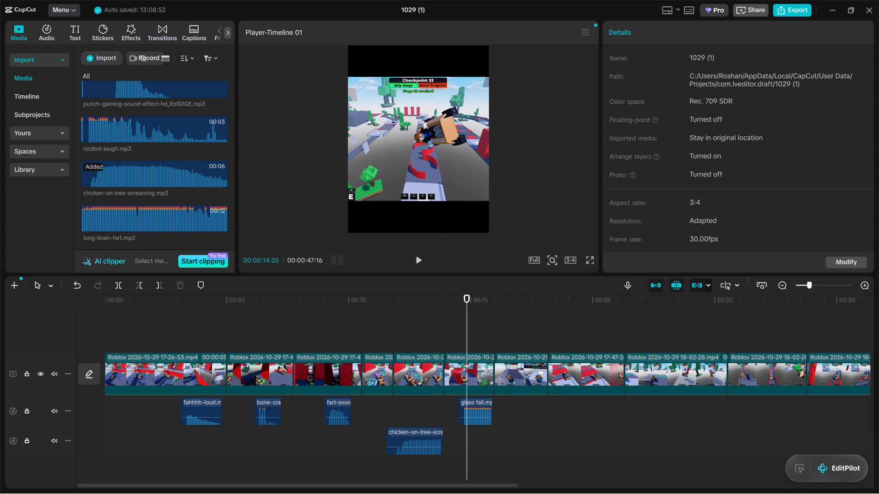
Put chicken-on-tree-screaming and glass fall together on the first audio track, starting slightly earlier at about 11.4 s and 14.4 s.
left_click(472, 410)
left_click(474, 426)
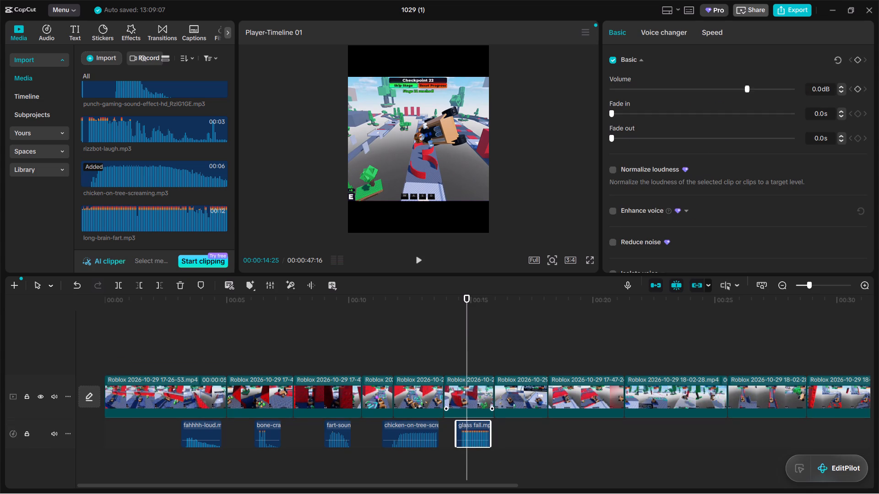
Play back from about 13.8 s to 16 s to check the repositioned glass fall against the car flip.
left_click(440, 360)
key("space")
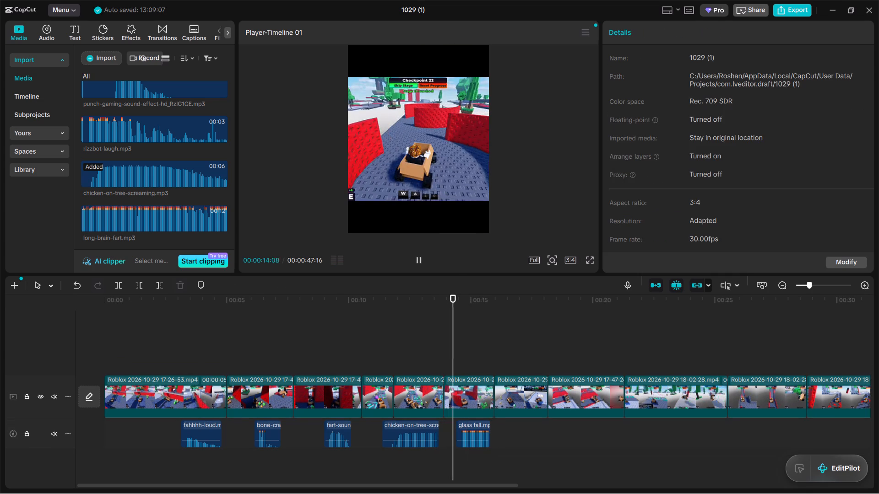
key("space")
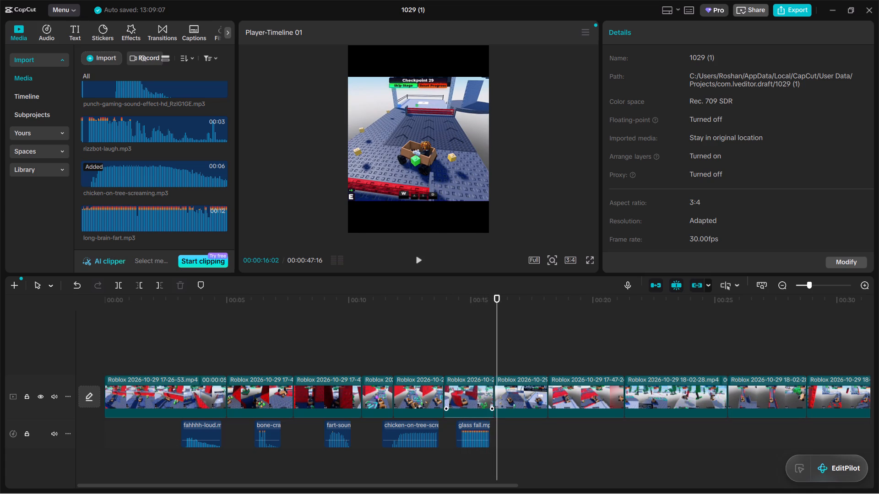
Extend the end of the glass fall clip to 00:00:15:28, at the end of the car flip clip.
key("Left")
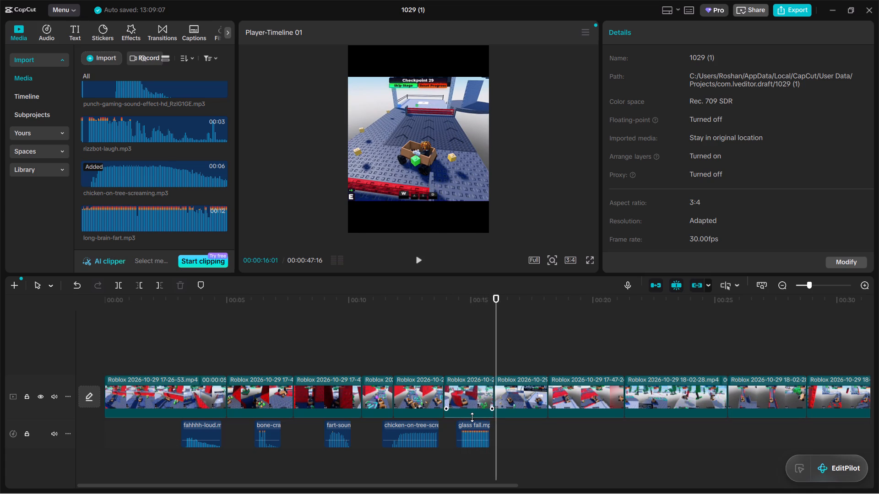
key("Left")
key("Left")
key("Left")
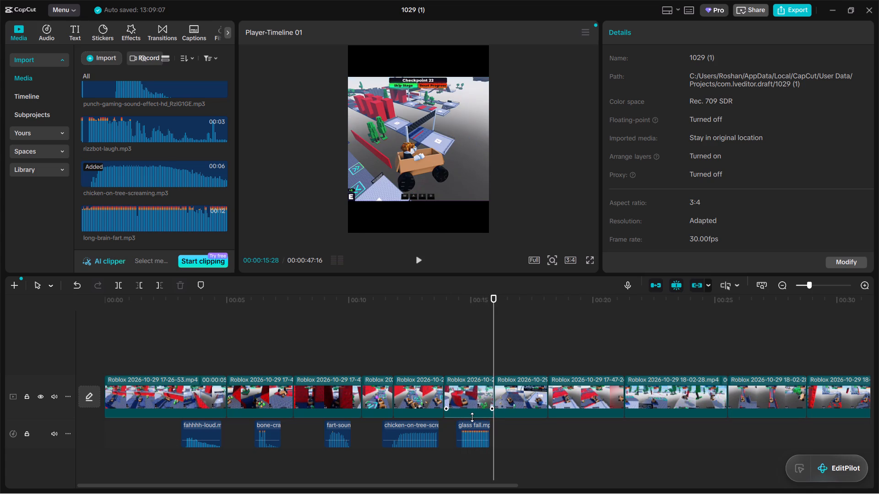
left_click(475, 432)
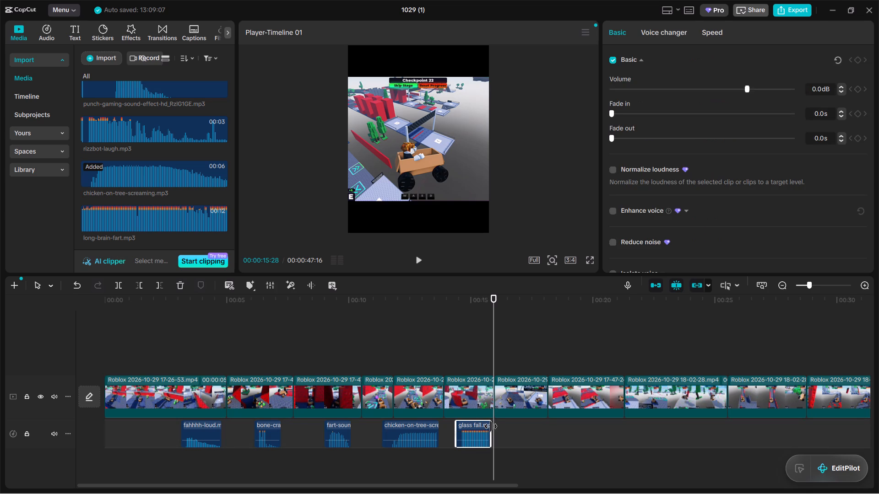
left_click(491, 426)
Play back from about 14 s through the car flip into the Checkpoint 29 clip to check the extended glass fall.
left_click(445, 354)
key("space")
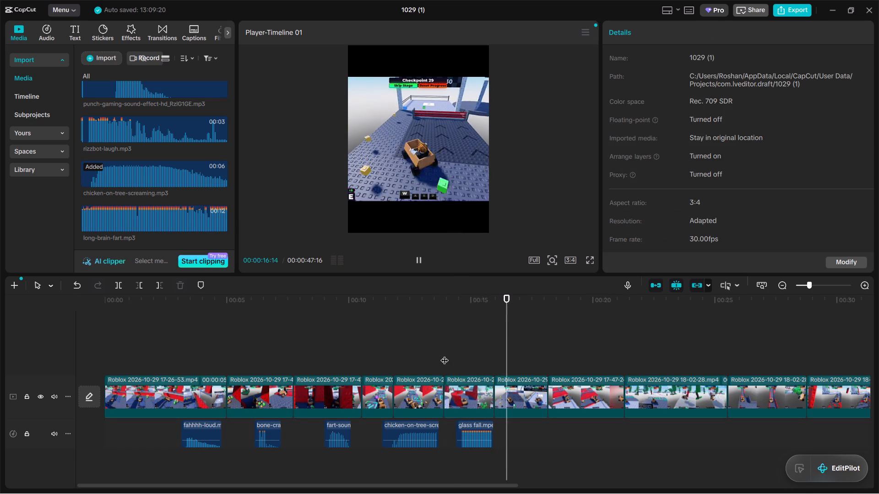
key("space")
key("space")
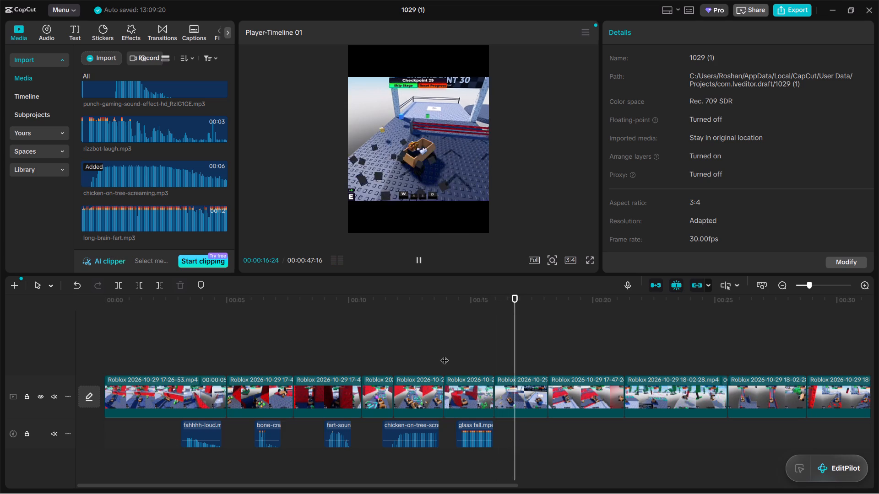
key("space")
Set the playhead back to 00:00:16:16 in the Checkpoint 29 clip, as the car approaches the red barrier.
key("Left")
key("Left")
key("Left")
key("Left")
key("Left")
key("Left")
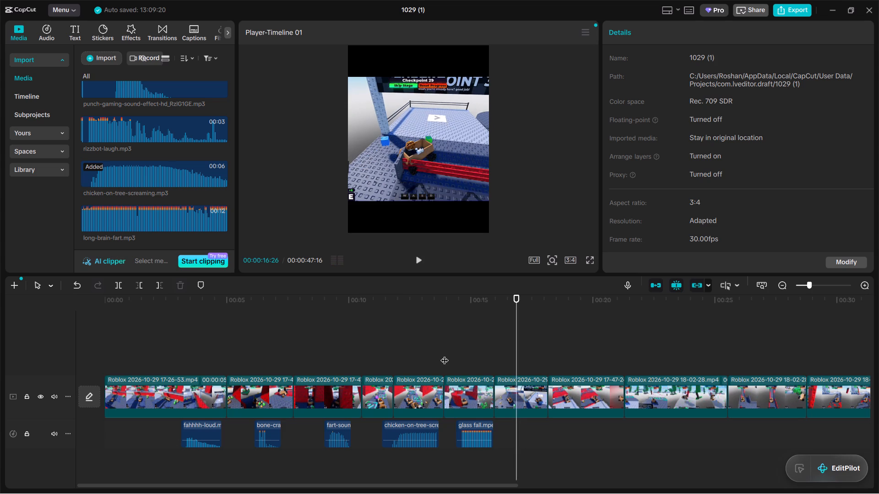
key("Left")
key("Left")
key("Left")
key("Left")
key("Left")
key("Left")
key("Left")
key("Left")
key("Left")
key("Left")
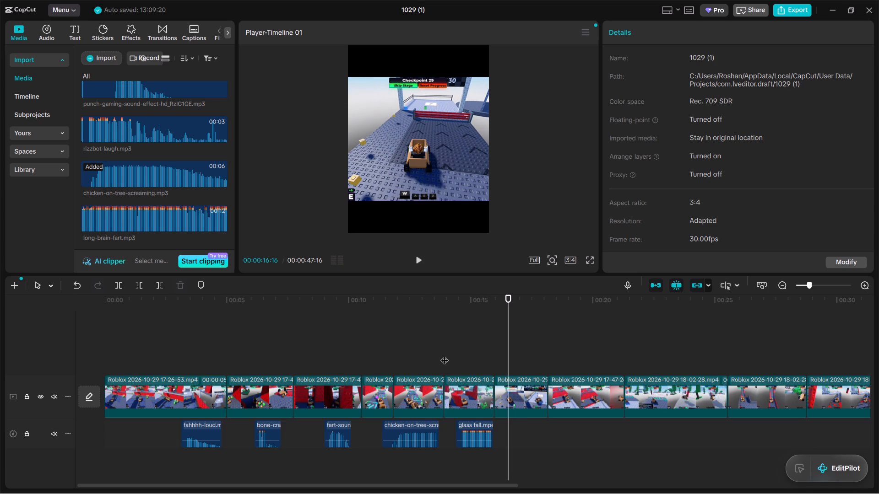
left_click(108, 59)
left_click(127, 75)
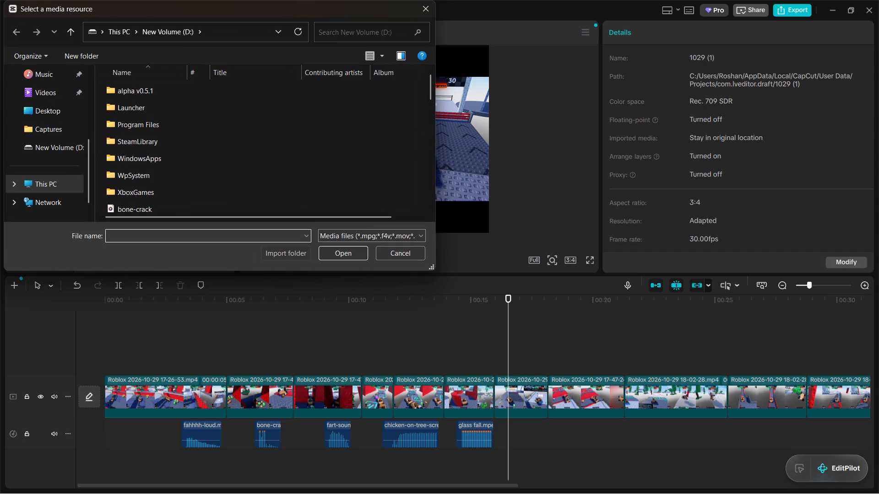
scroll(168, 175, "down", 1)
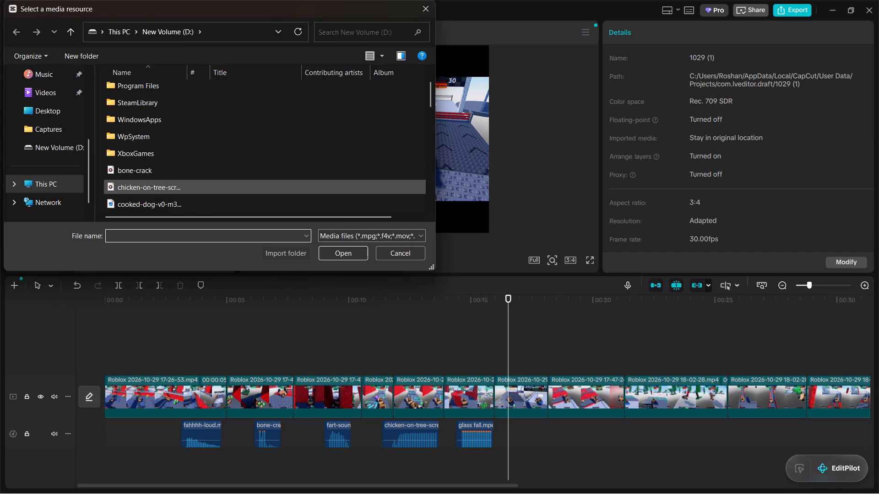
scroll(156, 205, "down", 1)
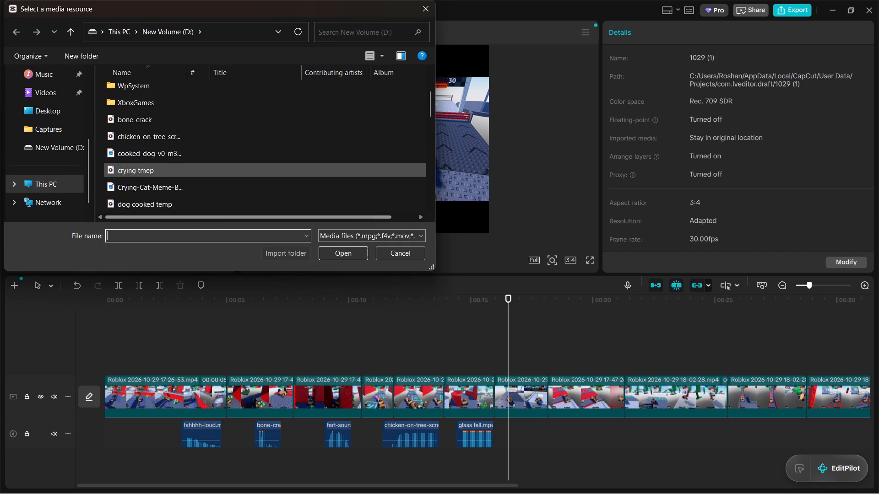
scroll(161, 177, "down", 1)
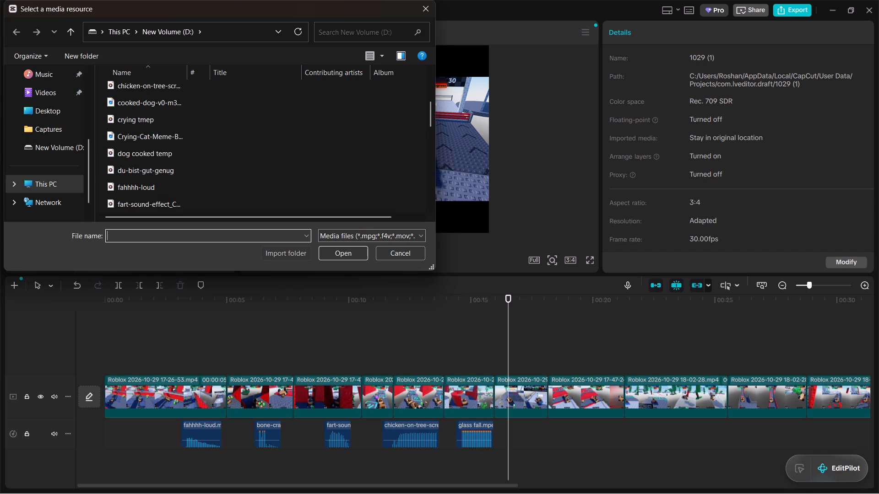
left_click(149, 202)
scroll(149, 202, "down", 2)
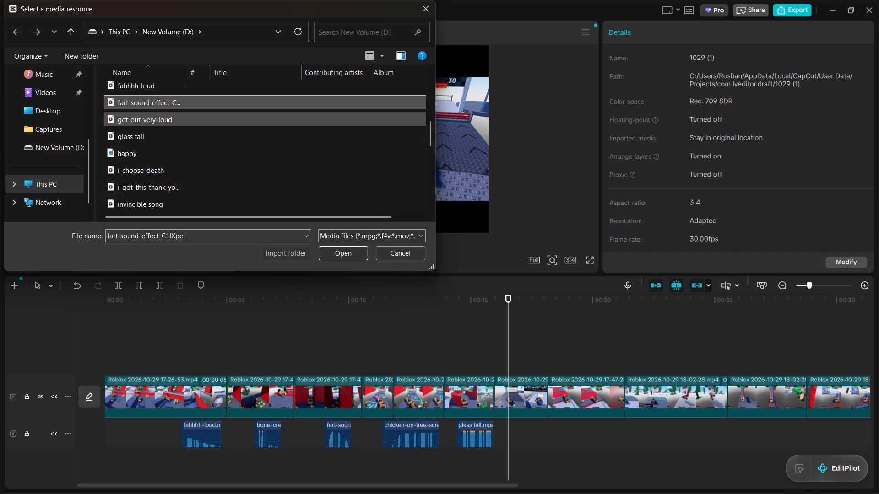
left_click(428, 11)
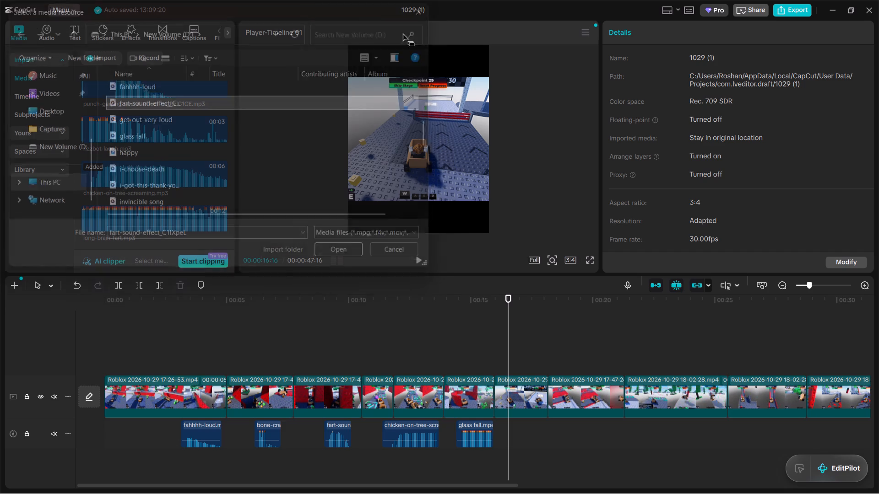
Audition the imported sound effects from rizzbot-laugh back through bone-crack for one suiting the Checkpoint 29 crash.
left_click(124, 130)
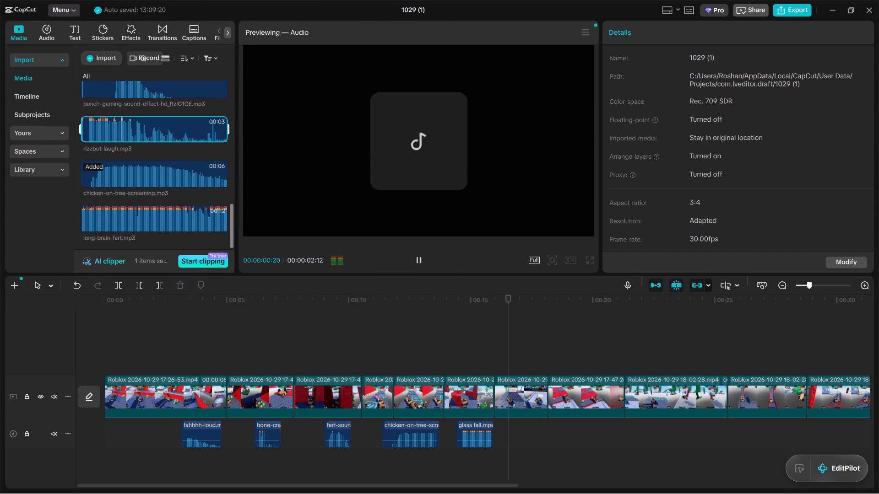
left_click(155, 168)
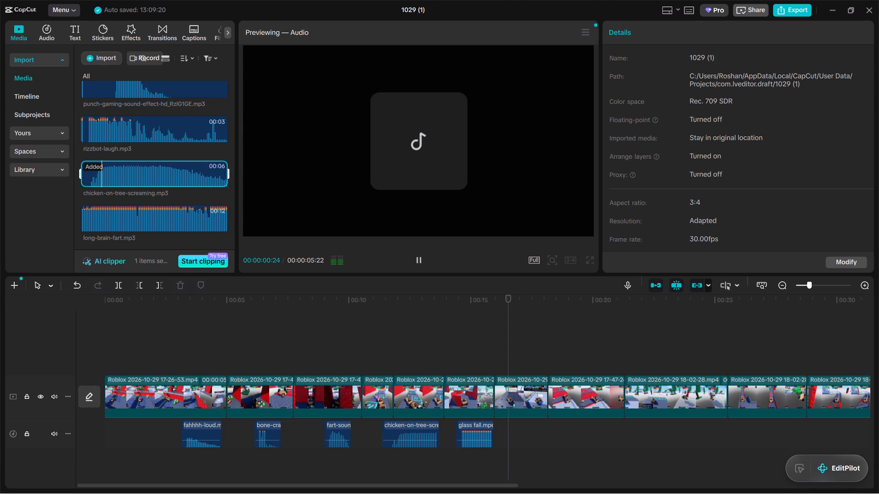
left_click(143, 92)
scroll(182, 152, "up", 1)
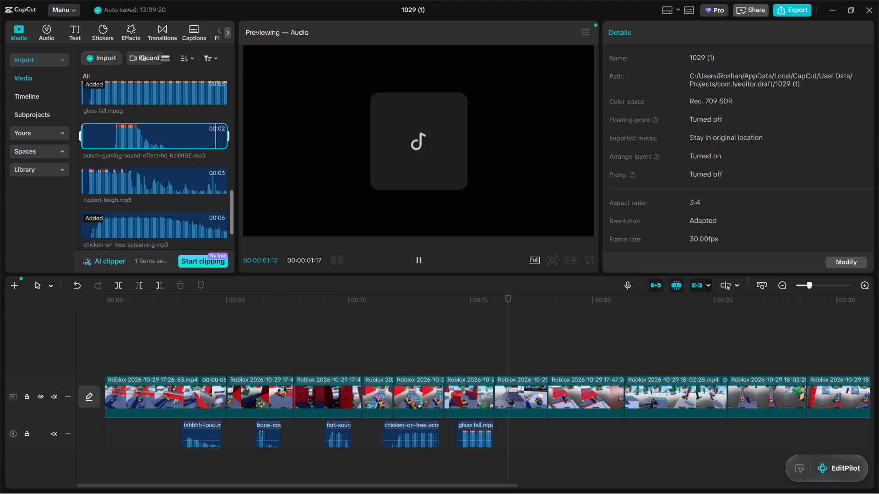
left_click(158, 88)
scroll(158, 136, "up", 2)
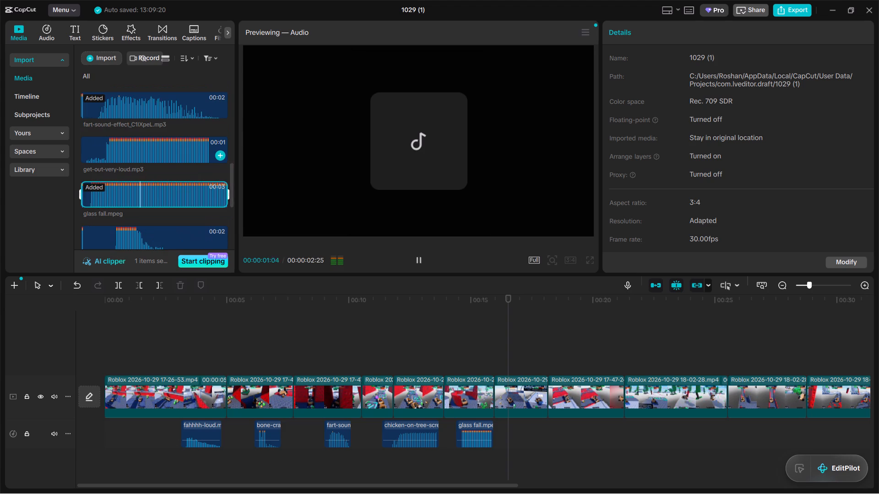
left_click(155, 137)
left_click(143, 107)
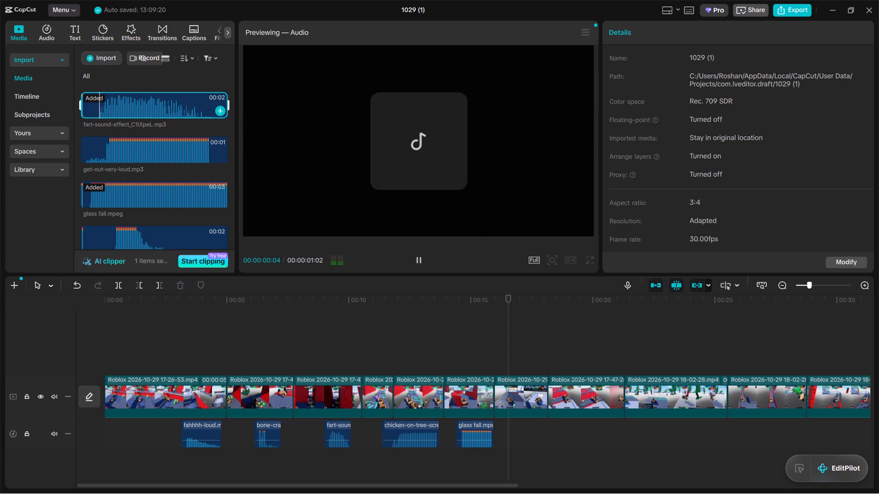
scroll(150, 145, "up", 1)
left_click(139, 111)
scroll(139, 111, "up", 2)
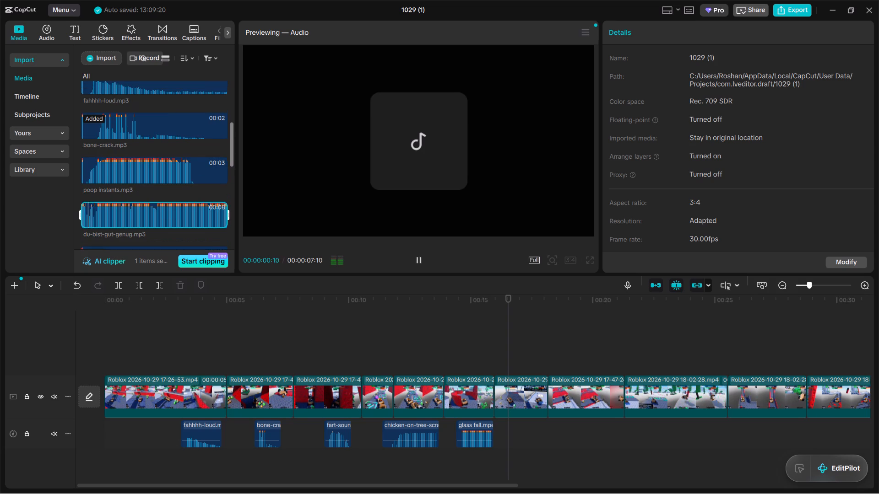
left_click(137, 127)
scroll(137, 127, "up", 2)
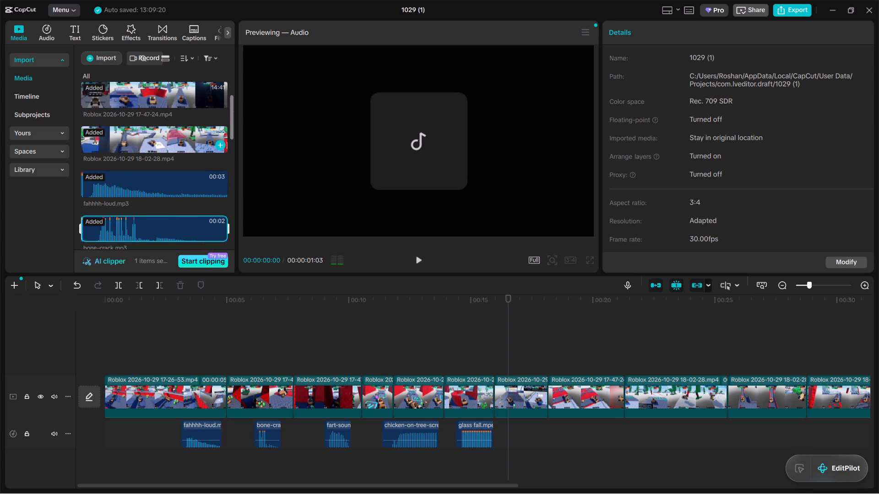
Audition long-brain-fart, chicken-on-tree-screaming, punch-gaming-sound-effect and rizzbot-laugh again to compare them for the Checkpoint 29 crash.
scroll(137, 127, "down", 11)
scroll(137, 167, "down", 2)
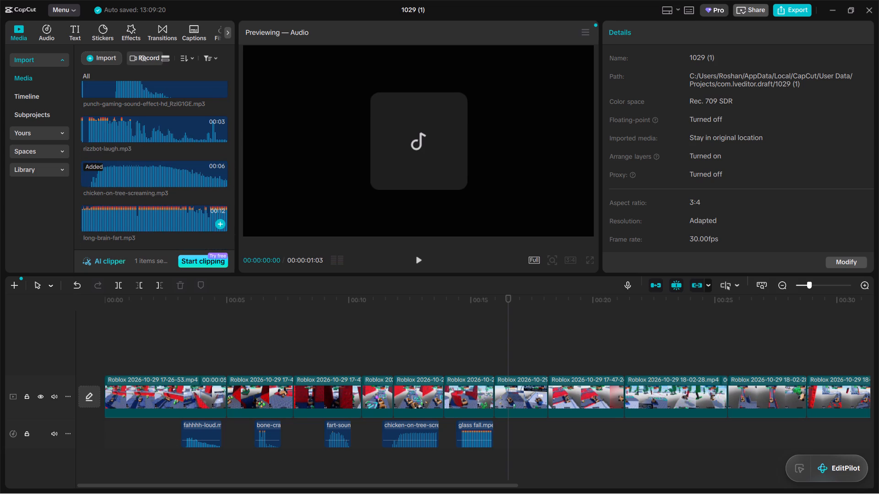
left_click(133, 220)
left_click(132, 175)
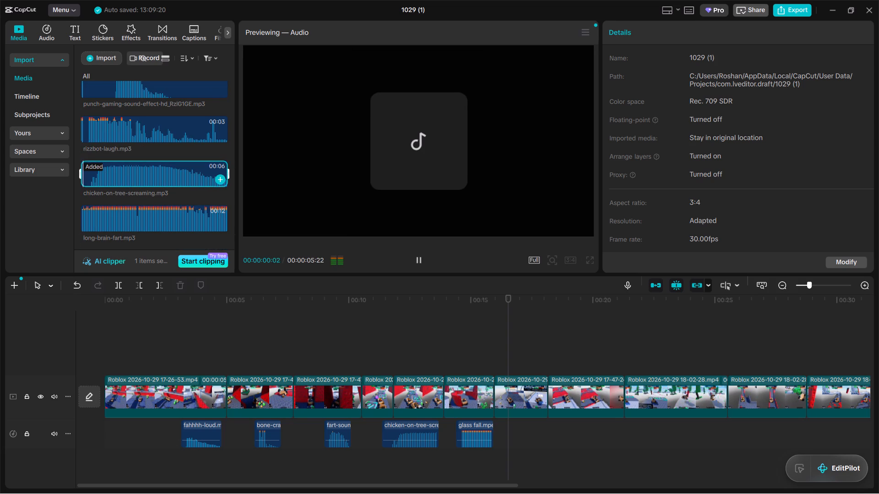
left_click(131, 136)
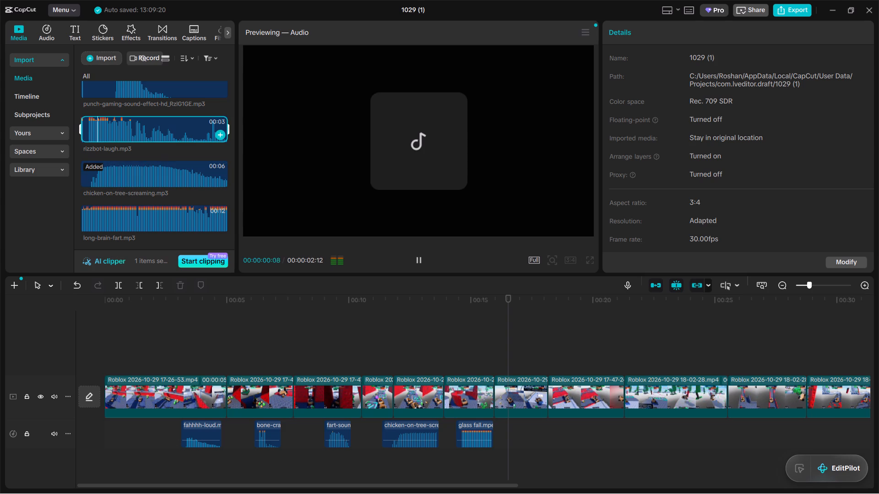
scroll(135, 148, "up", 1)
left_click(134, 146)
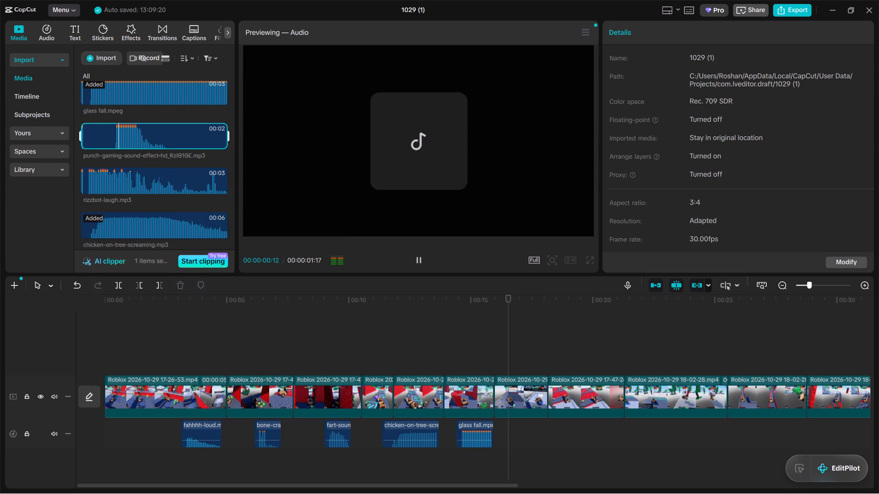
left_click(138, 189)
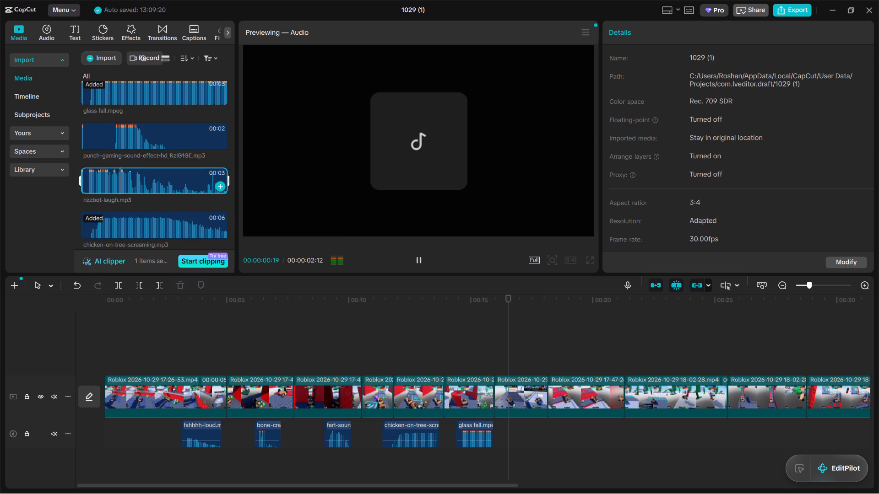
Add rizzbot-laugh to the first audio track after glass fall, starting at 00:00:16:16.
left_click_drag(126, 175, 511, 429)
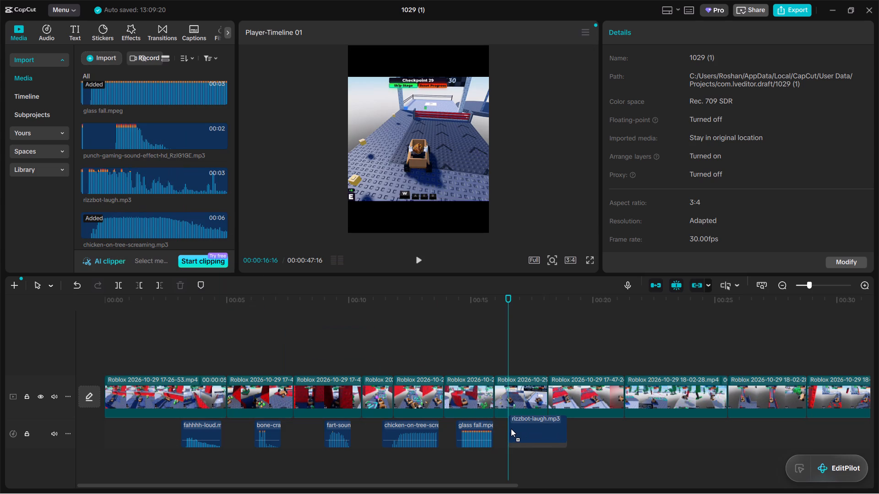
left_click_drag(511, 429, 510, 429)
Play back the Checkpoint 29 clip, from 00:00:16:16 and again from about 16 s, to check rizzbot-laugh against the crash.
left_click(417, 263)
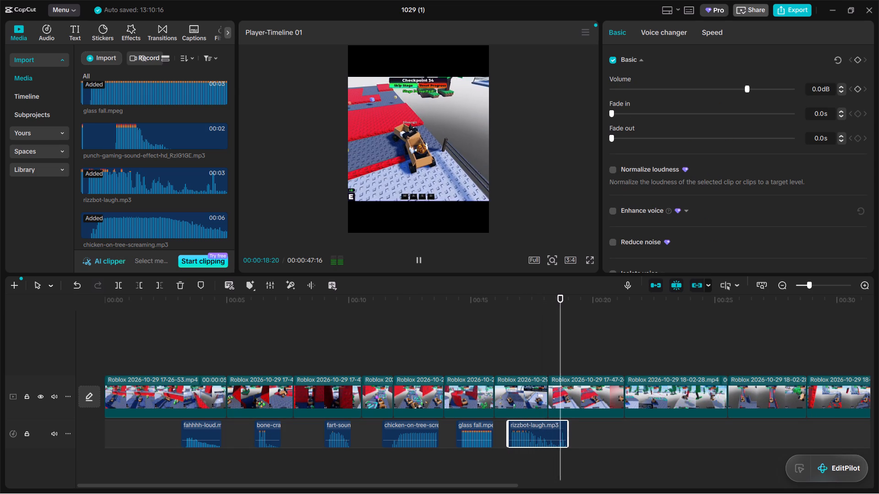
left_click(417, 263)
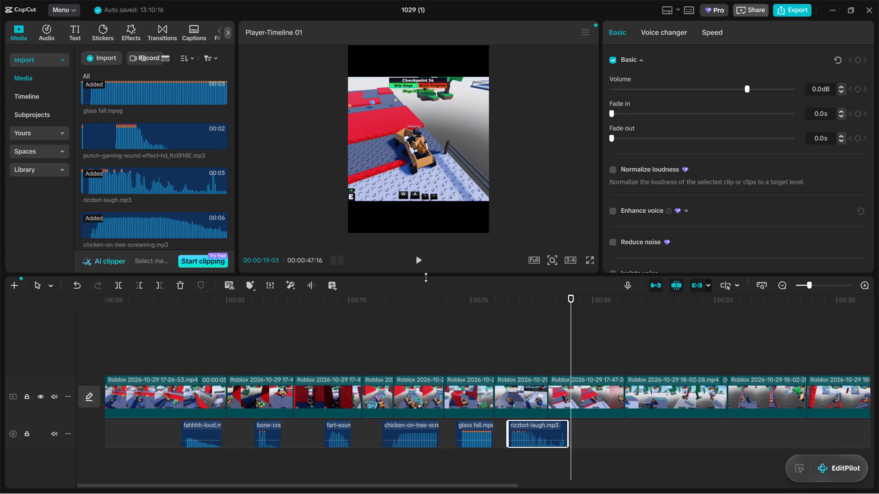
left_click(499, 349)
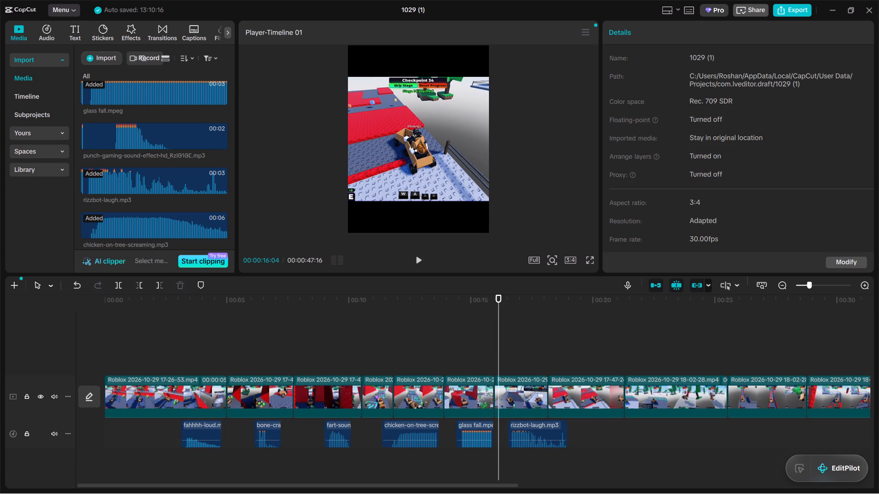
left_click(493, 350)
key("space")
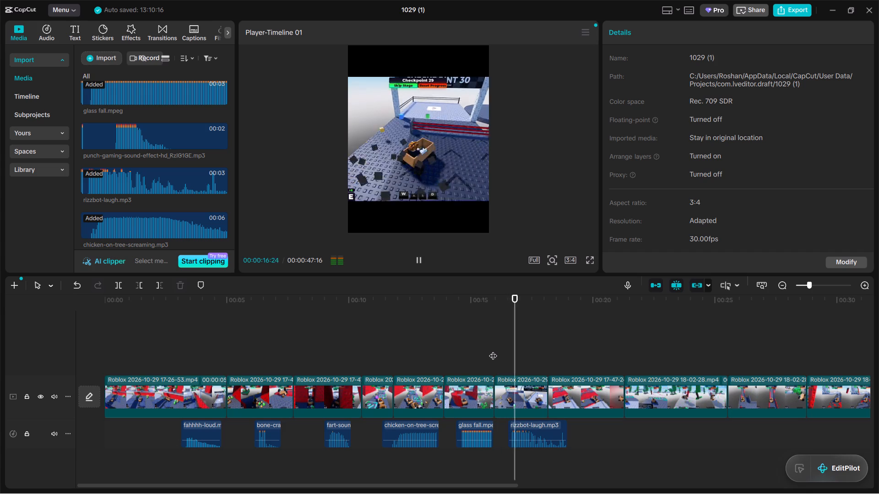
key("space")
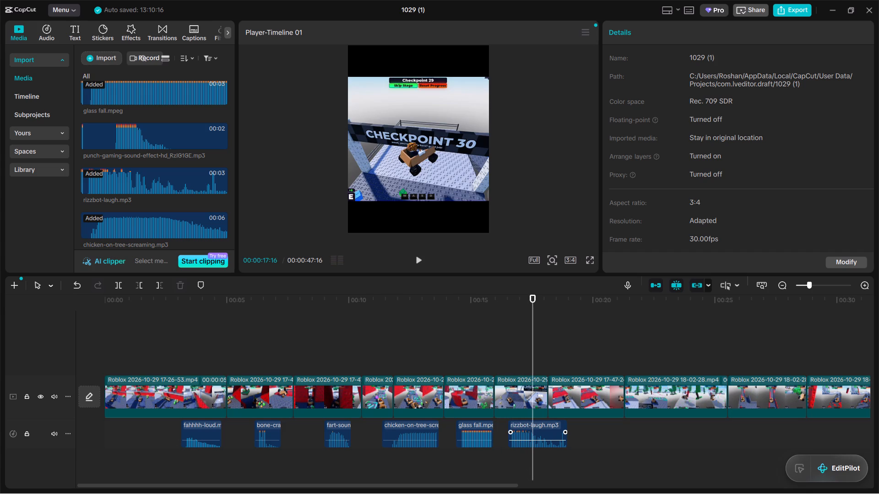
Move rizzbot-laugh slightly later on the first audio track, starting at about 16.8 s.
left_click_drag(523, 434, 529, 434)
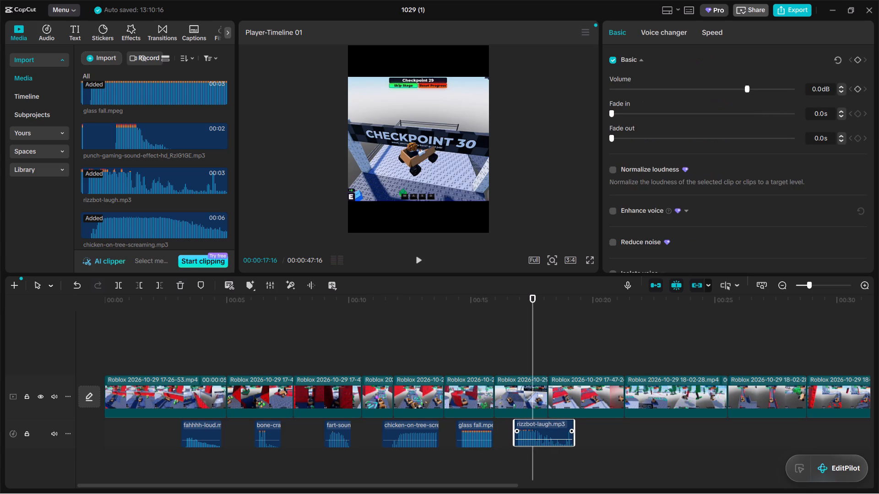
Play back the Checkpoint 29 clip from about 16.1 s to check rizzbot-laugh against the crash.
left_click(497, 364)
key("space")
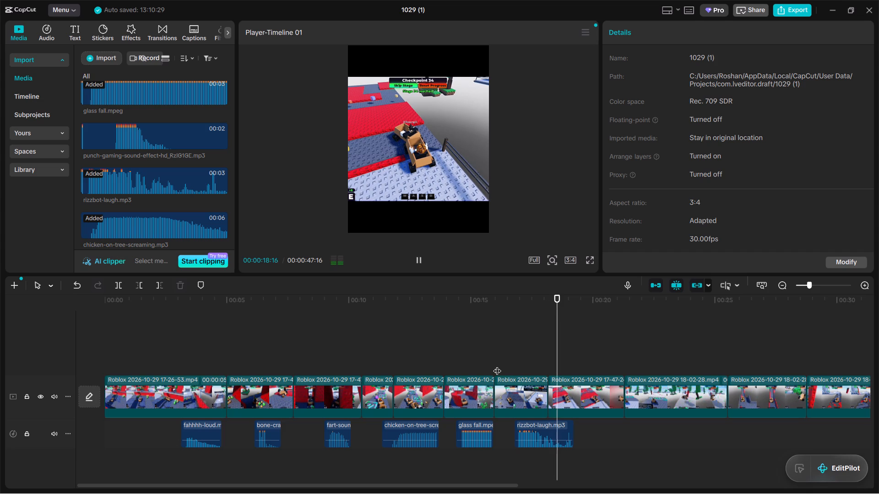
key("space")
Move rizzbot-laugh slightly earlier on the first audio track, starting at about 16.6 s, and play back the crash.
left_click(526, 437)
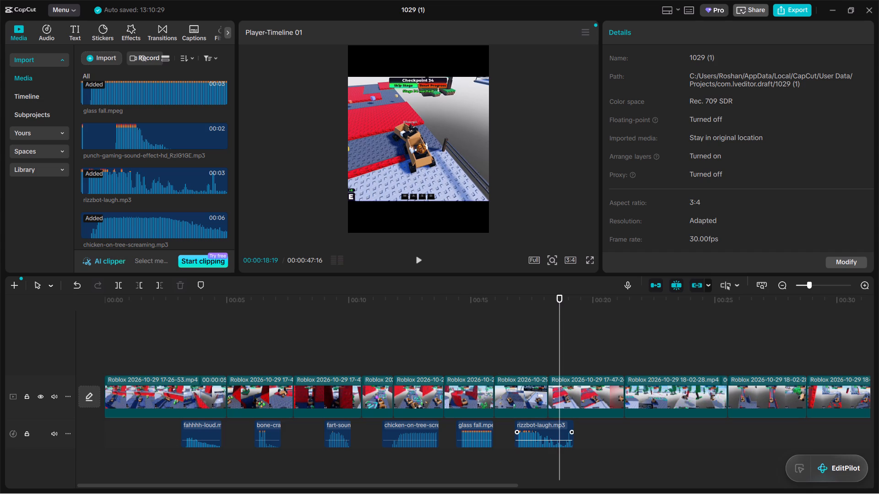
left_click(522, 436)
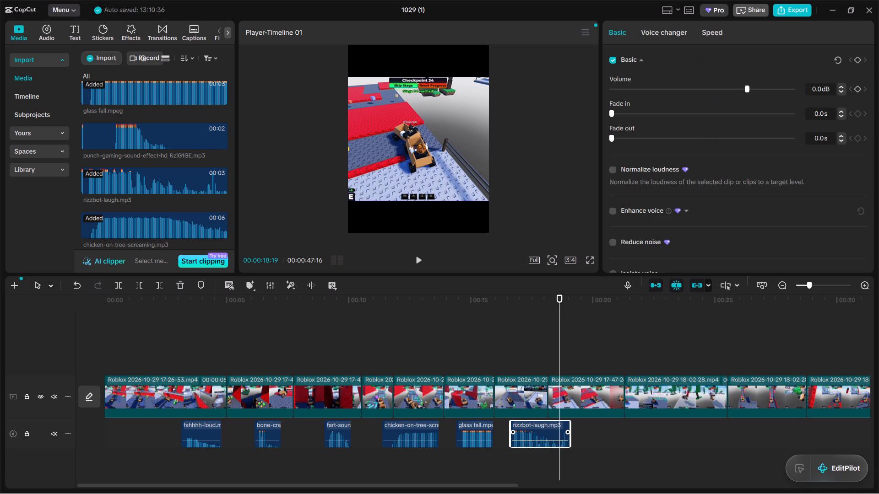
left_click(499, 365)
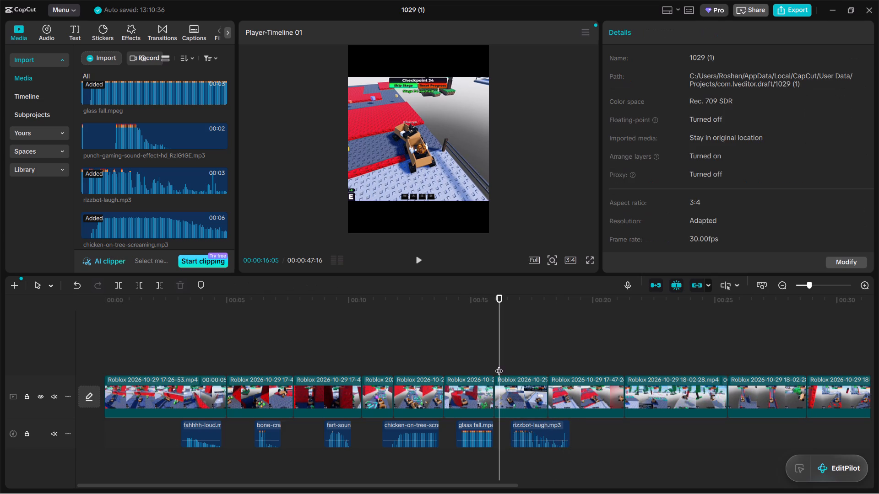
key("space")
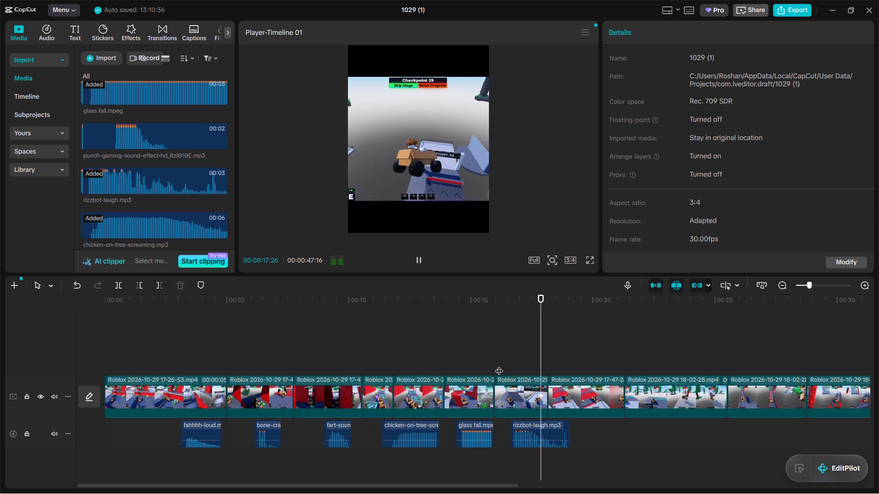
key("space")
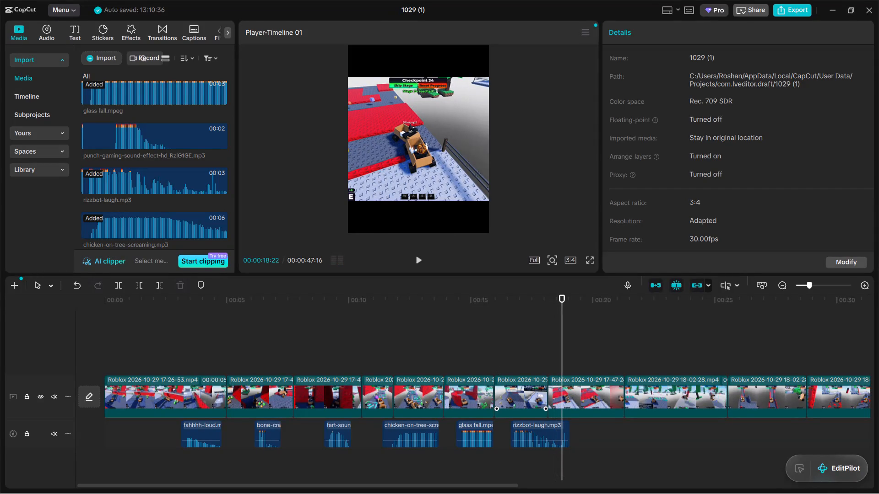
Trim the end of rizzbot-laugh at 00:00:18:03, near the end of the Checkpoint 29 clip.
key("Left")
key("Left")
key("Left")
key("Left")
key("Left")
key("Left")
key("Left")
key("Left")
key("Left")
key("Left")
key("Left")
key("Left")
key("Left")
key("Left")
key("Left")
key("Left")
key("Left")
key("Left")
key("Left")
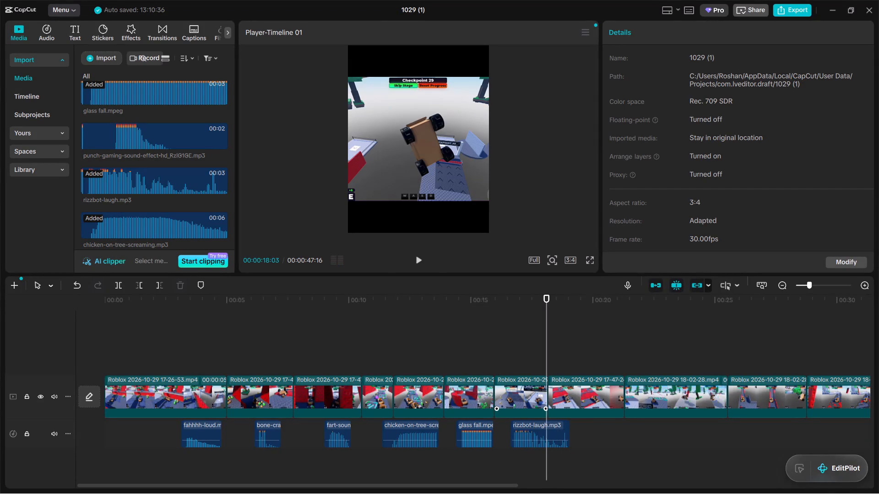
left_click(548, 436)
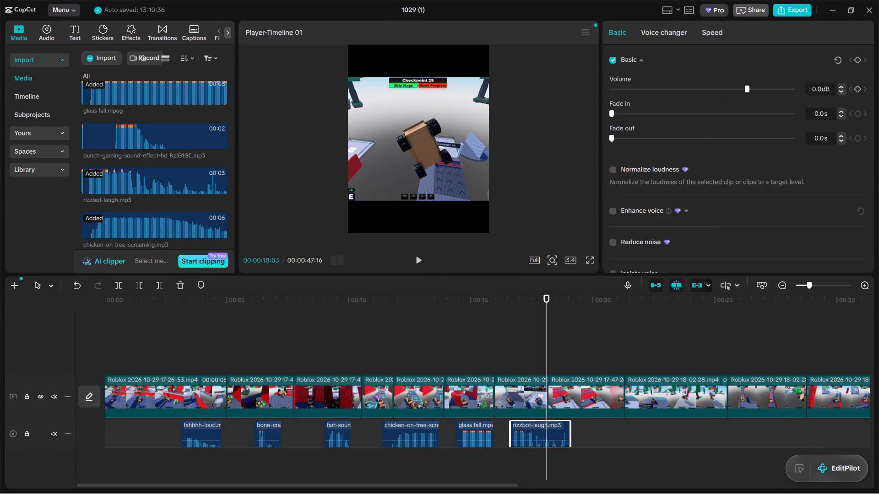
left_click(157, 286)
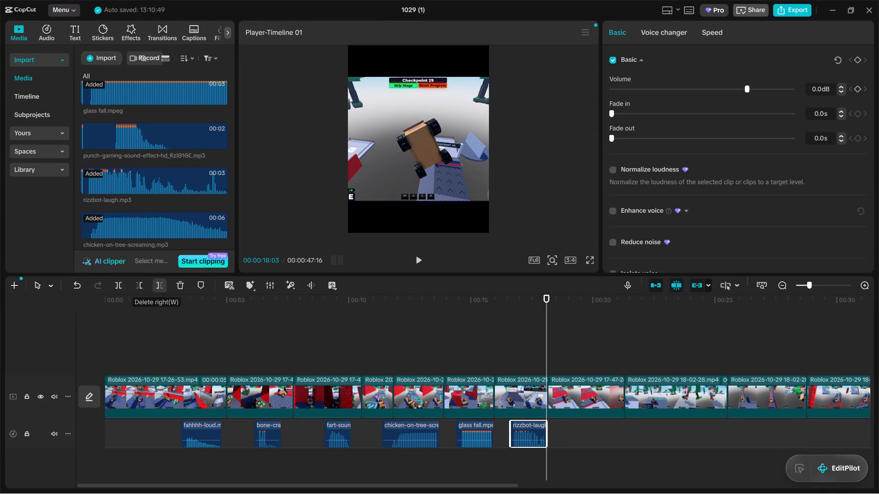
Play through the Checkpoint 34 clip in short bursts to locate the moment of the car crash.
key("space")
key("space")
key("space")
key("space")
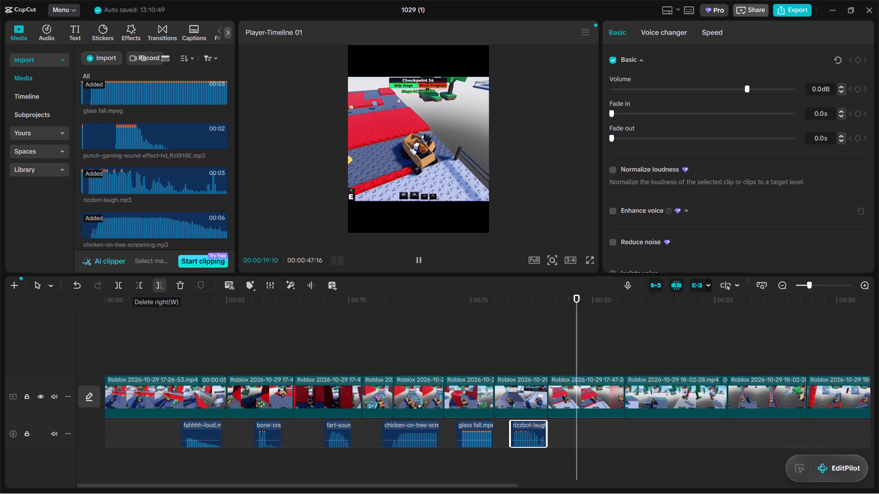
key("space")
key("space")
key("space")
key("space")
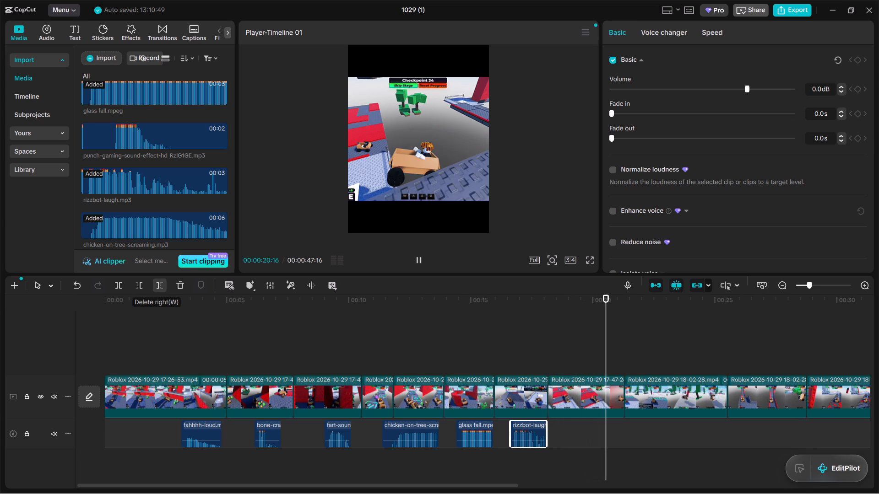
Add punch-gaming-sound-effect to the first audio track after rizzbot-laugh, starting at 00:00:19:24 in the Checkpoint 34 clip.
key("Left")
key("Left")
key("Left")
key("Left")
key("Left")
key("Left")
key("Left")
key("Left")
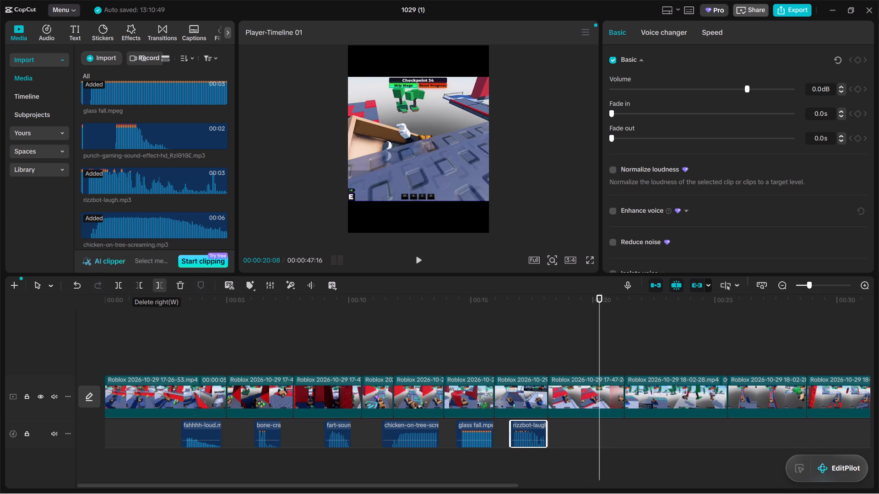
key("Left")
key("Left")
key("Left")
key("Left")
key("Left")
key("Left")
key("Left")
key("Left")
key("Left")
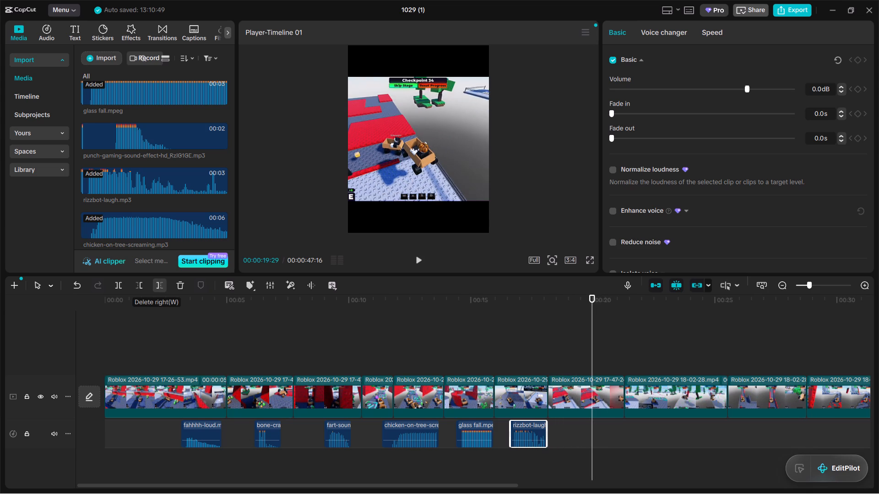
key("Left")
key("Left")
key("Left")
key("Left")
key("Left")
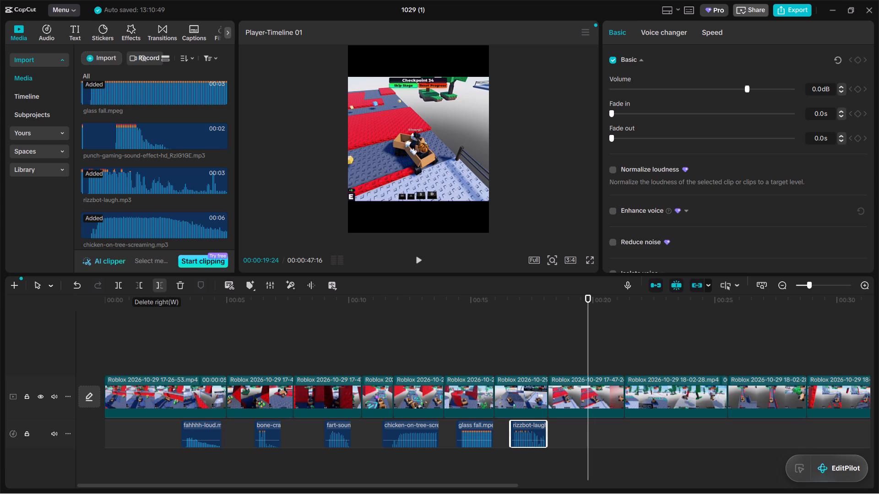
left_click(142, 147)
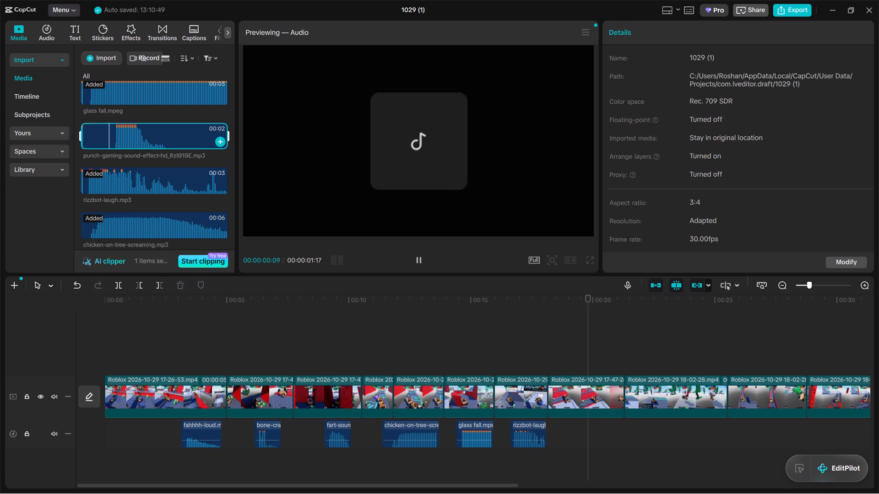
left_click_drag(136, 148, 588, 442)
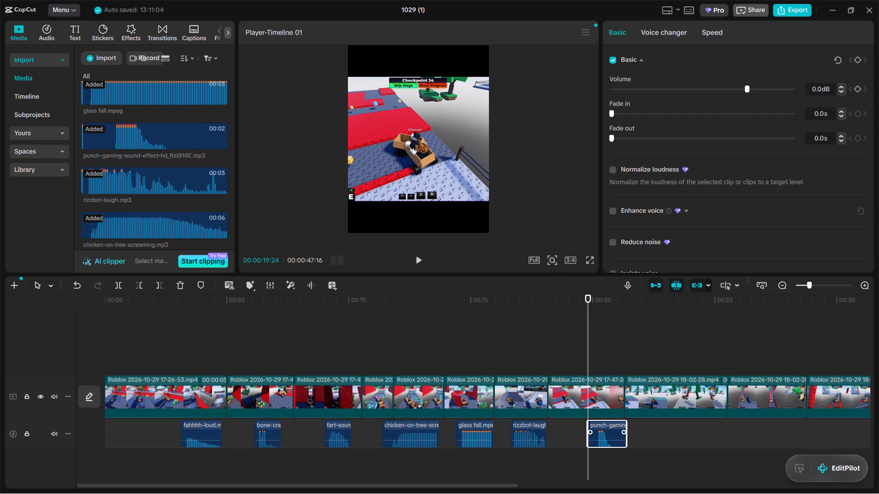
Move punch-gaming-sound-effect slightly earlier, starting at about 19.5 s, and play back the Checkpoint 34 crash.
left_click_drag(598, 432, 591, 433)
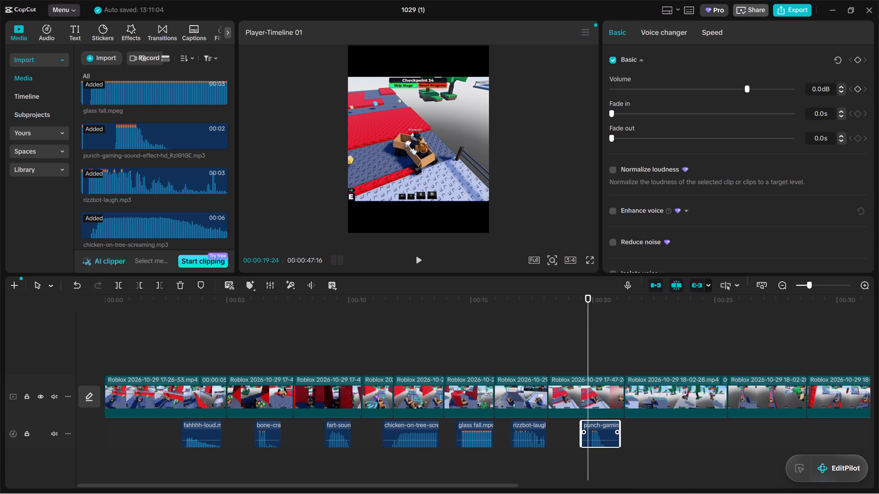
key("space")
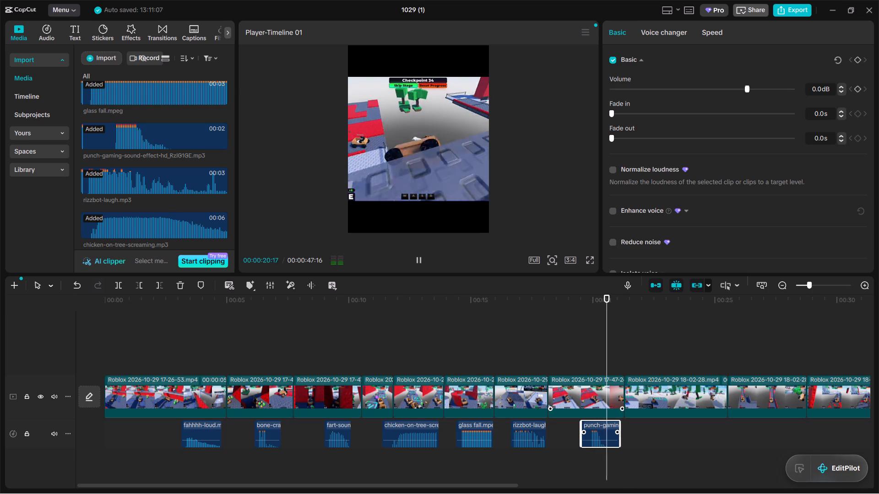
left_click(557, 355)
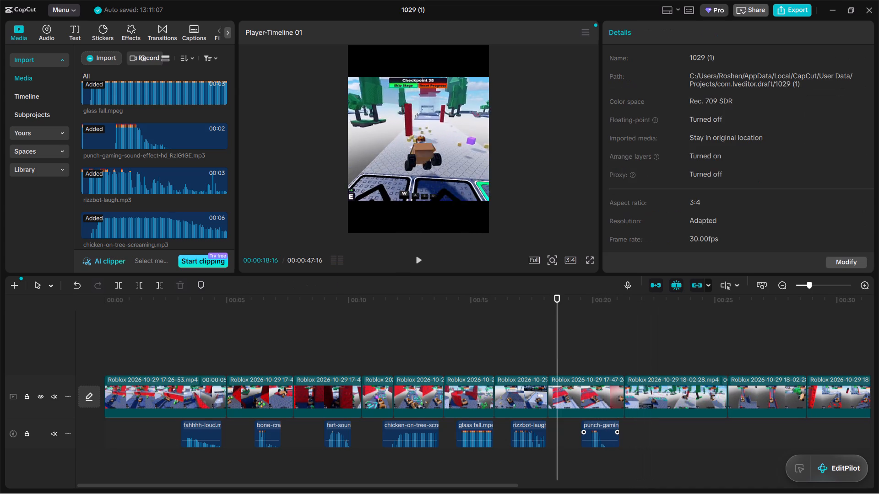
key("space")
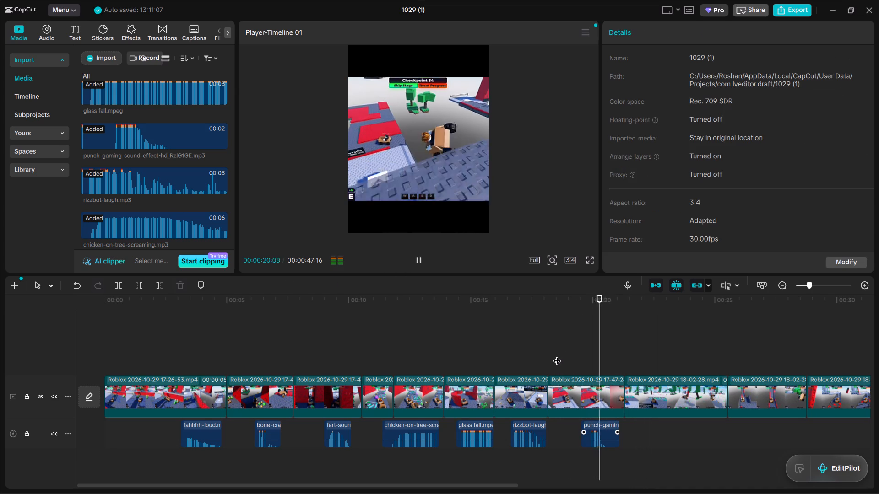
key("space")
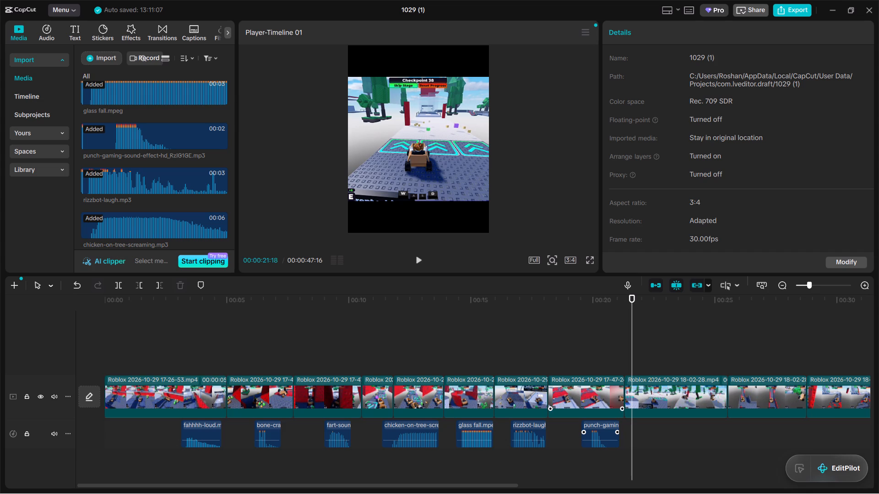
Move punch-gaming-sound-effect slightly earlier again, starting at about 19.3 s, and play back the Checkpoint 34 crash.
left_click(597, 430)
left_click_drag(595, 429, 595, 431)
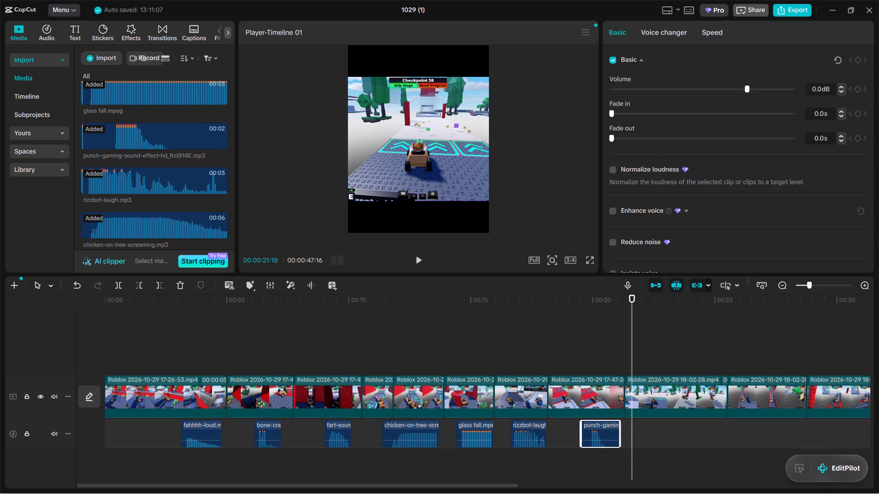
left_click_drag(595, 431, 591, 430)
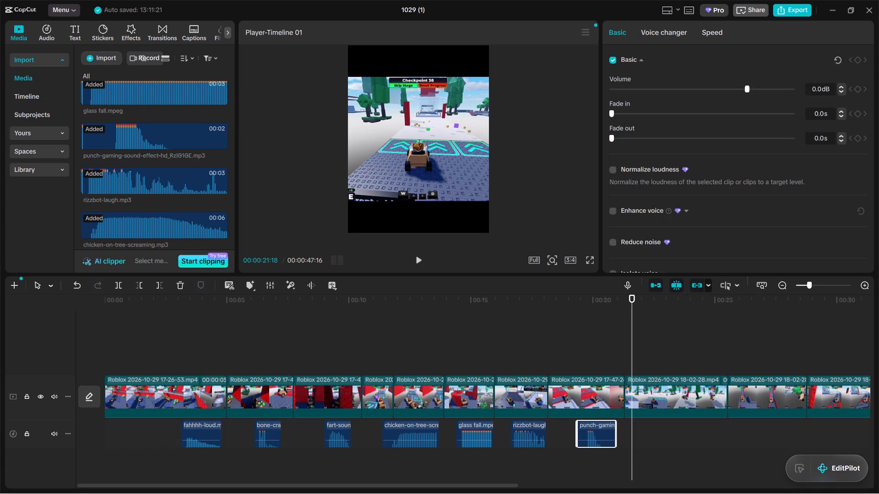
left_click(569, 365)
key("space")
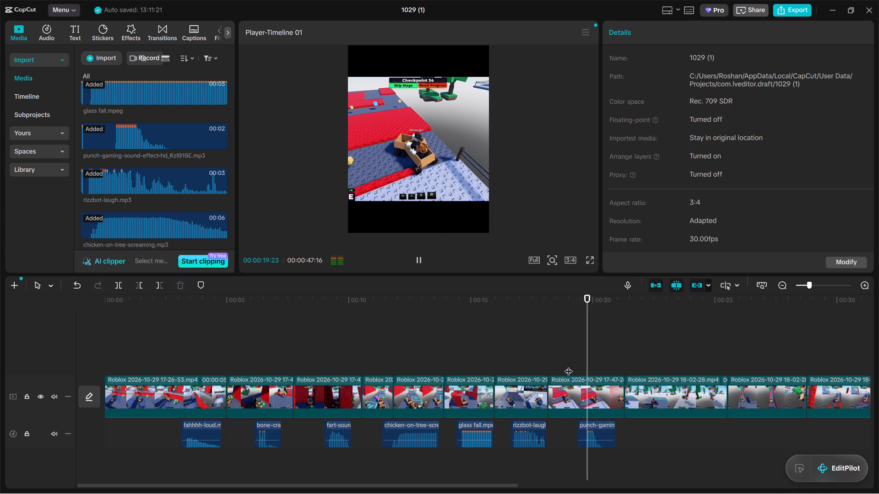
key("space")
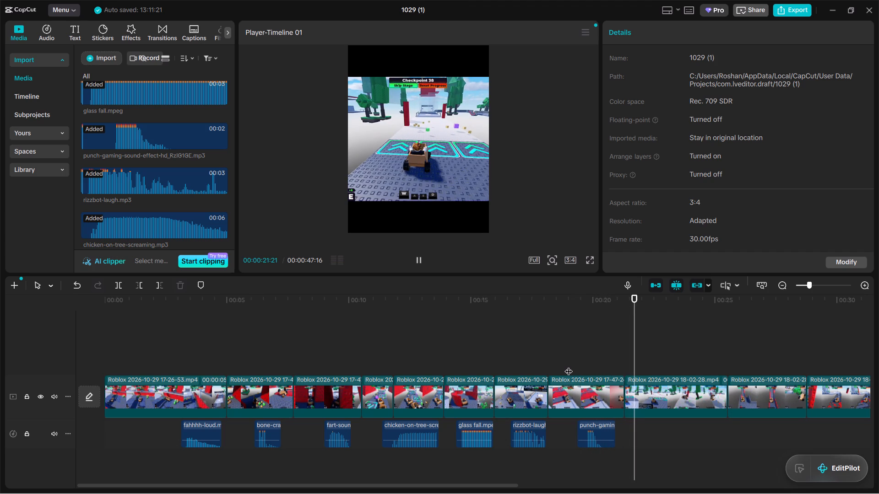
Find the cue point in the Checkpoint 38 clip and add long-brain-fart to the first audio track, starting at 00:00:21:22.
key("space")
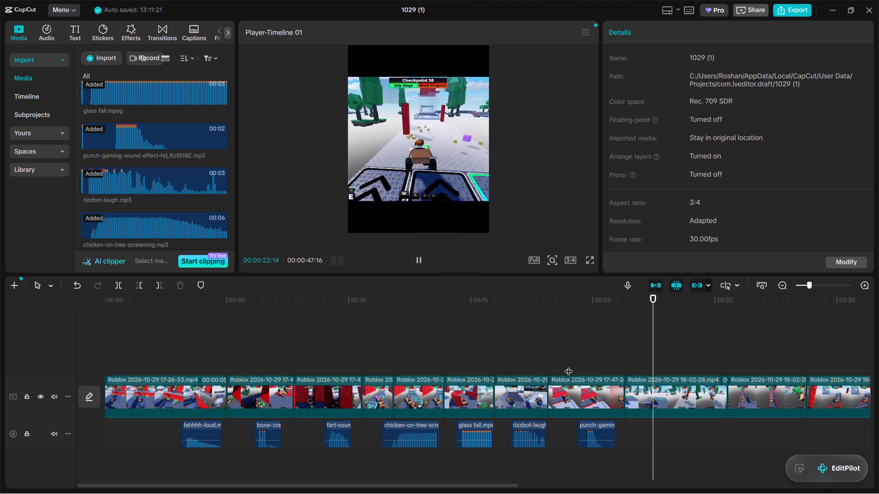
key("space")
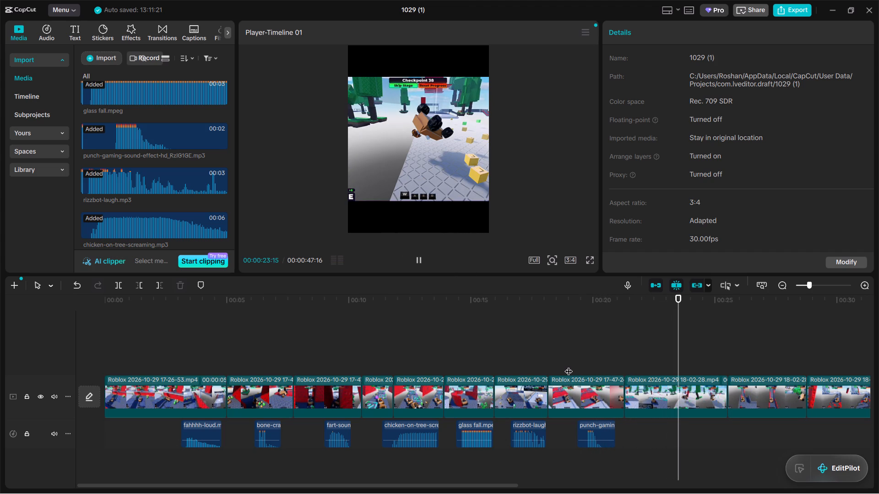
key("Left")
key("Left")
key("Left")
key("Left")
key("Left")
key("Left")
key("Left")
key("Left")
key("Left")
key("Left")
key("Left")
key("Left")
key("Left")
key("Left")
key("Left")
key("Left")
key("Left")
key("Left")
key("Left")
key("Left")
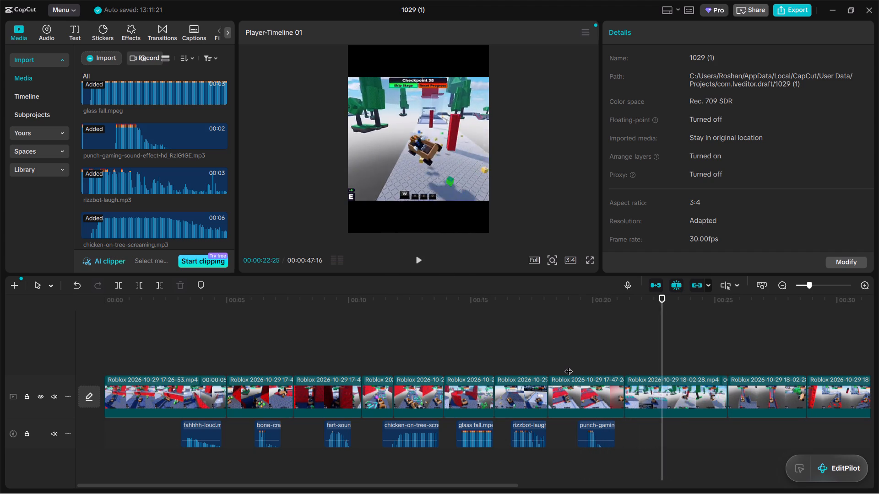
key("Left")
key("Left")
key("Left")
key("Left")
key("Left")
key("Left")
key("Left")
key("Left")
key("Left")
key("Left")
key("Left")
key("Left")
key("Left")
key("Left")
key("Left")
key("Left")
key("Left")
key("Left")
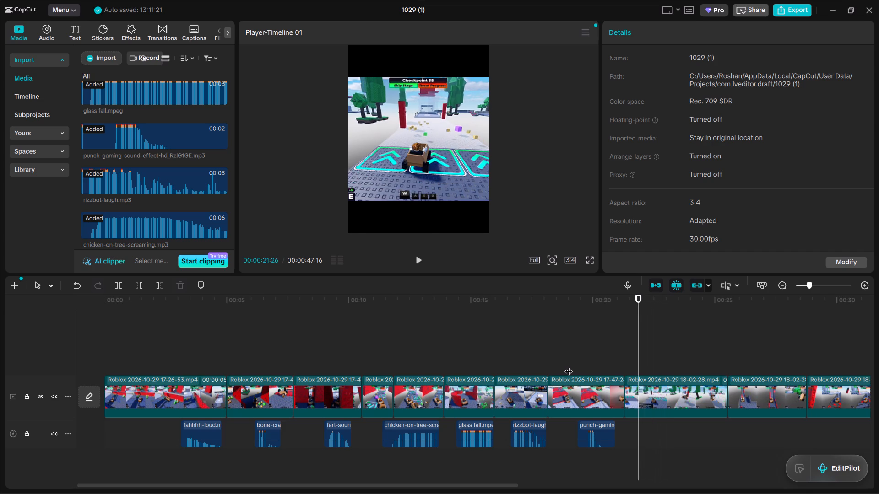
key("Left")
key("Left")
key("Left")
key("Left")
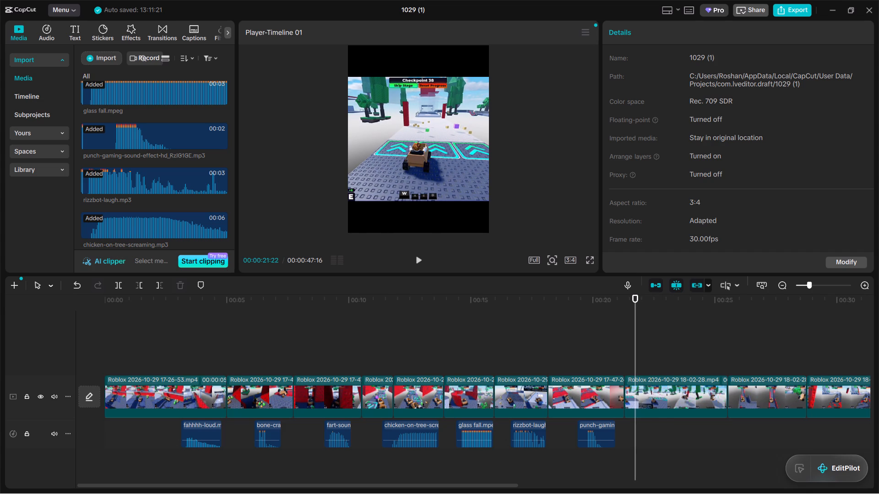
scroll(131, 160, "down", 3)
left_click_drag(134, 209, 261, 338)
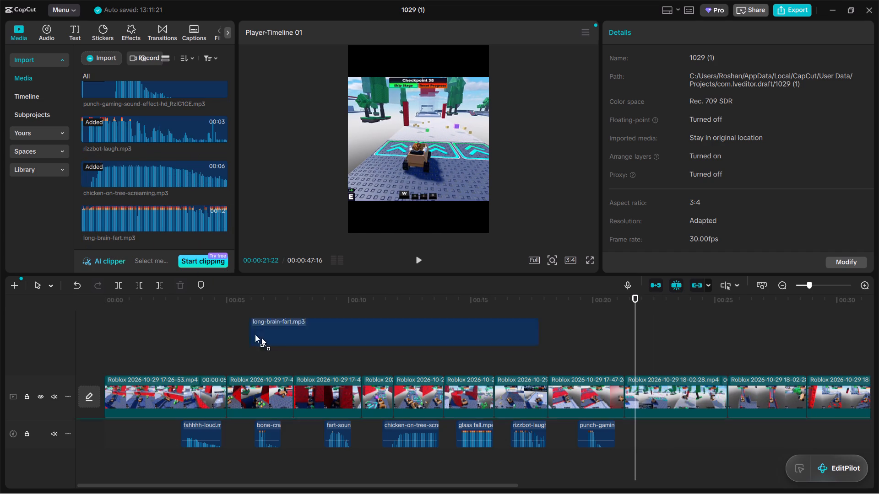
left_click_drag(261, 338, 637, 435)
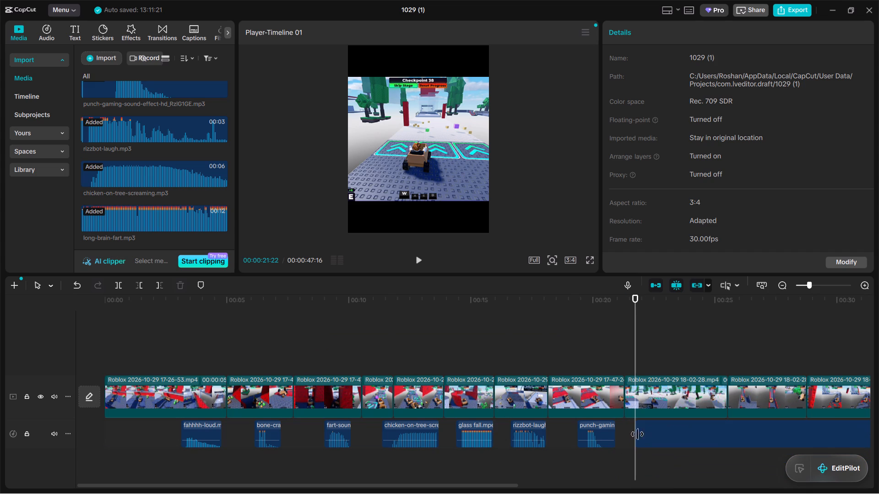
Play back the Checkpoint 38 clip from about 21.1 s to check long-brain-fart against the crash.
left_click(619, 356)
key("space")
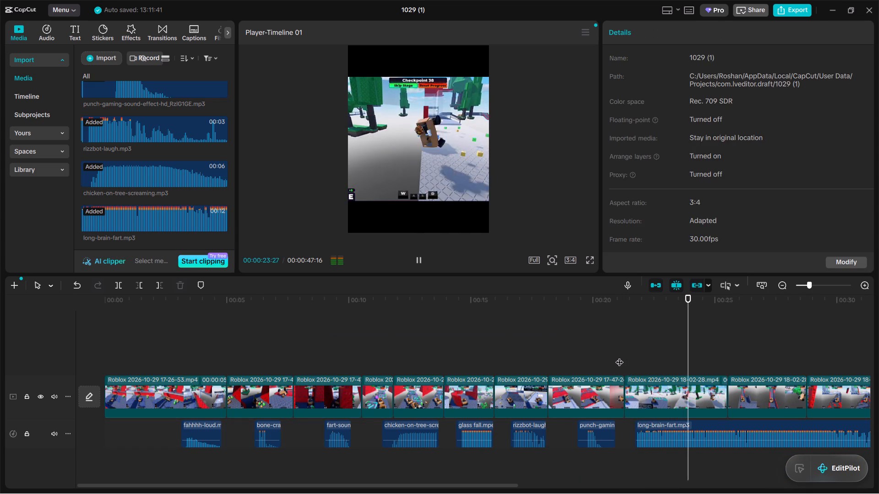
key("space")
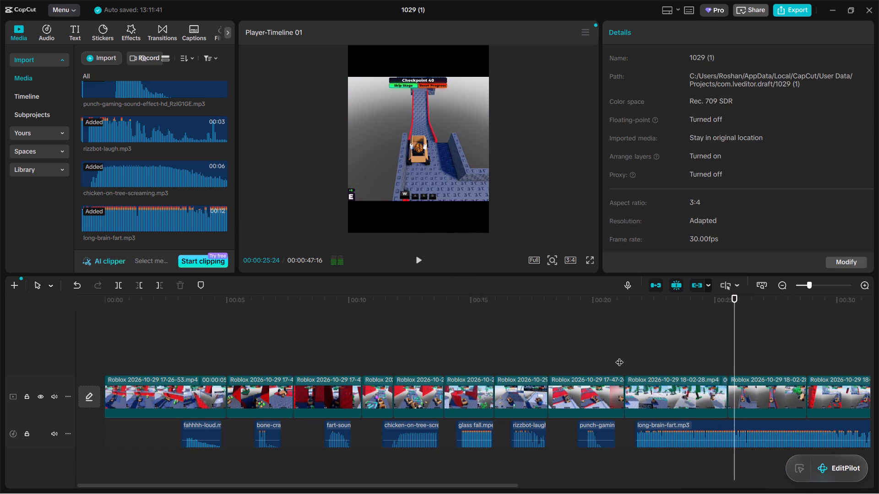
Find the last frame of the Checkpoint 38 clip and trim the end of long-brain-fart there, at 00:00:25:15.
key("Left")
key("Left")
key("Left")
key("Left")
key("Left")
key("Left")
key("Left")
key("Left")
key("Left")
key("Left")
key("Left")
key("Left")
key("Left")
key("Left")
key("Left")
key("Left")
key("Left")
key("Left")
key("Left")
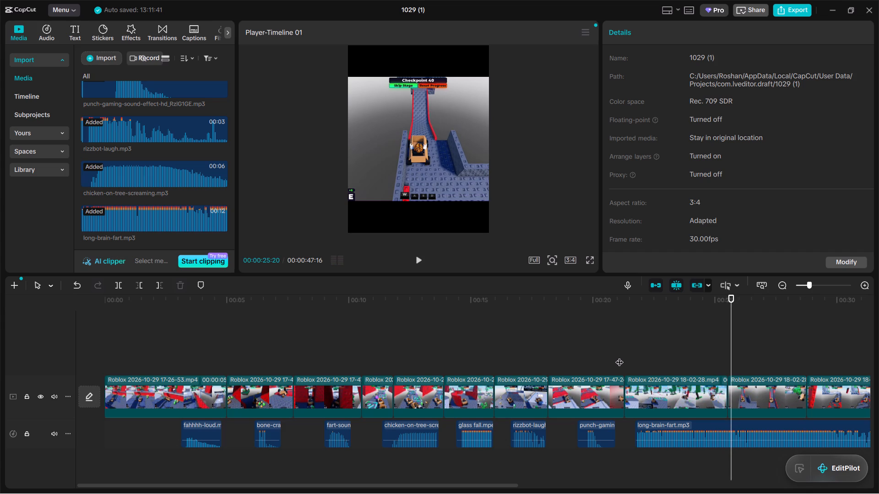
key("Left")
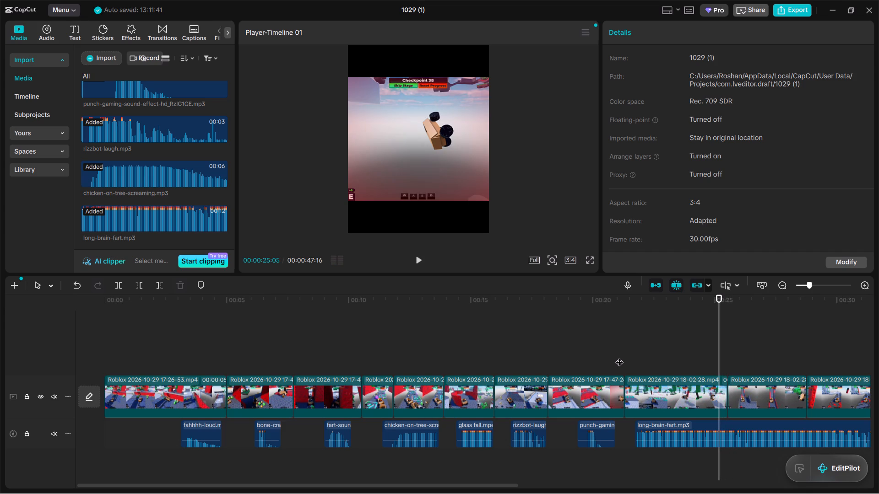
key("Right")
key("Right")
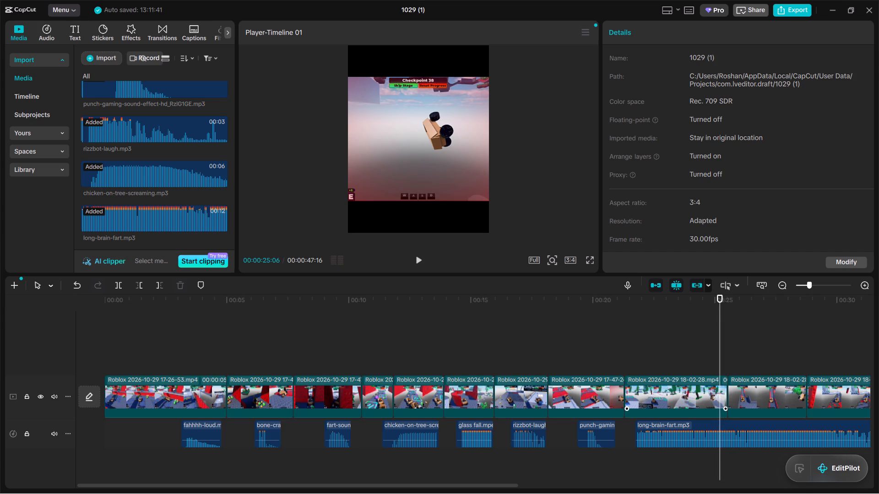
key("Right")
key("Right")
key("Right")
key("Right")
key("Right")
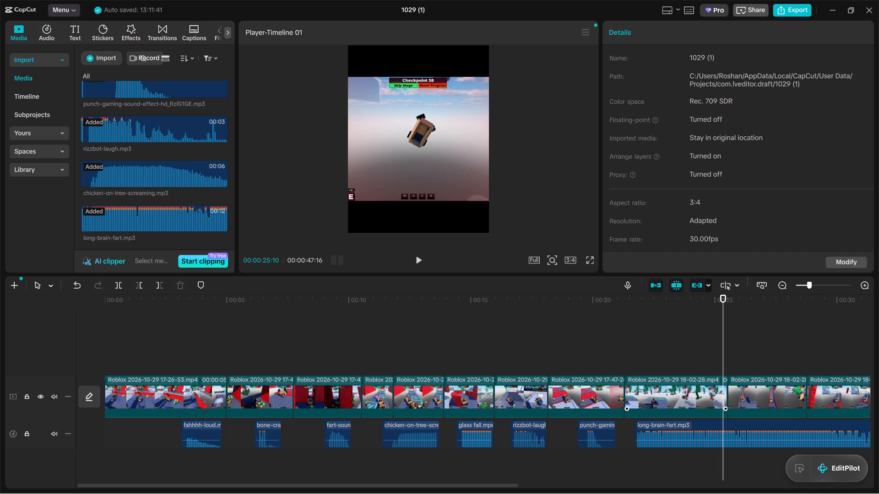
key("Right")
key("Right")
key("Right")
key("Right")
key("Right")
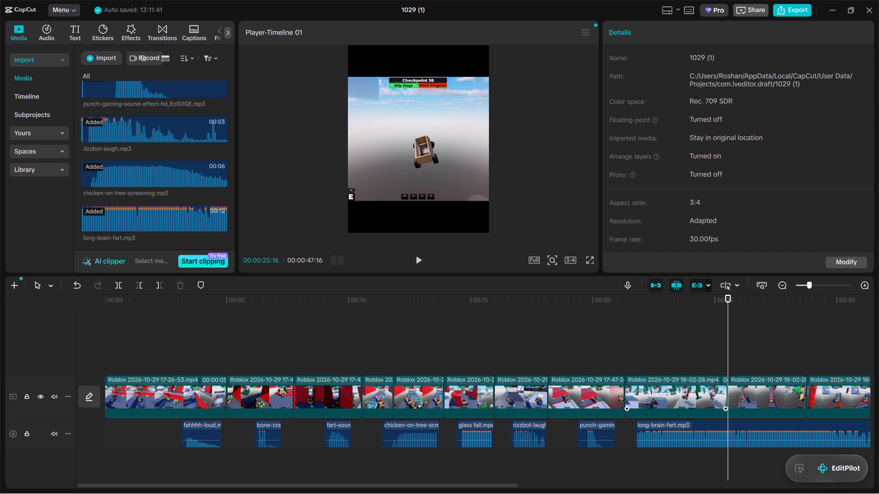
key("Right")
key("Left")
key("Left")
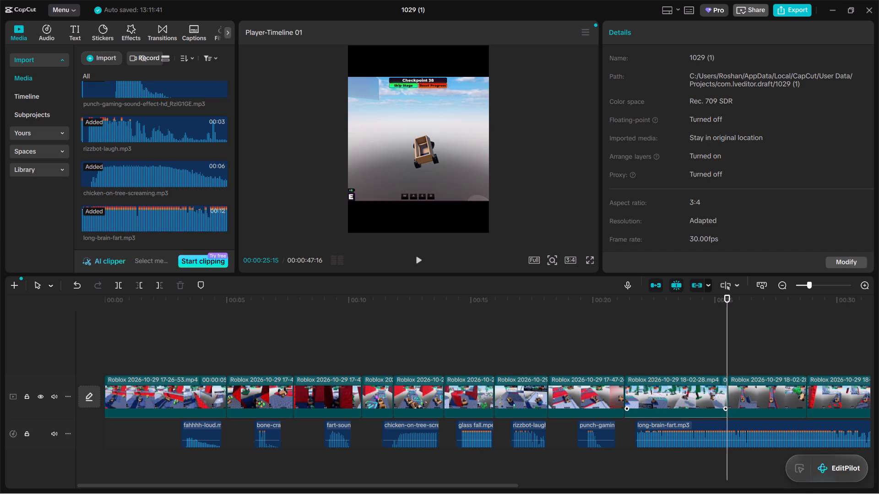
left_click(711, 434)
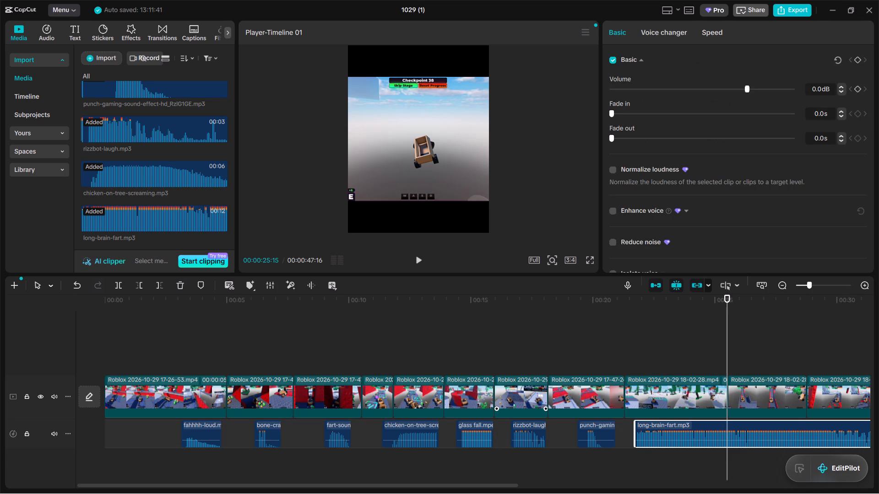
left_click(158, 287)
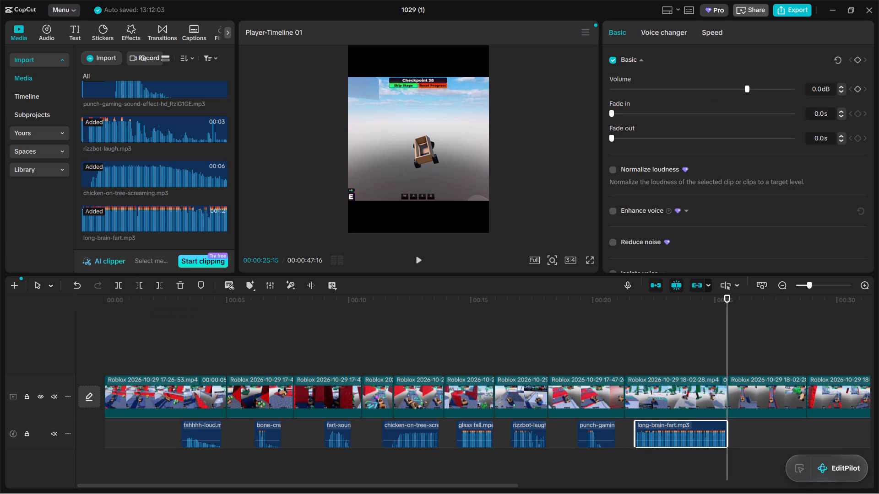
Play back and step through the Checkpoint 38 crash to check where long-brain-fart should start.
left_click(614, 359)
key("space")
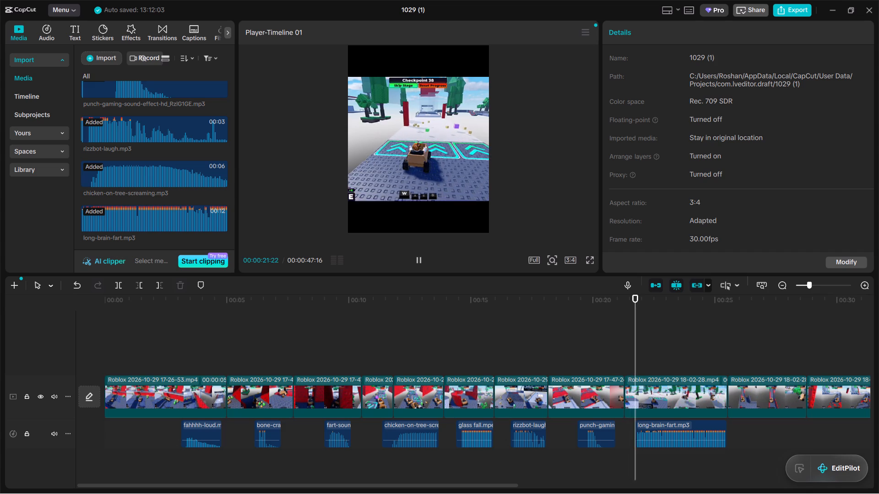
key("space")
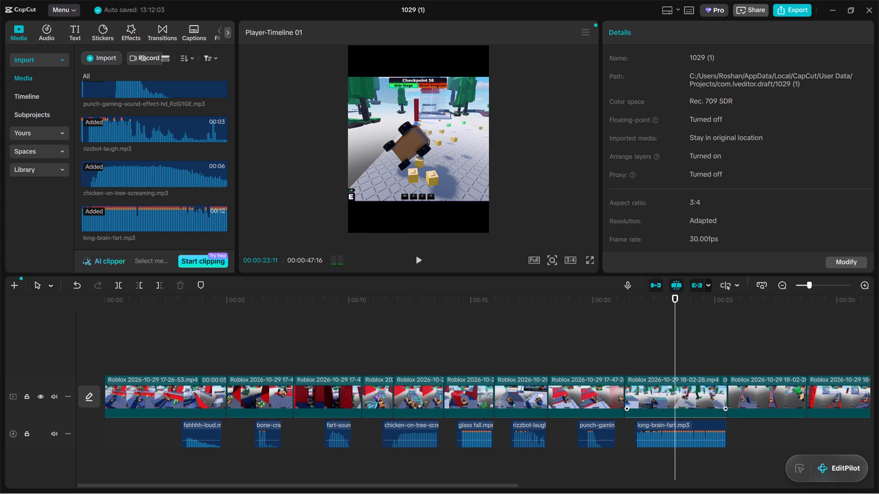
key("Left")
key("Left")
key("Left")
key("Left")
key("Left")
key("Left")
key("Left")
key("Left")
key("Left")
key("Left")
key("Left")
key("Left")
key("Left")
key("Left")
key("Left")
key("Left")
key("Left")
key("Left")
key("Left")
key("Left")
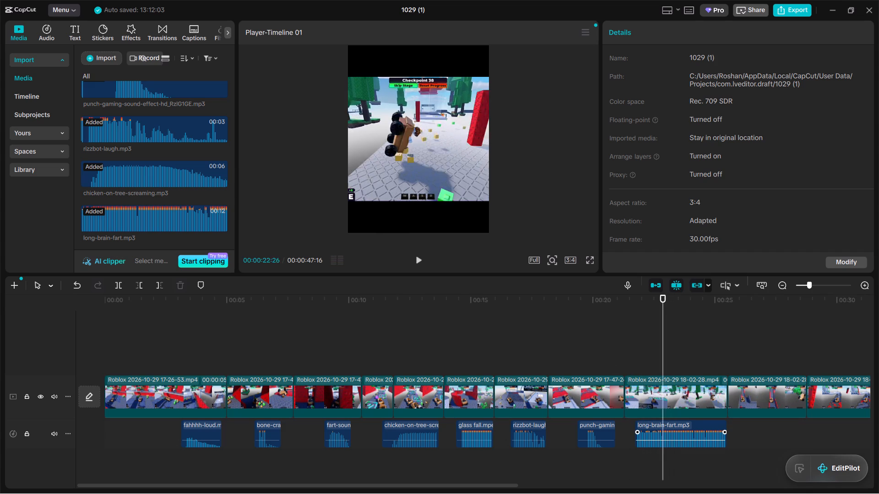
key("Right")
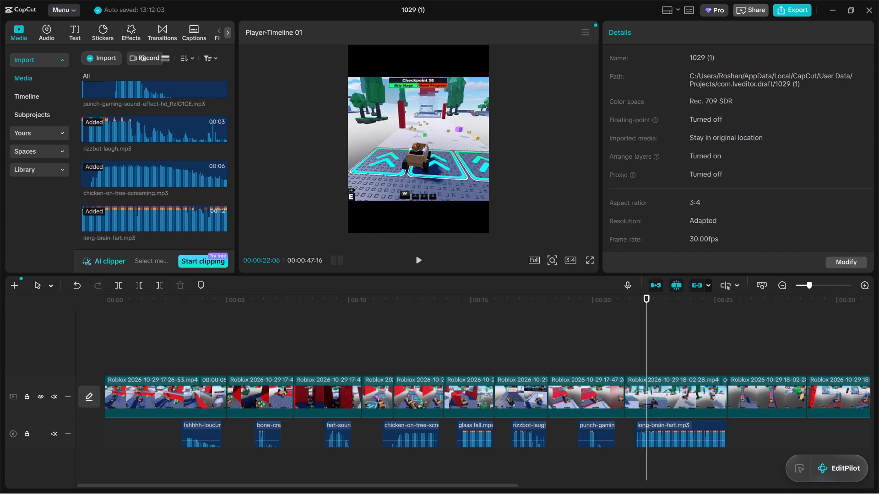
key("Right")
key("Right")
key("Right")
key("Right")
key("Right")
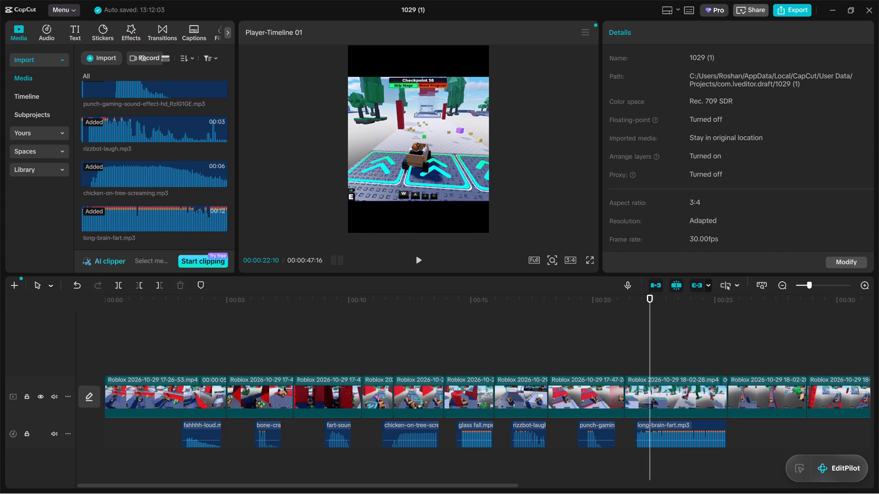
key("Right")
key("Right")
key("Right")
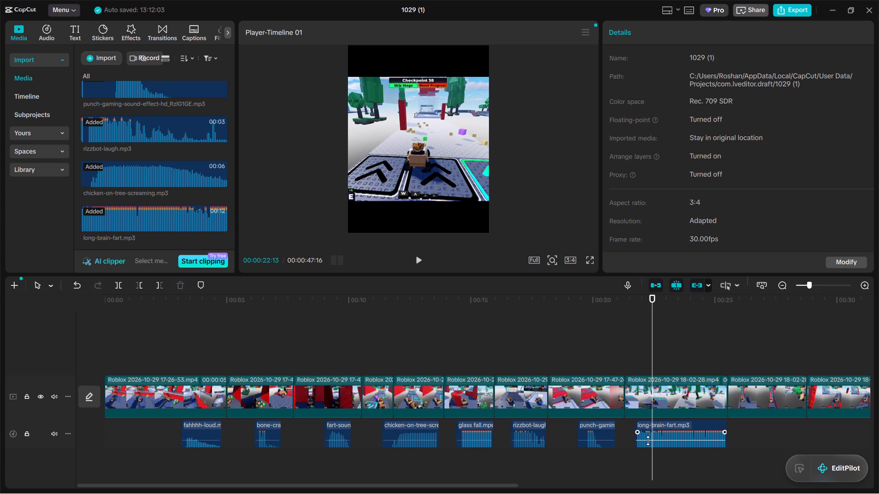
key("Right")
left_click(650, 426)
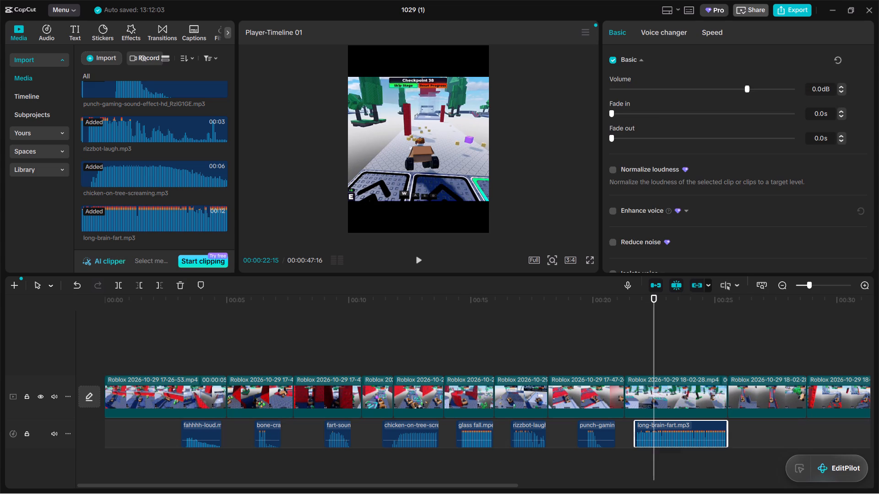
left_click(635, 428)
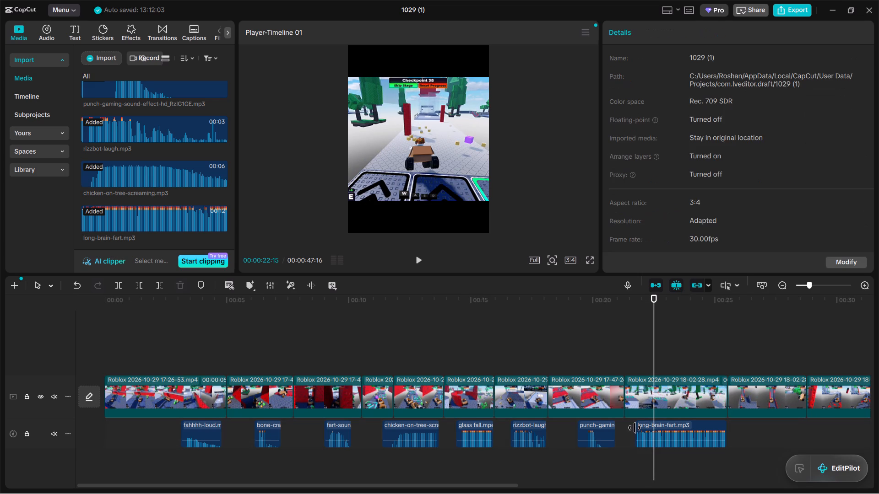
left_click(641, 430)
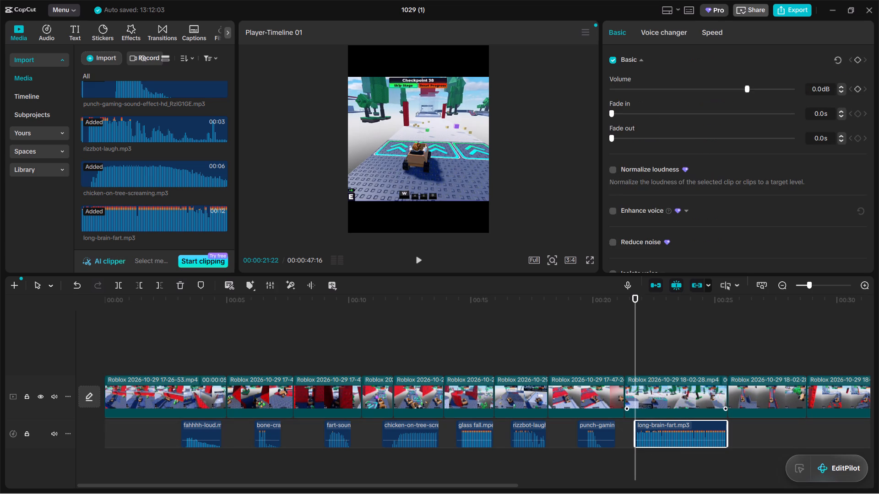
key("space")
key("space")
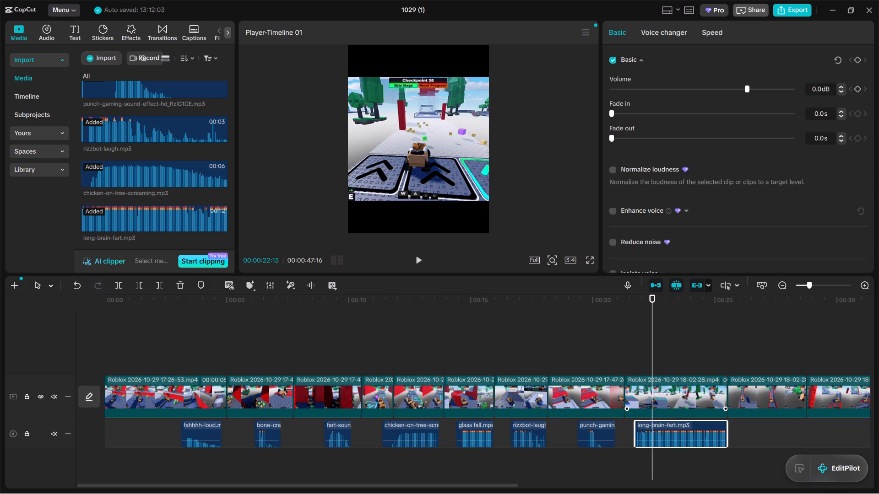
key("space")
key("space")
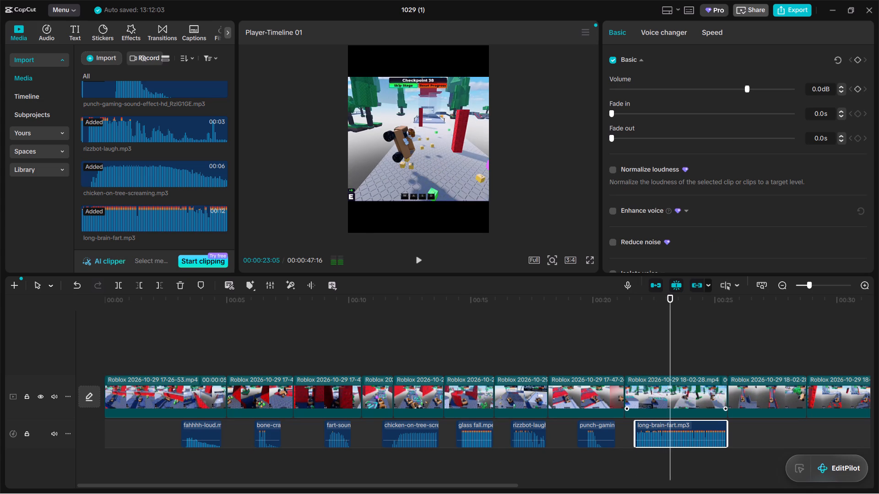
Find the frame just before the Checkpoint 38 crash and trim the start of long-brain-fart to it, at 00:00:22:17.
key("Left")
key("Left")
key("Left")
key("Left")
key("Left")
key("Left")
key("Left")
key("Left")
key("Left")
key("Left")
key("Left")
key("Left")
key("Left")
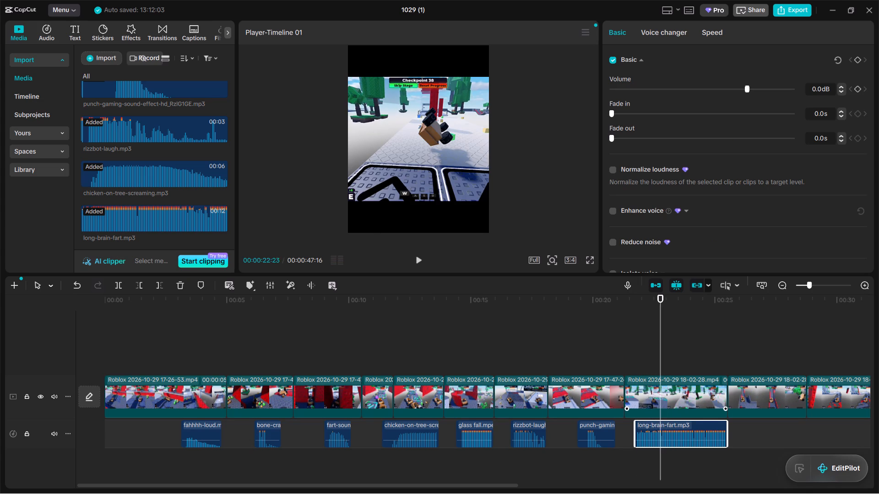
key("Left")
key("Left")
key("Left")
key("Left")
key("Left")
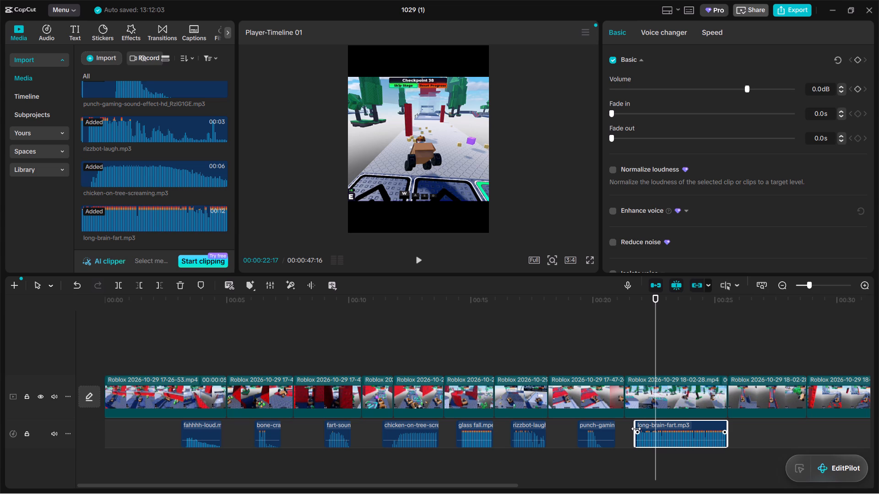
left_click_drag(633, 427, 635, 427)
left_click_drag(635, 427, 651, 429)
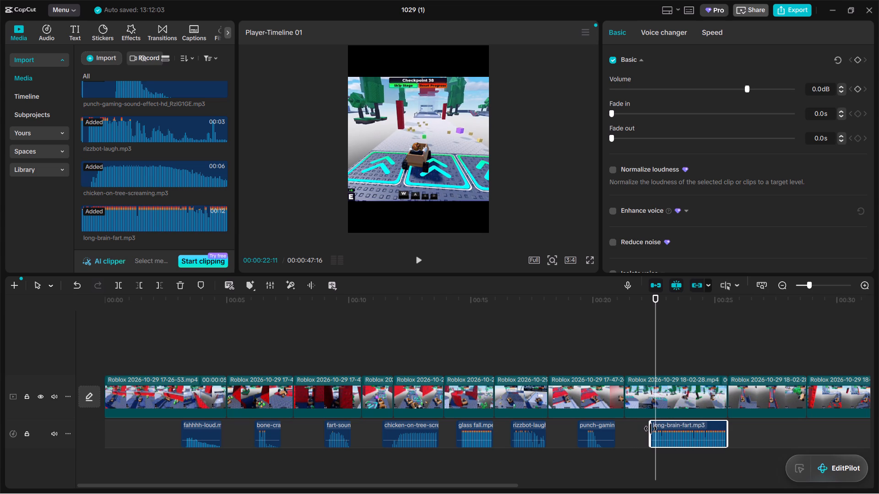
left_click_drag(651, 429, 652, 429)
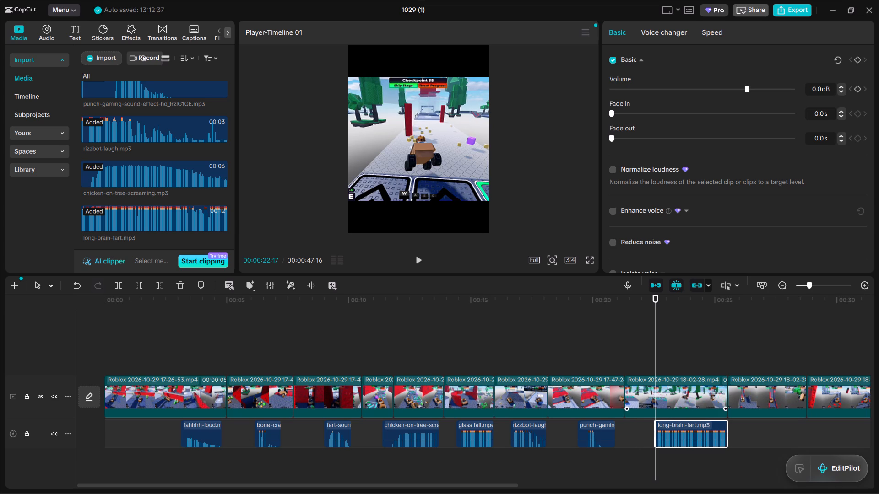
Play back the Checkpoint 38 crash with the trimmed long-brain-fart, continuing into the Checkpoint 40 clip up to 00:00:28:00.
left_click(635, 367)
key("space")
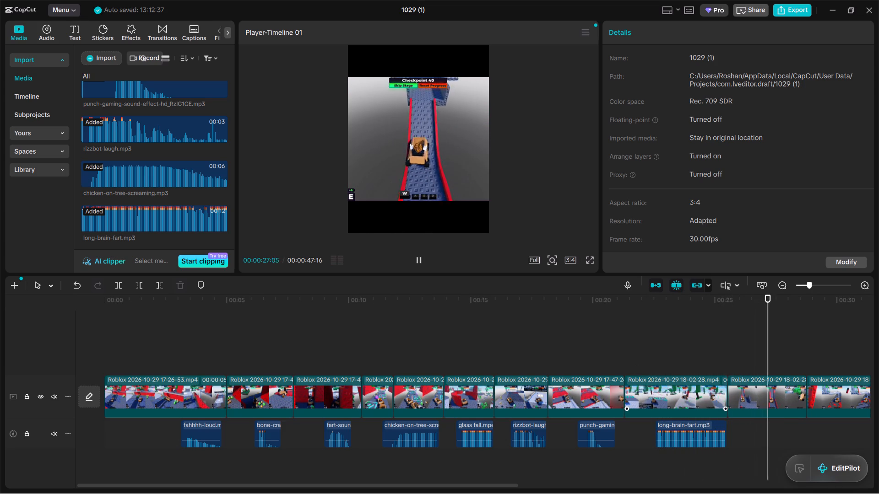
key("space")
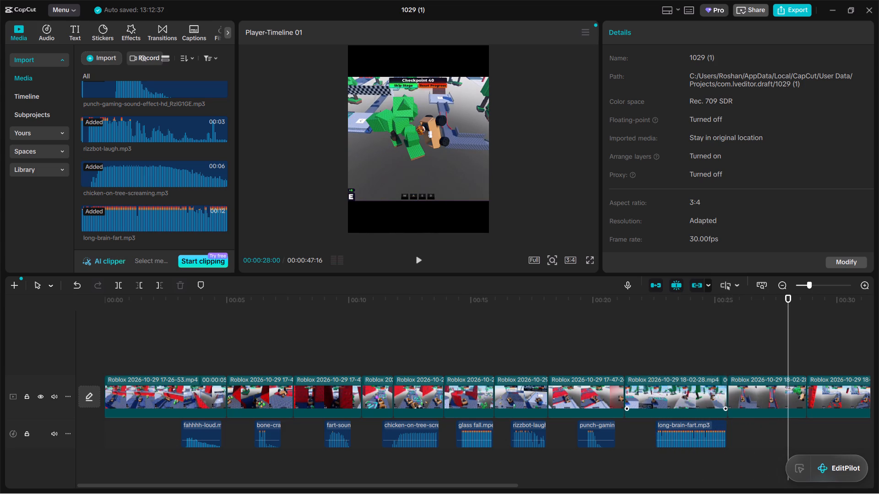
Find the cue frame in the Checkpoint 40 clip where the car starts to tip, at 00:00:27:07.
left_click(767, 354)
key("space")
key("space")
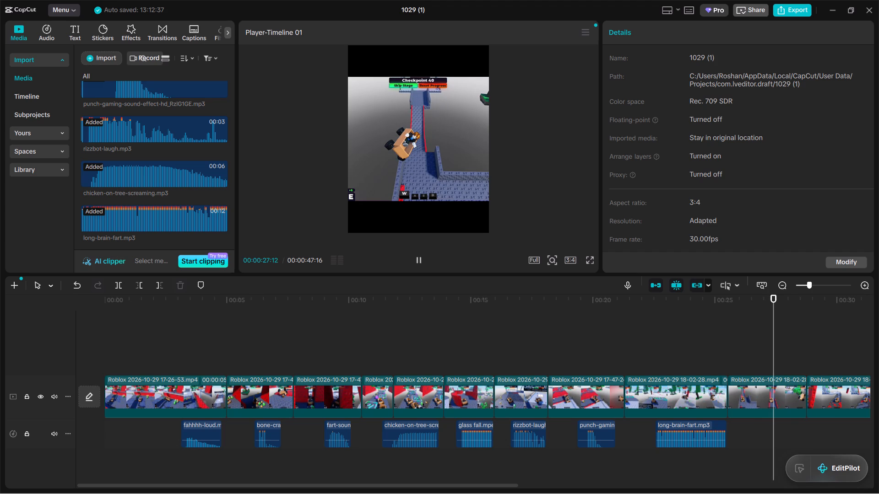
key("Left")
key("Left")
key("Left")
key("Left")
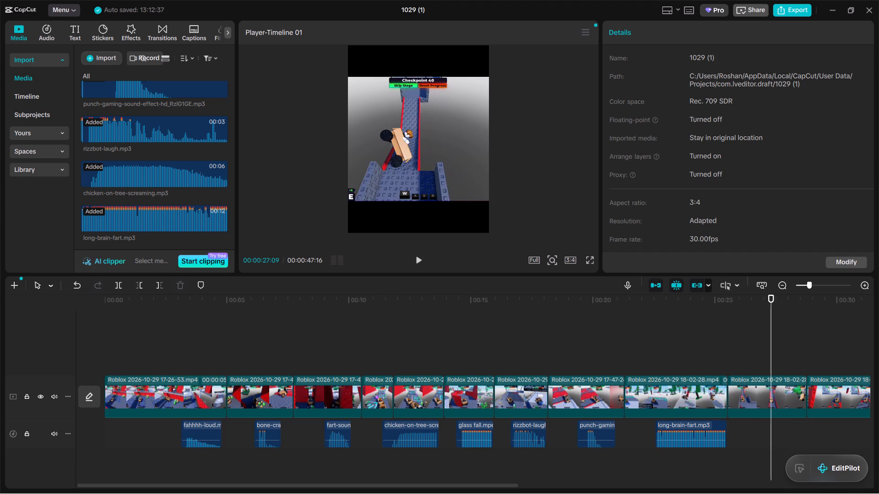
key("Left")
key("Left")
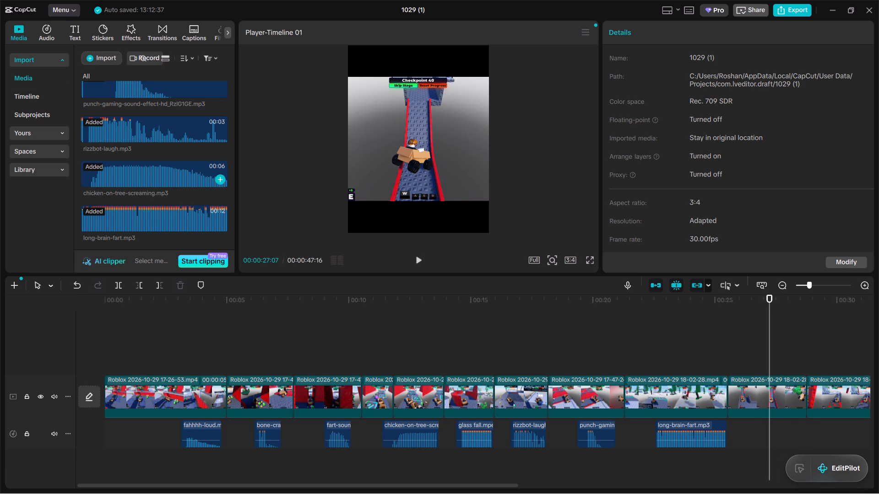
Audition imported sounds including bone-crack and poop instants, and add fart-sound-effect_C1IXpeL to the first audio track just after the Checkpoint 40 cue frame.
scroll(121, 184, "up", 8)
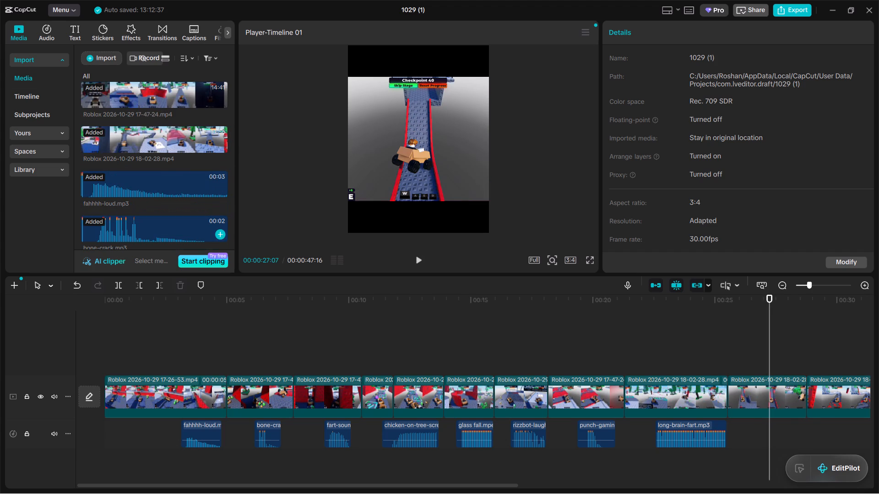
left_click(132, 185)
left_click(140, 214)
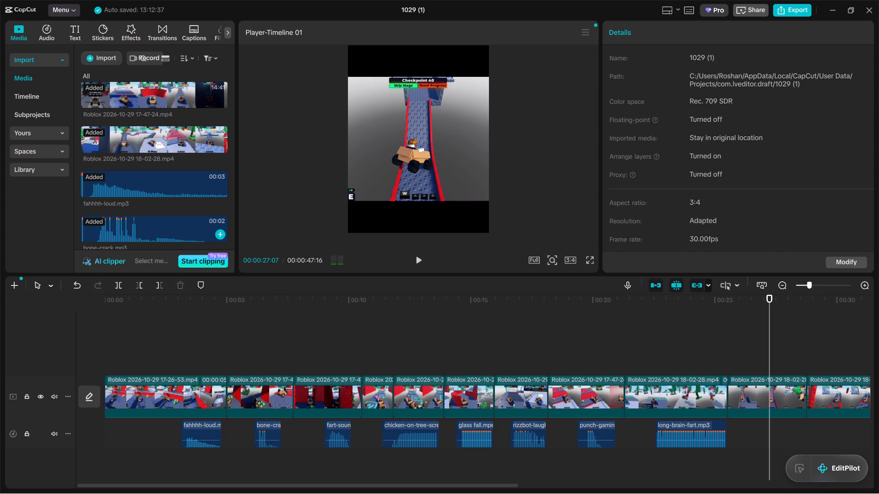
left_click(141, 223)
scroll(141, 223, "down", 2)
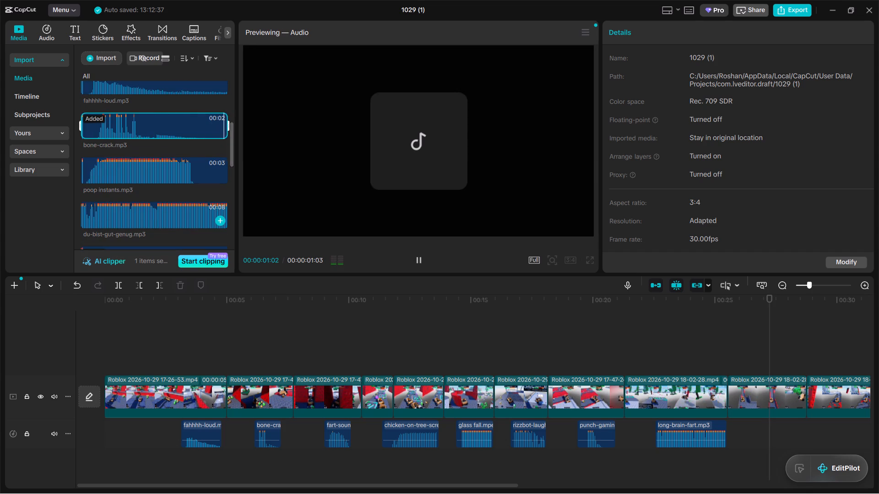
left_click(132, 177)
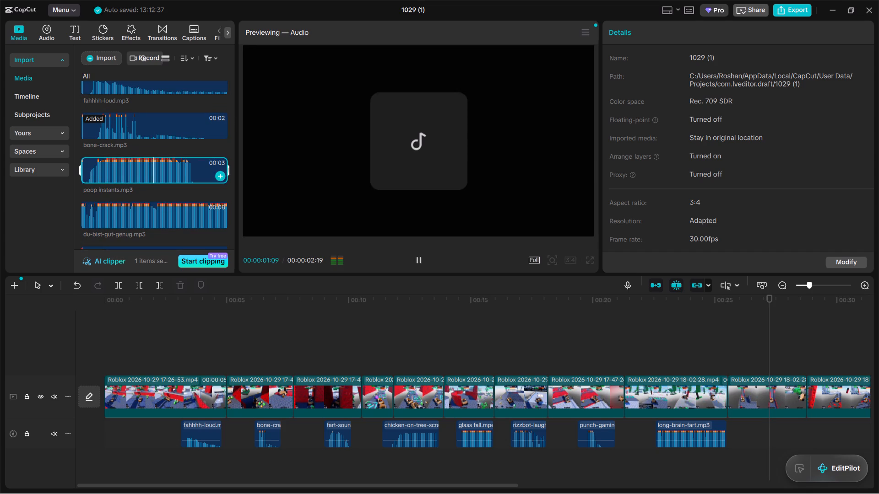
scroll(153, 179, "down", 1)
left_click(153, 208)
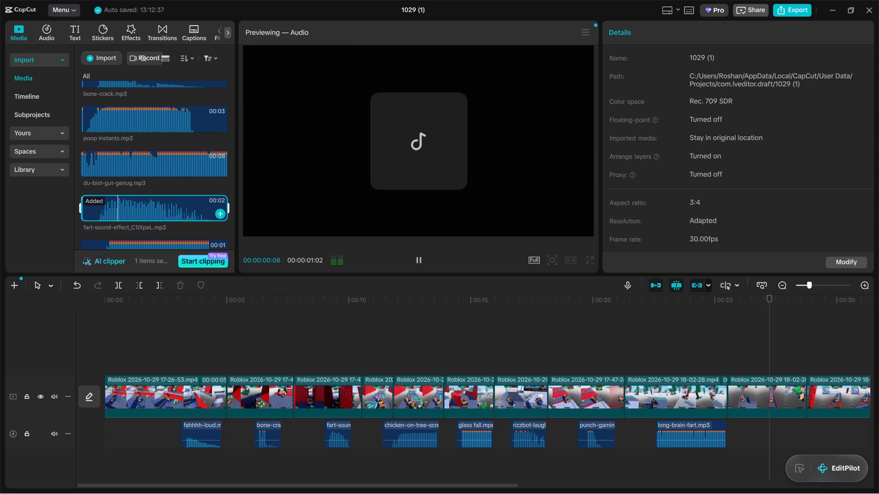
left_click_drag(148, 206, 774, 431)
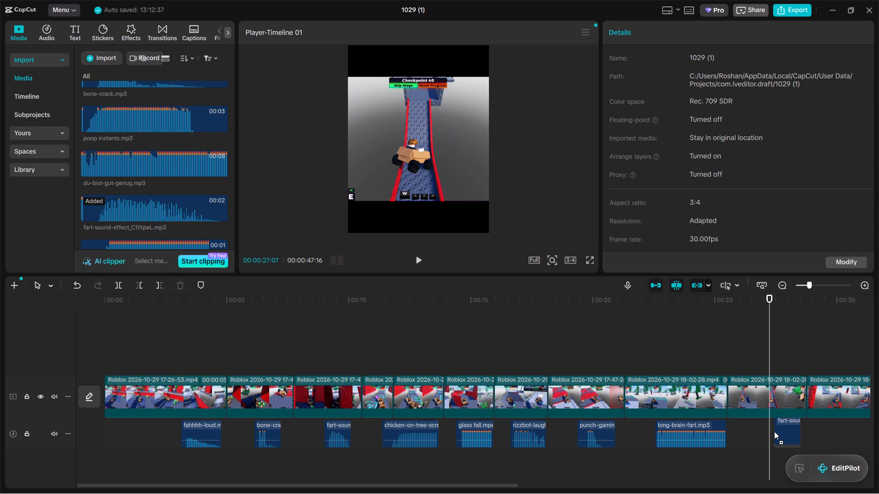
Align the start of fart-sound-effect_C1IXpeL with the Checkpoint 40 cue frame at 00:00:27:07.
left_click_drag(774, 431, 770, 434)
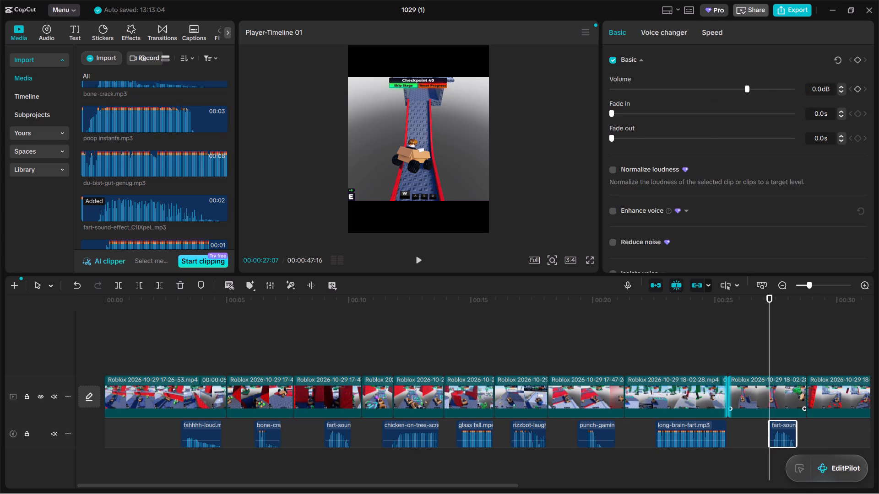
Play back the Checkpoint 40 crash with its fart sound, continuing into the Checkpoint 44 clip up to 00:00:30:20.
left_click(735, 364)
key("space")
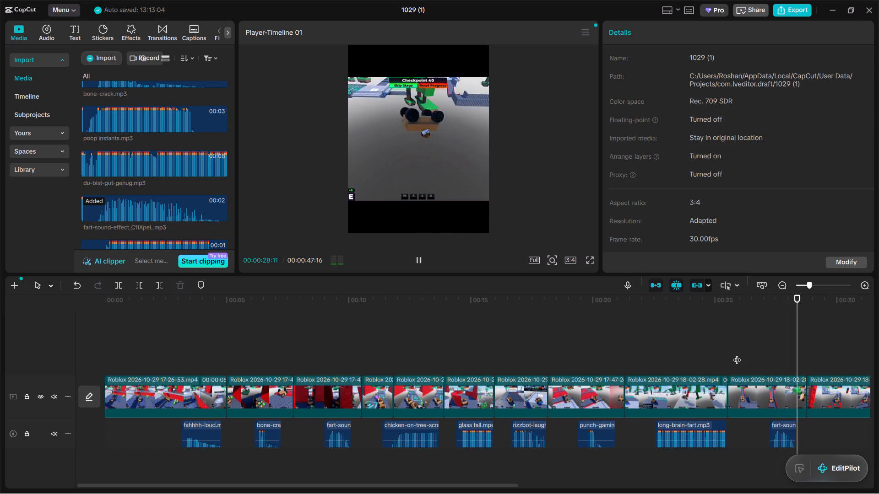
key("space")
key("space")
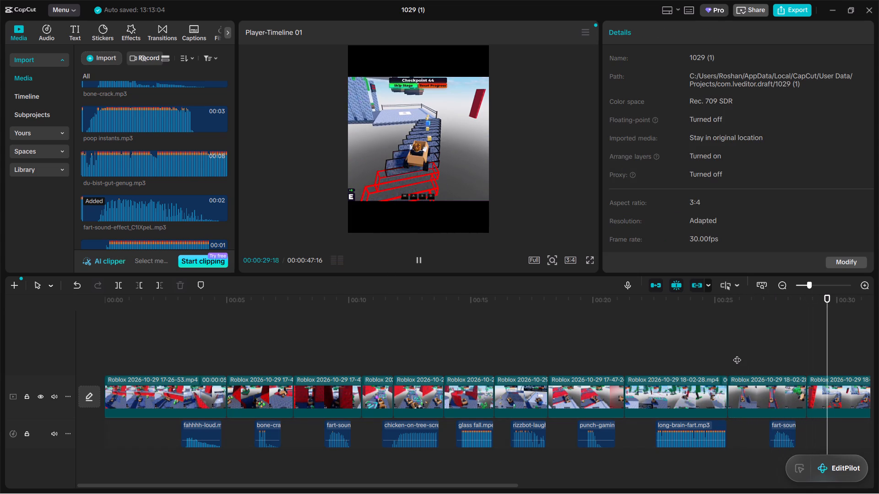
key("space")
key("space")
key("space")
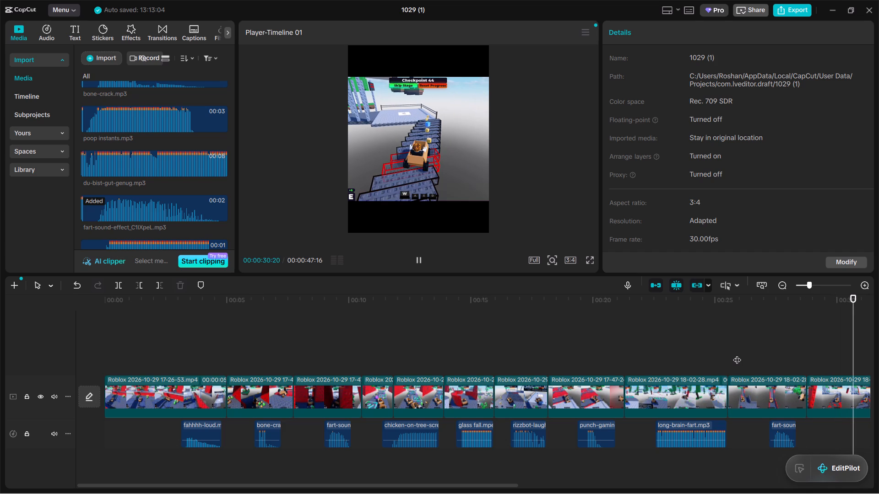
Delete the Checkpoint 44 clip from the video track.
left_click(830, 385)
scroll(830, 385, "left", 1)
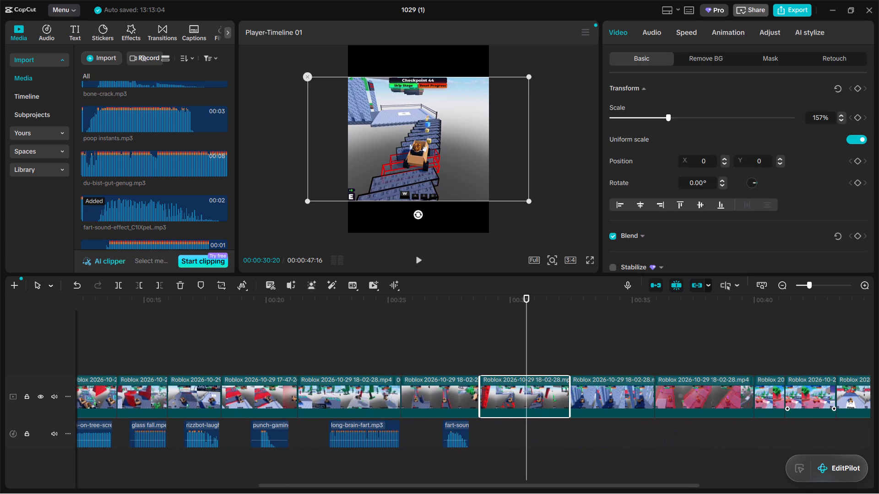
scroll(830, 385, "left", 1)
right_click(498, 407)
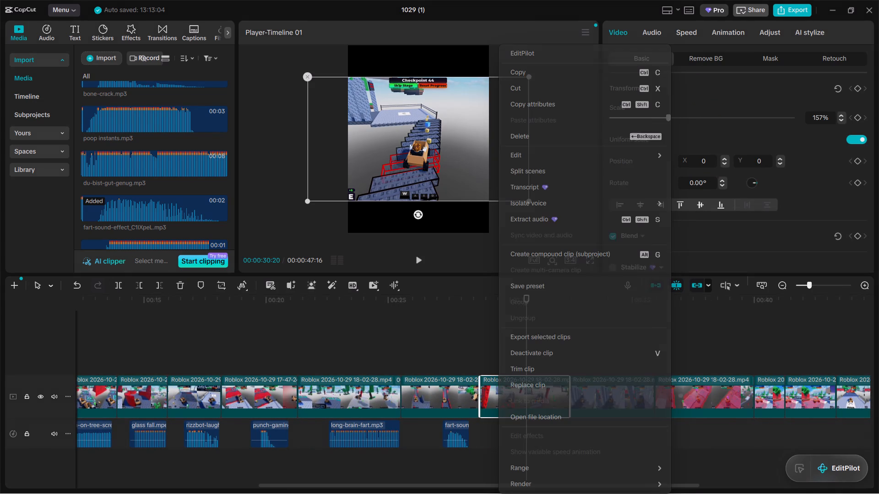
left_click(534, 132)
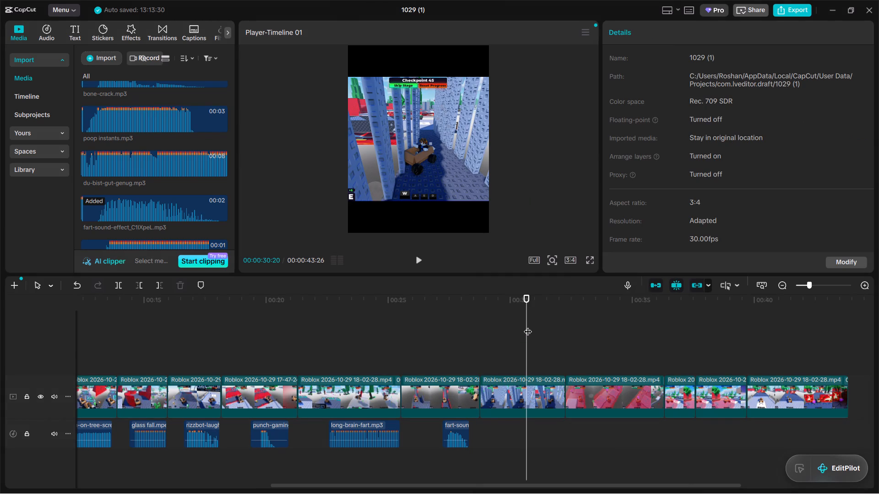
Add du-bist-gut-genug to the first audio track at the start of the Checkpoint 45 clip, 00:00:28:23.
left_click_drag(528, 325, 482, 332)
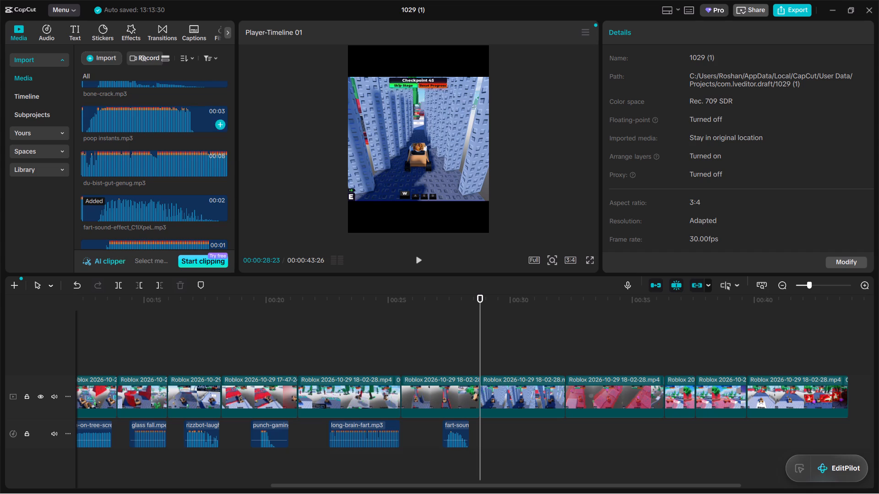
scroll(149, 145, "up", 4)
scroll(138, 185, "down", 1)
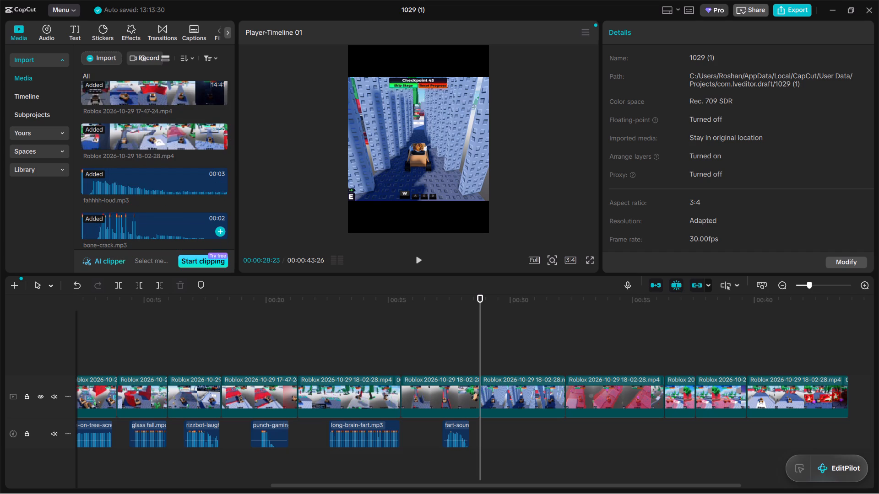
scroll(128, 207, "down", 2)
left_click(125, 211)
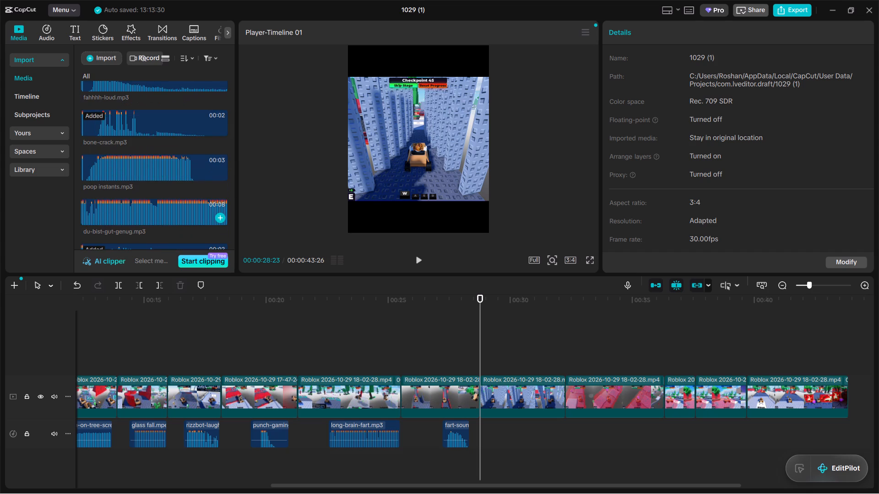
left_click(122, 214)
left_click_drag(121, 214, 444, 457)
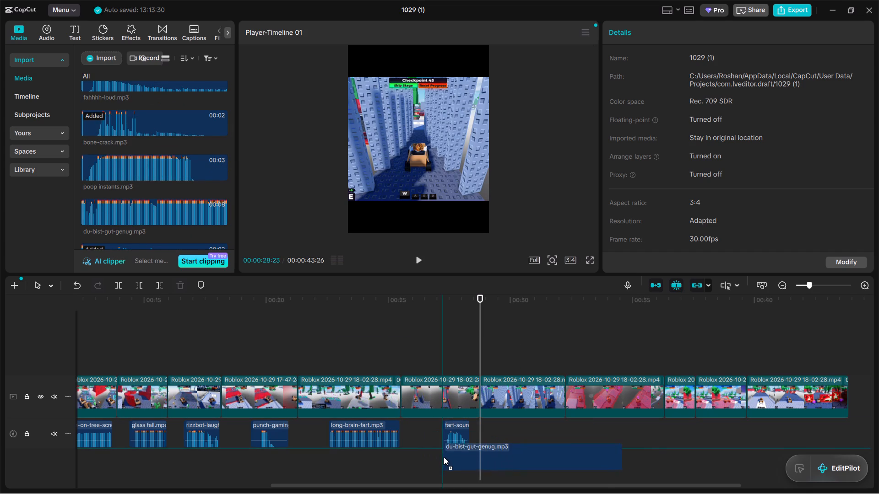
left_click_drag(444, 457, 480, 441)
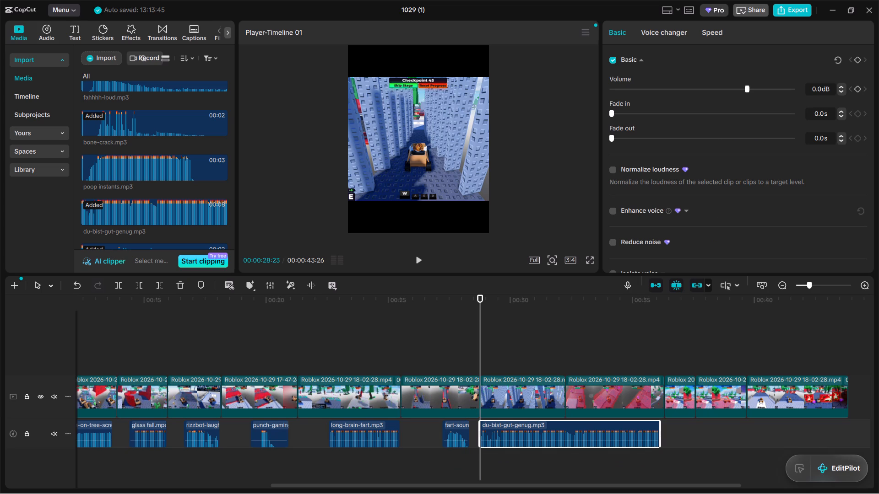
Play back the Checkpoint 45 clip with du-bist-gut-genug, and return the playhead to the clip's start at 00:00:28:23.
left_click(419, 258)
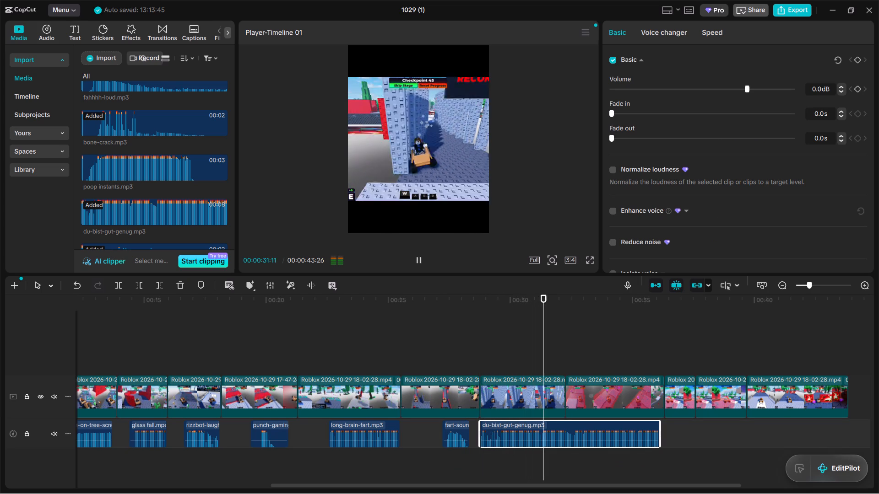
left_click(419, 258)
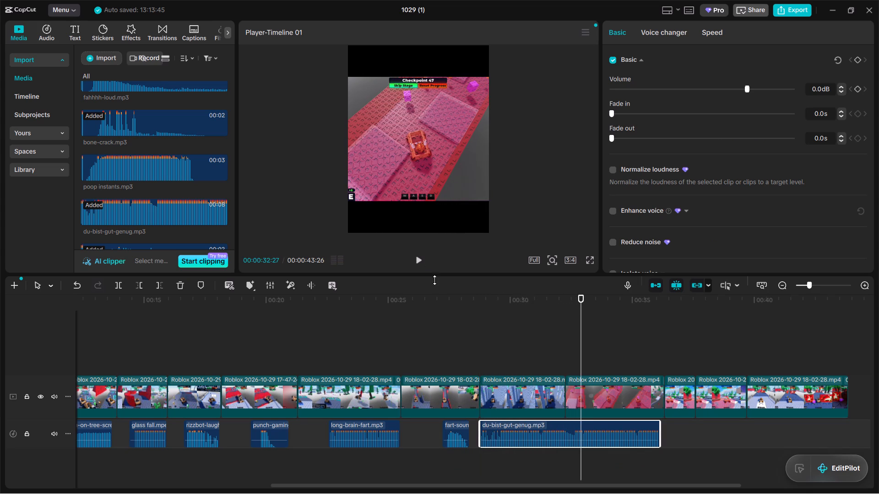
left_click_drag(582, 339, 538, 347)
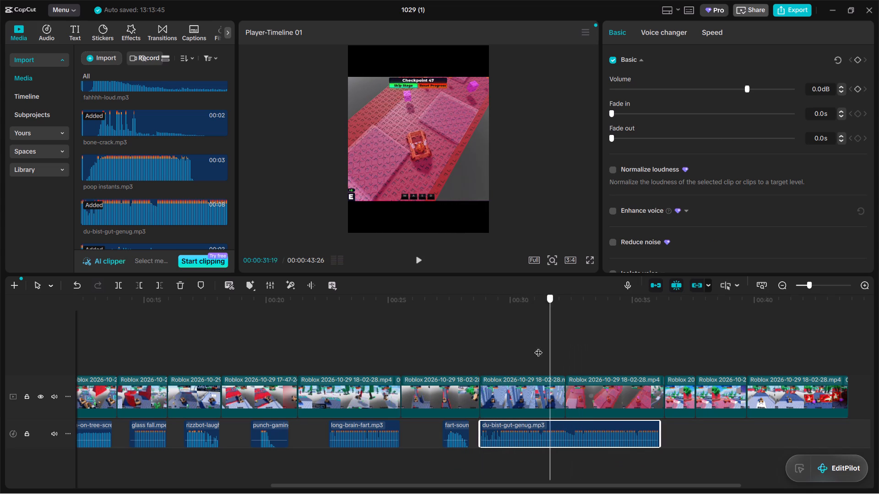
left_click_drag(538, 347, 481, 350)
Extend the Checkpoint 45 clip by about 18 frames at its start and about 10 frames at its end.
left_click(499, 380)
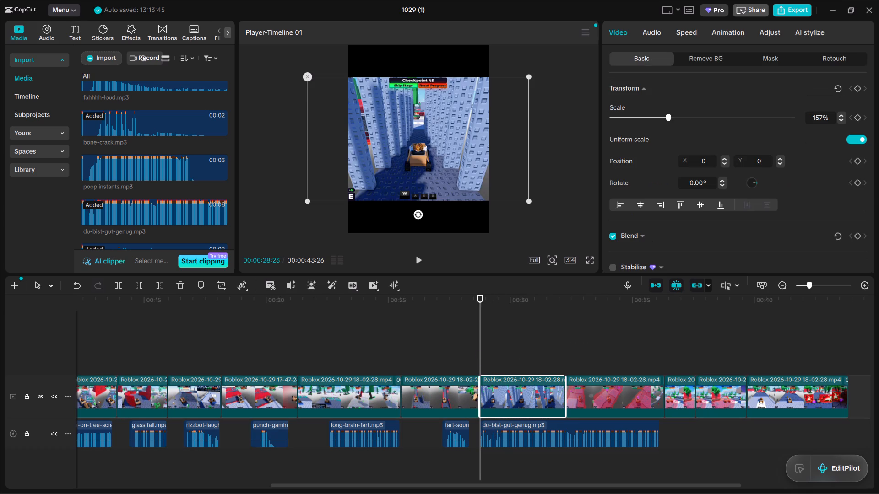
left_click_drag(481, 389, 467, 389)
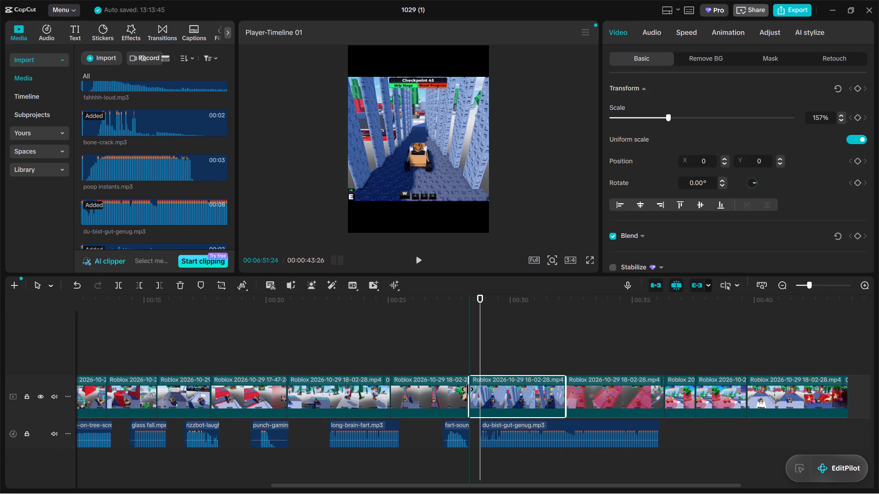
left_click_drag(467, 389, 467, 389)
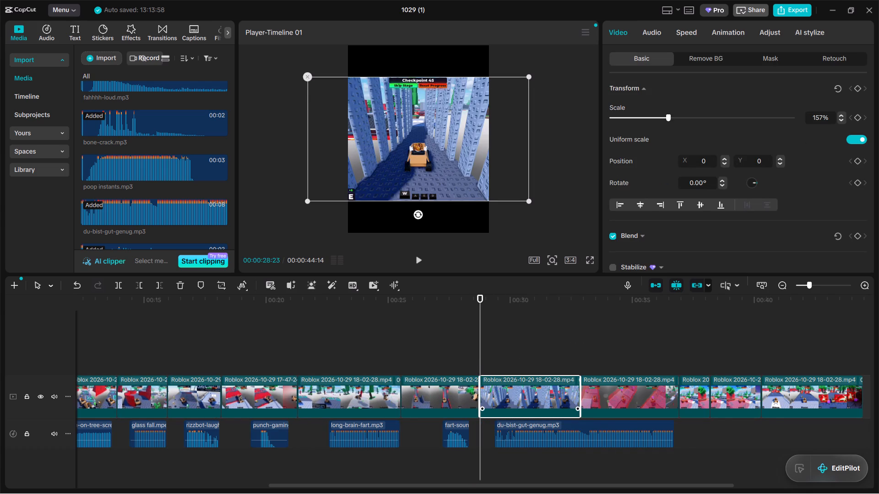
left_click_drag(581, 387, 586, 387)
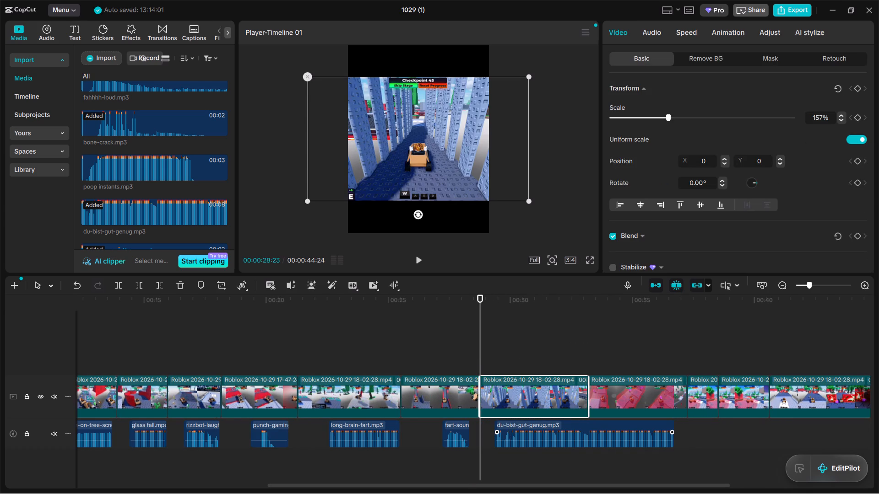
Move du-bist-gut-genug back to the start of the extended Checkpoint 45 clip at 00:00:28:23.
left_click_drag(571, 425, 556, 426)
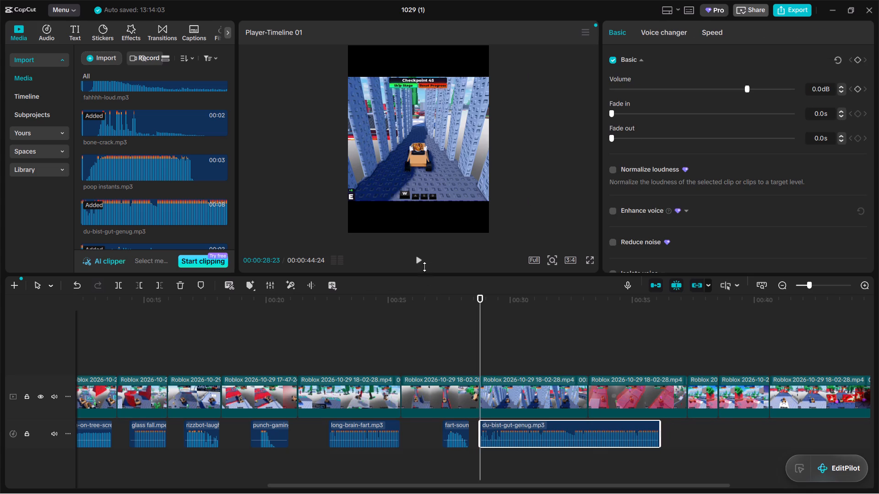
Play back from the Checkpoint 40 clip through the extended Checkpoint 45 clip and into Checkpoint 47, stopping at 00:00:33:19.
left_click(467, 340)
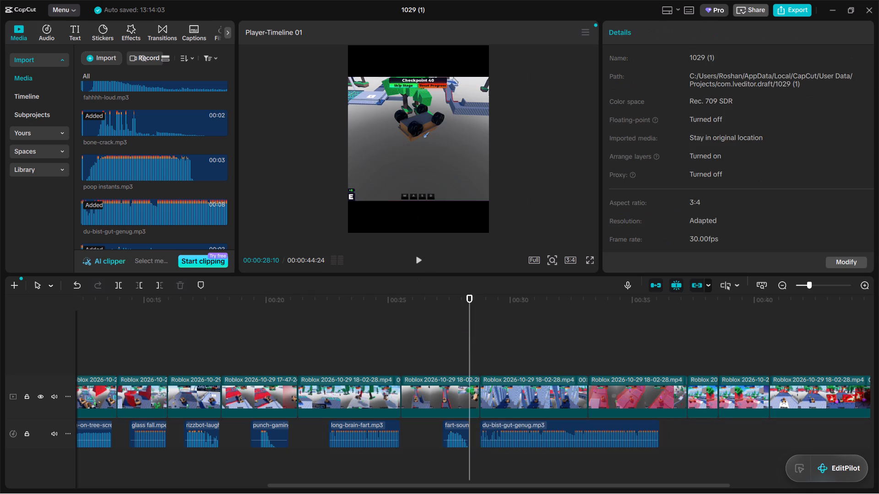
left_click(434, 310)
left_click(416, 262)
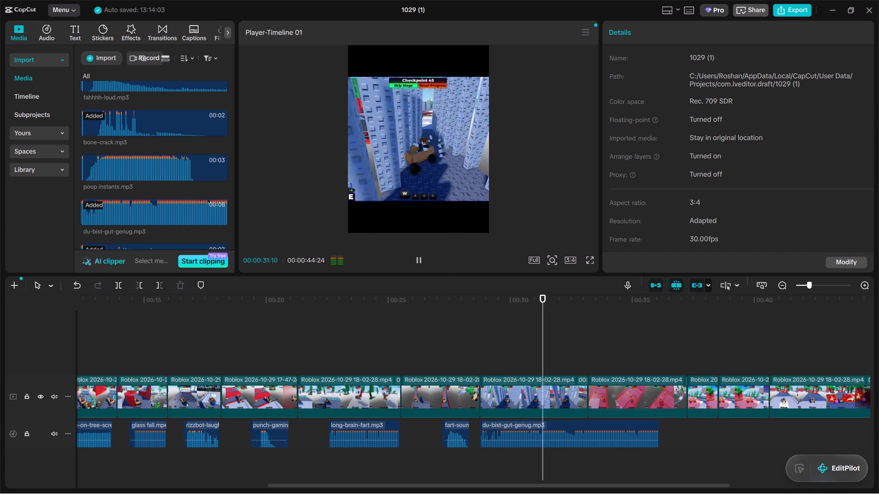
left_click(416, 262)
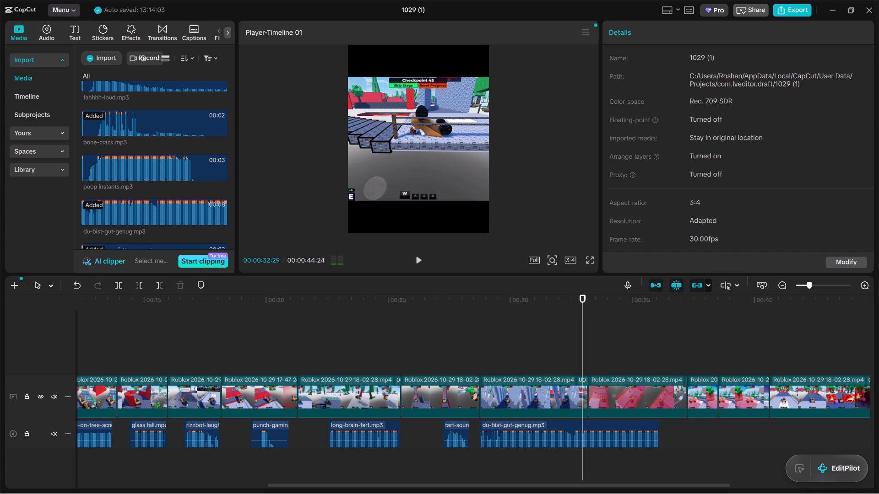
left_click(416, 262)
left_click(416, 262)
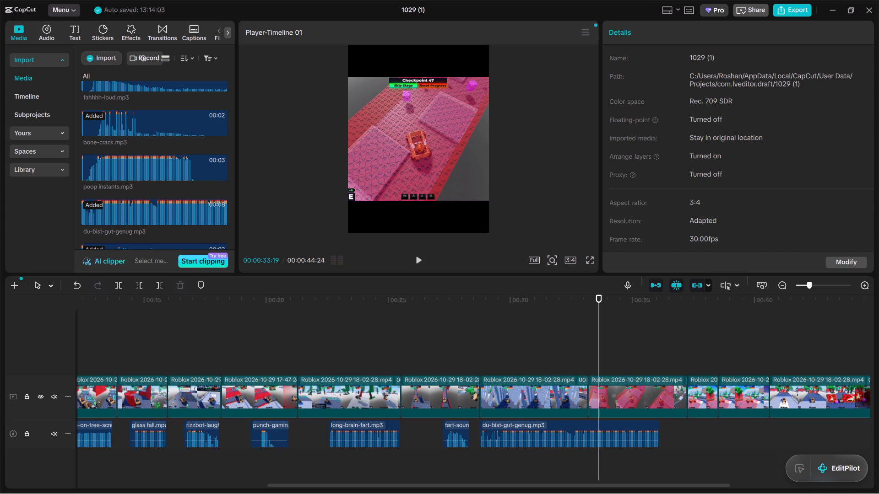
Trim the end of du-bist-gut-genug to the end of the Checkpoint 45 clip, at 00:00:33:05.
key("Left")
key("Left")
key("Left")
key("Left")
key("Left")
key("Left")
key("Left")
key("Left")
key("Left")
key("Left")
key("Left")
key("Left")
key("Left")
key("Left")
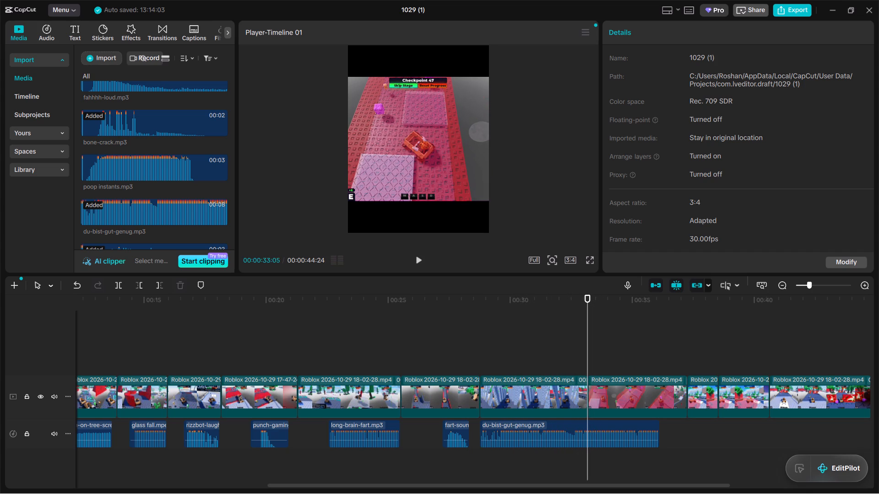
left_click(610, 438)
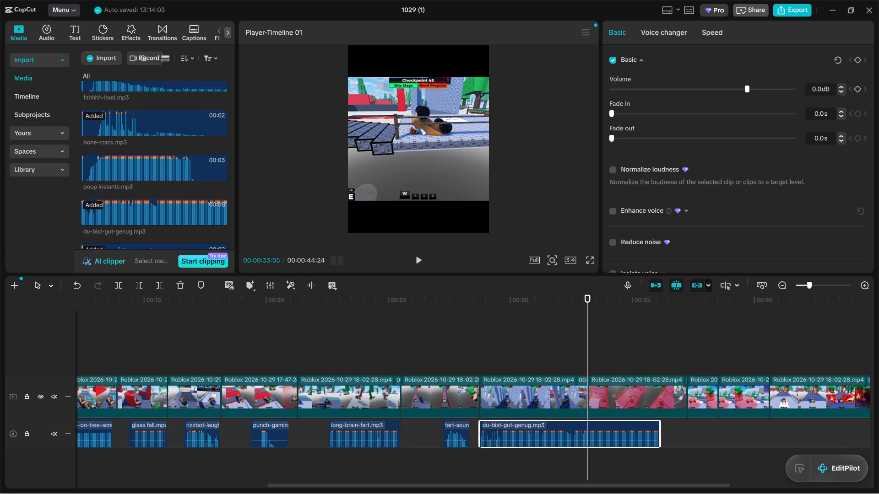
left_click_drag(660, 425, 586, 425)
Play the opening of the Checkpoint 47 clip and step back frame by frame to 00:00:34:24 for a sound cue.
key("space")
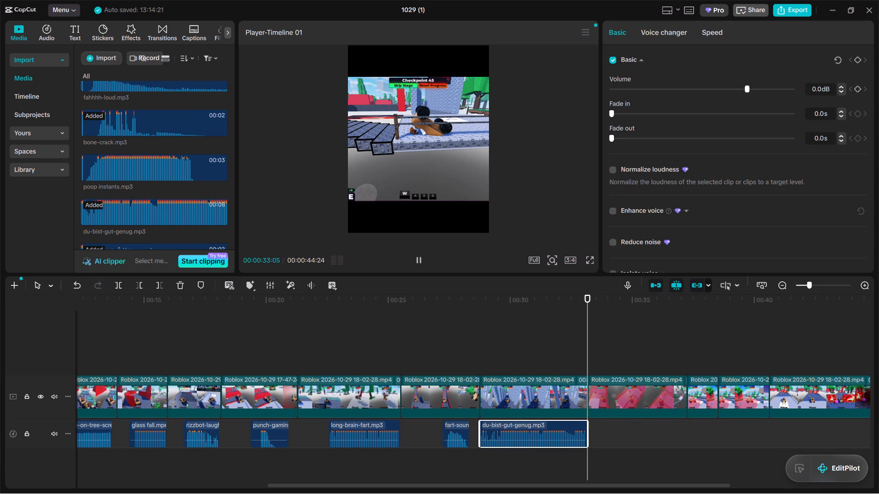
key("space")
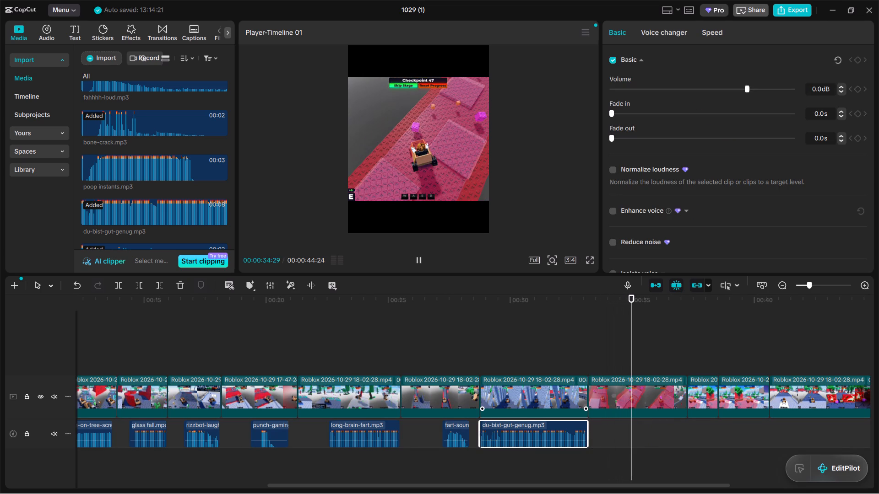
key("Left")
key("Left")
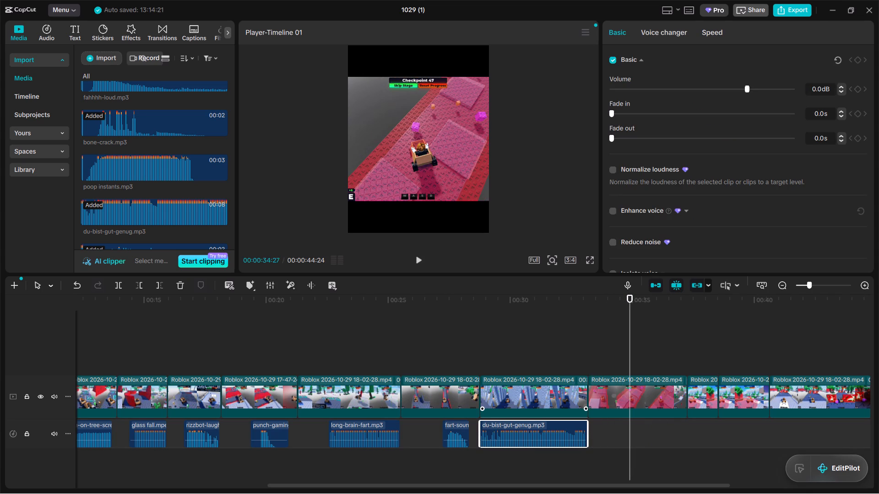
key("Left")
key("Left")
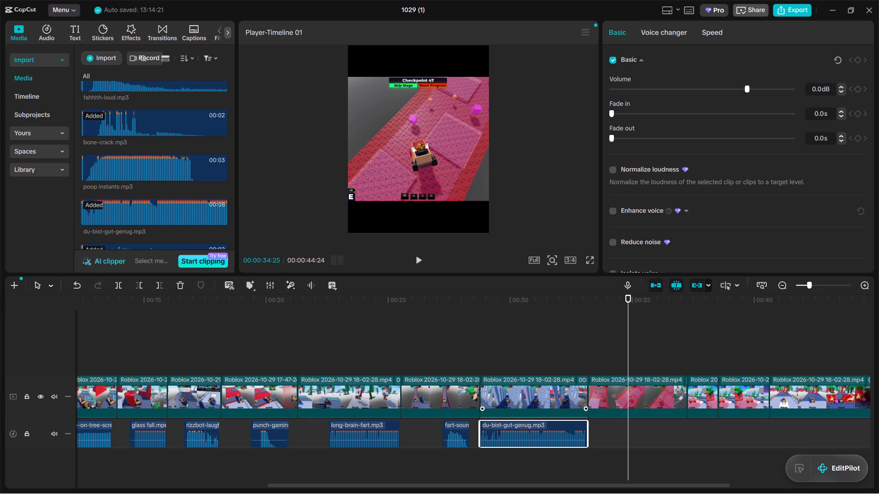
key("Left")
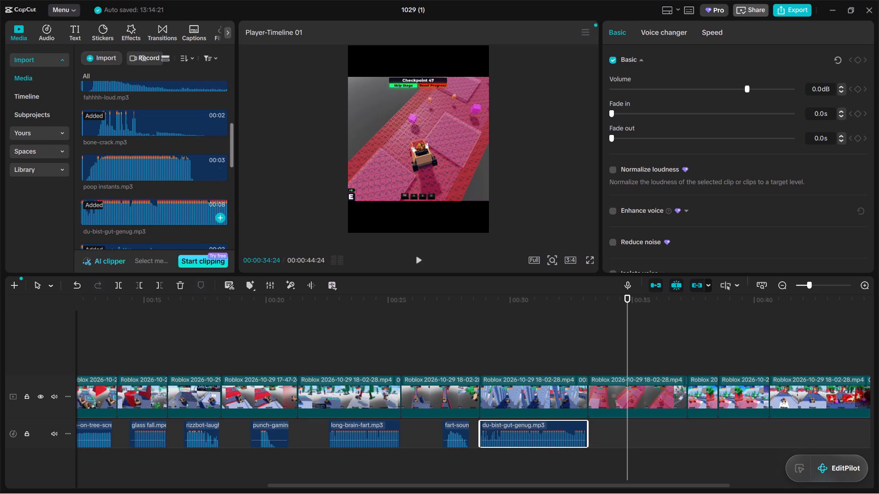
Audition the imported poop instants sound, and return to the Checkpoint 47 clip at 00:00:34:06.
left_click(142, 178)
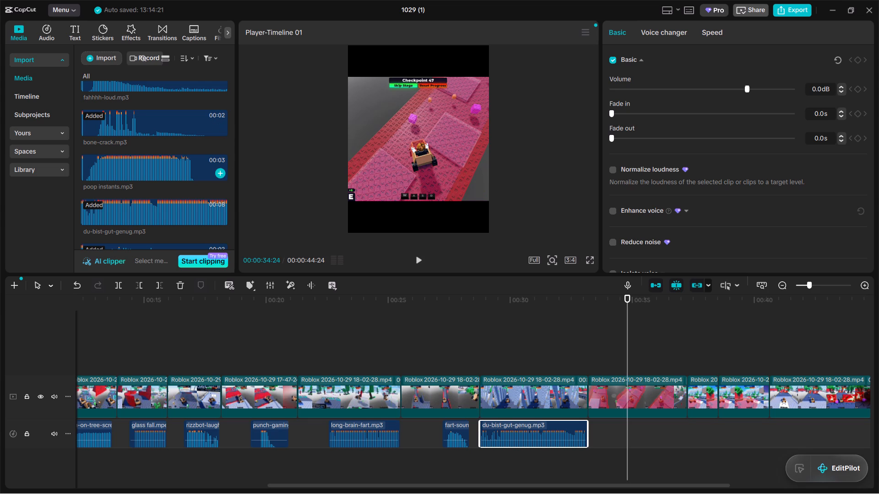
key("space")
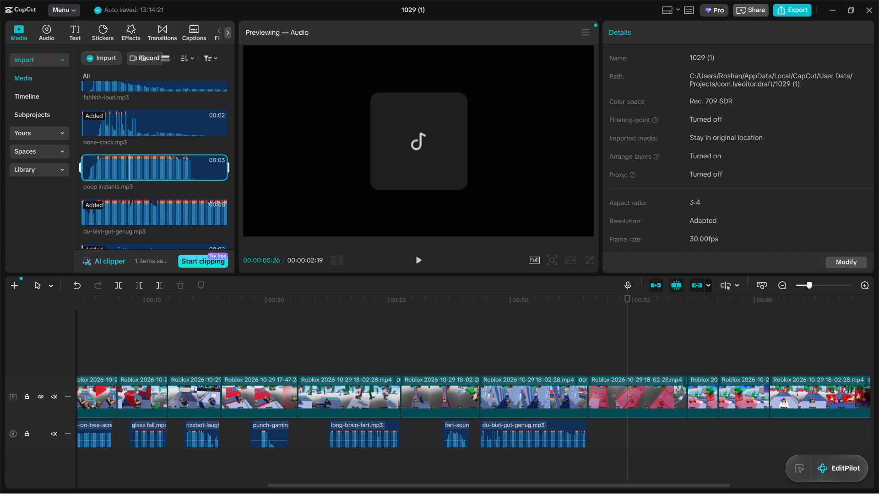
left_click(613, 333)
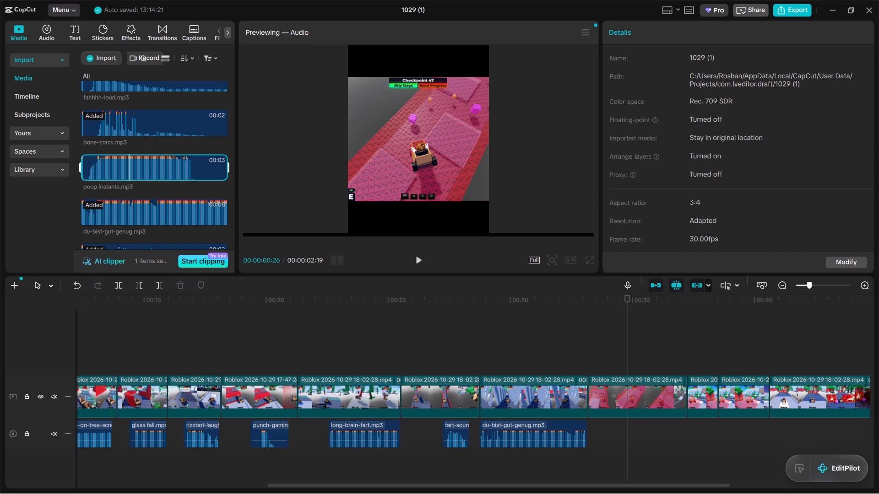
Play the Checkpoint 47 clip from 00:00:34:06 and stop at 00:00:34:21 to locate the sound cue.
left_click(419, 260)
left_click(419, 260)
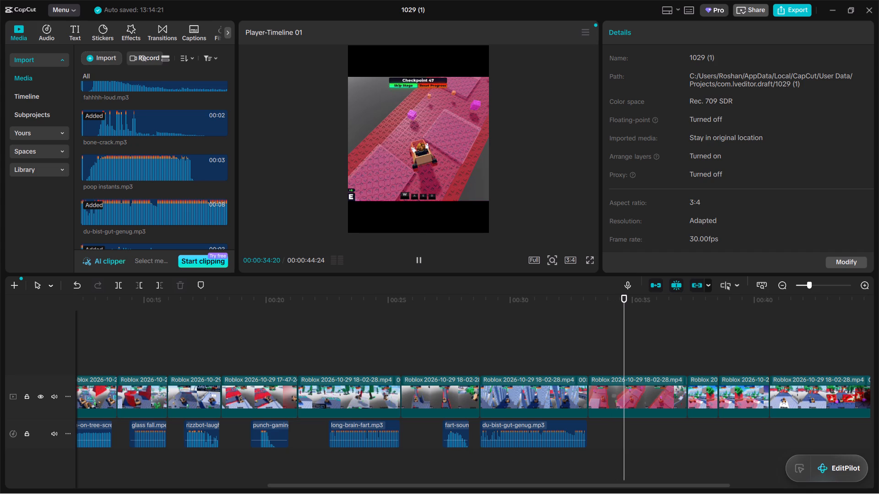
scroll(161, 163, "up", 1)
scroll(153, 142, "down", 1)
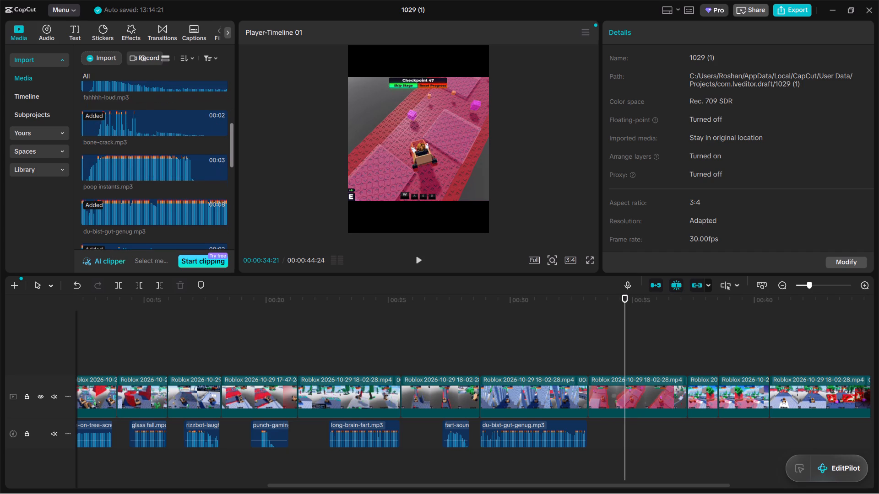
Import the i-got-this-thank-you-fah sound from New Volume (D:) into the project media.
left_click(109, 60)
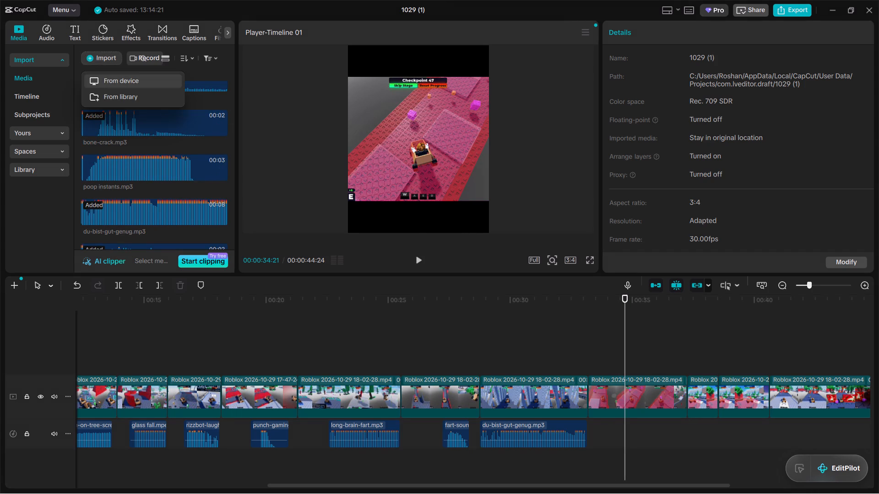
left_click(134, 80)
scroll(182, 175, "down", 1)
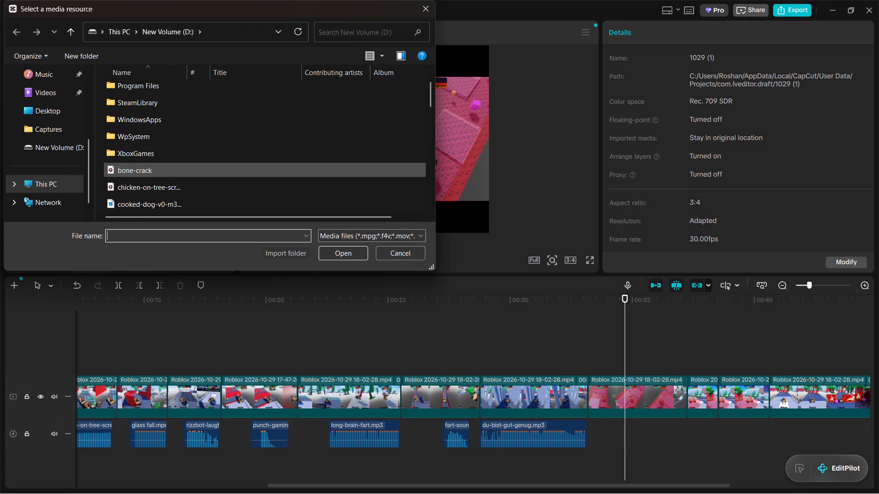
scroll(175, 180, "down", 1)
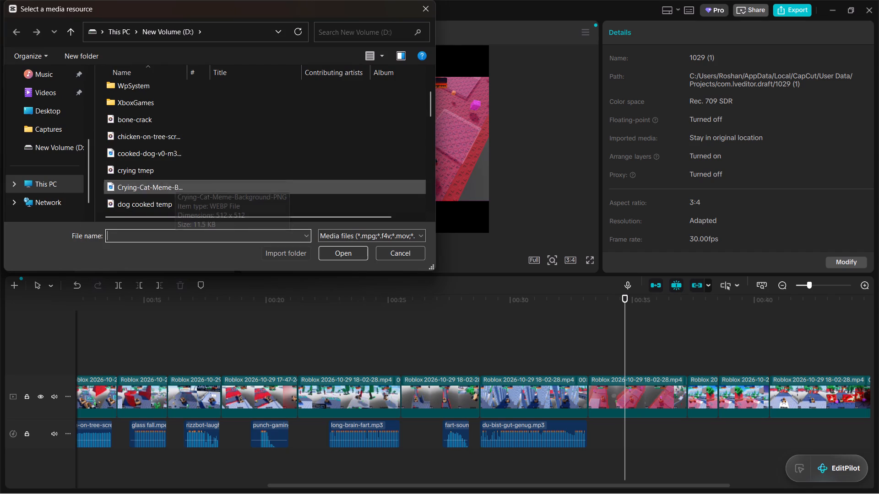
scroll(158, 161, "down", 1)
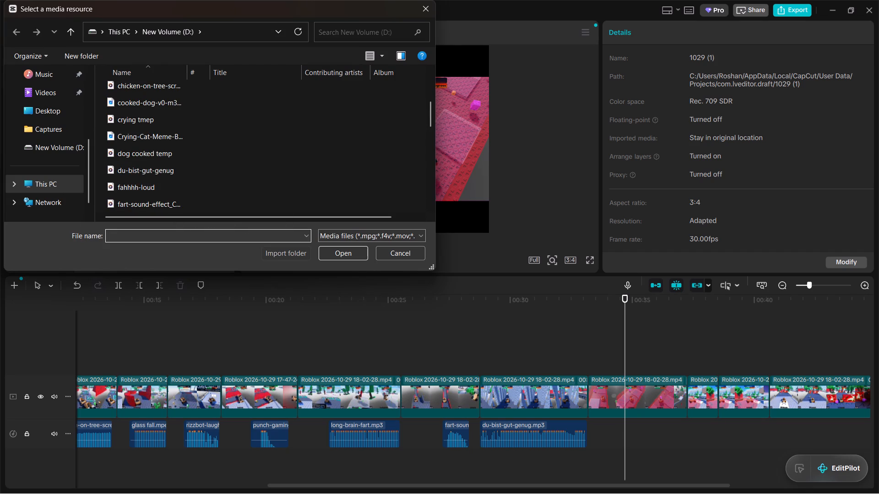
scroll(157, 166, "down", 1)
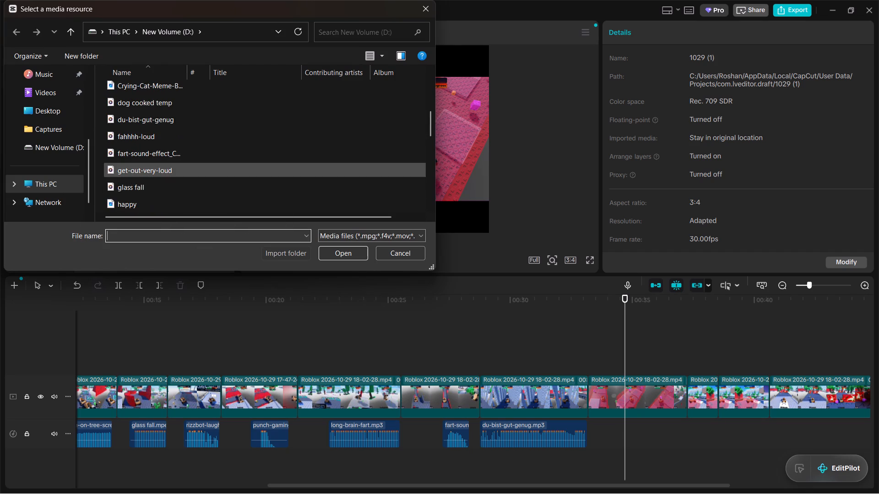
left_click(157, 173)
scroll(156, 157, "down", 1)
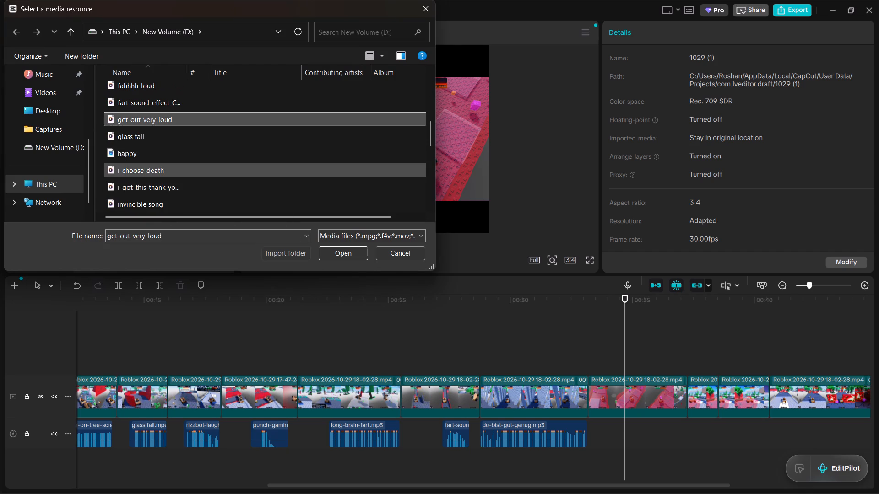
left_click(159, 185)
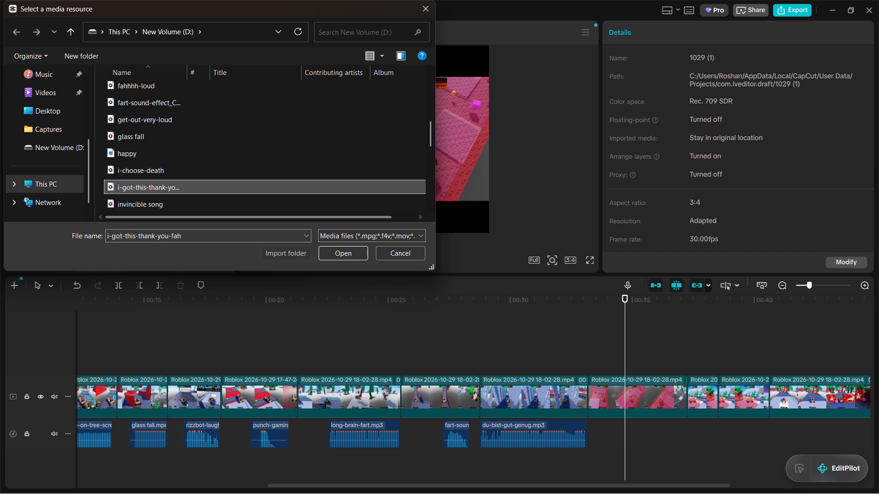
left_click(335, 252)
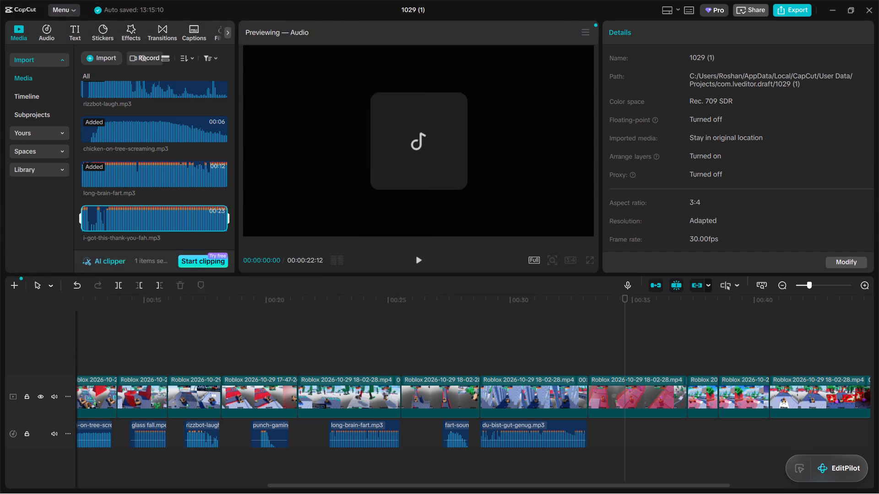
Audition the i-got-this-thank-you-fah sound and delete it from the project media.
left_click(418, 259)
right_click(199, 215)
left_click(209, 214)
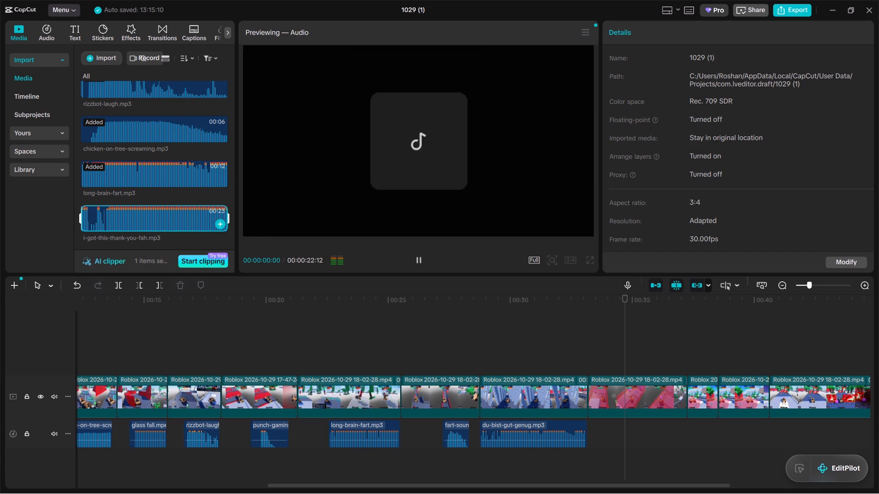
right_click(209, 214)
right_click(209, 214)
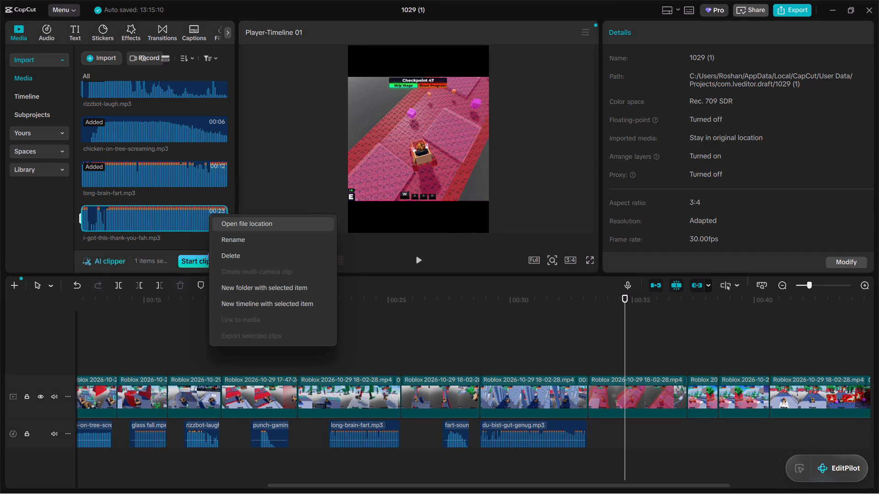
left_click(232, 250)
Import the ive-got-this-faaaaaaaaahhhhh sound from New Volume (D:) into the project media.
left_click(114, 57)
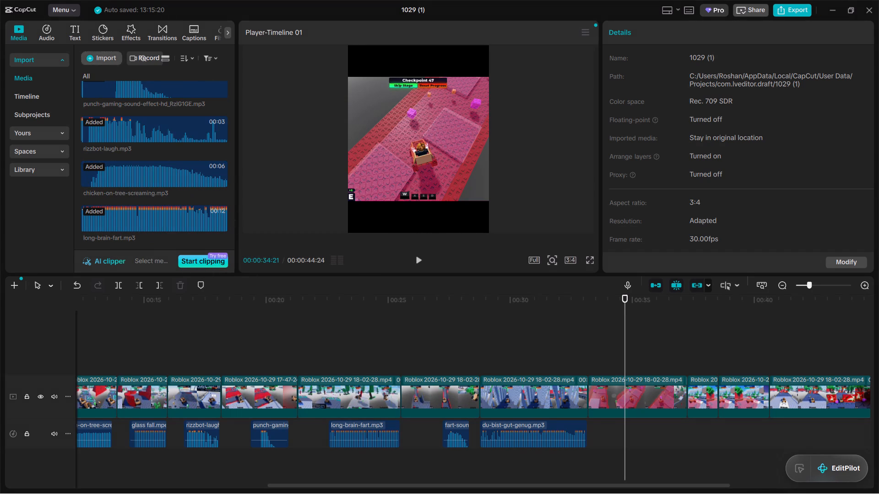
left_click(135, 76)
scroll(171, 180, "down", 1)
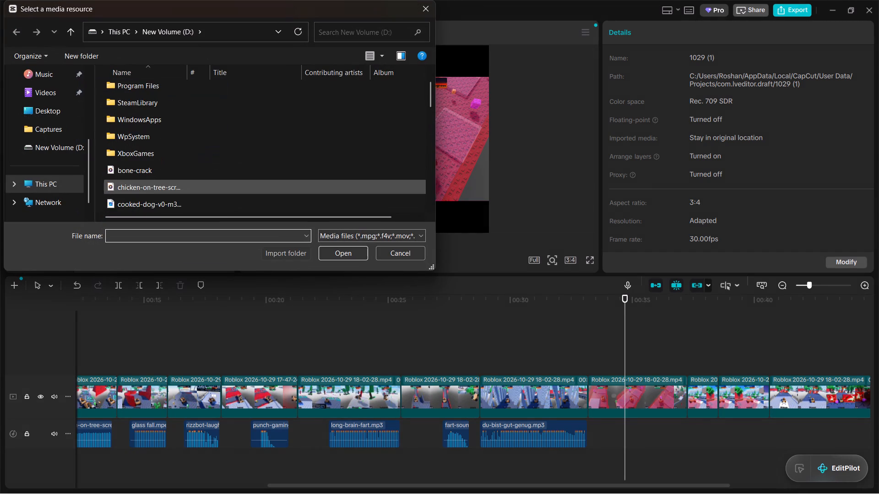
scroll(171, 180, "down", 4)
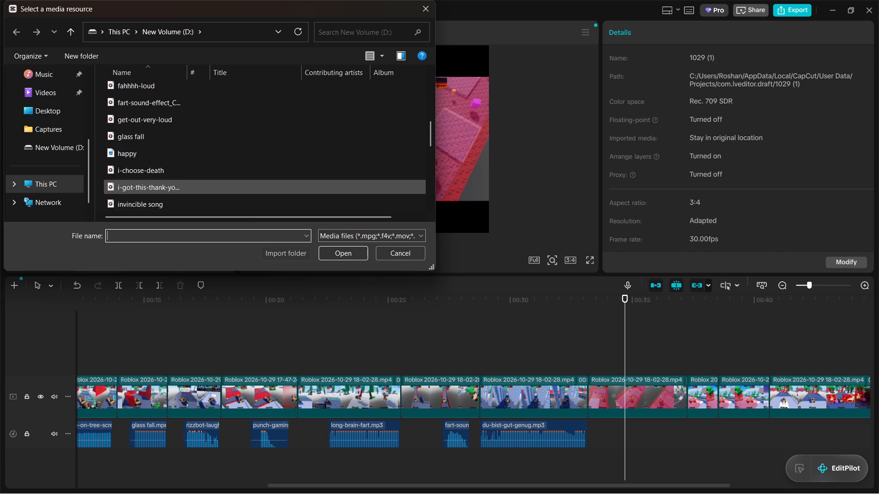
scroll(167, 187, "down", 1)
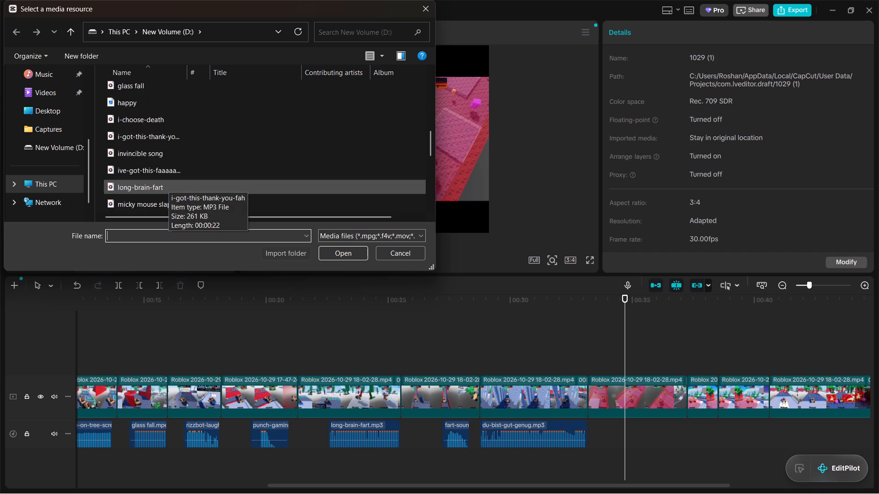
left_click(159, 171)
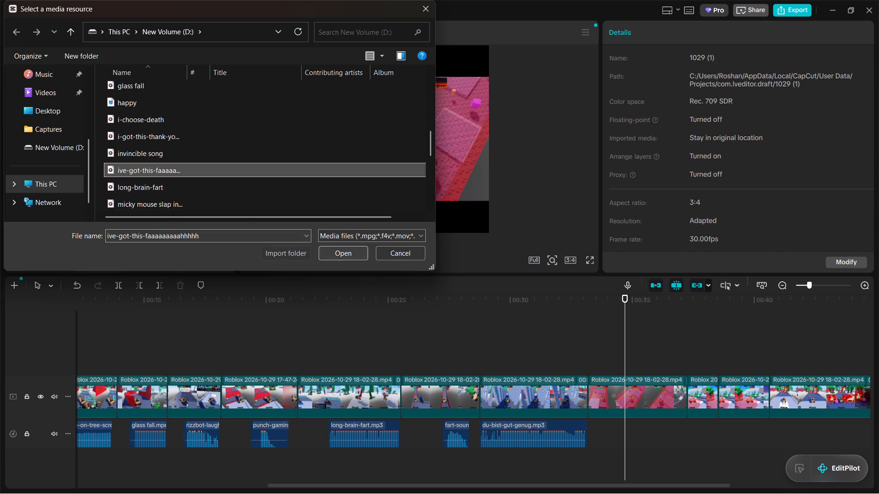
left_click(342, 250)
Place the ive-got-this sound on the audio track beneath the Checkpoint 47 clip, starting at about 00:00:34:11.
left_click_drag(170, 211, 590, 409)
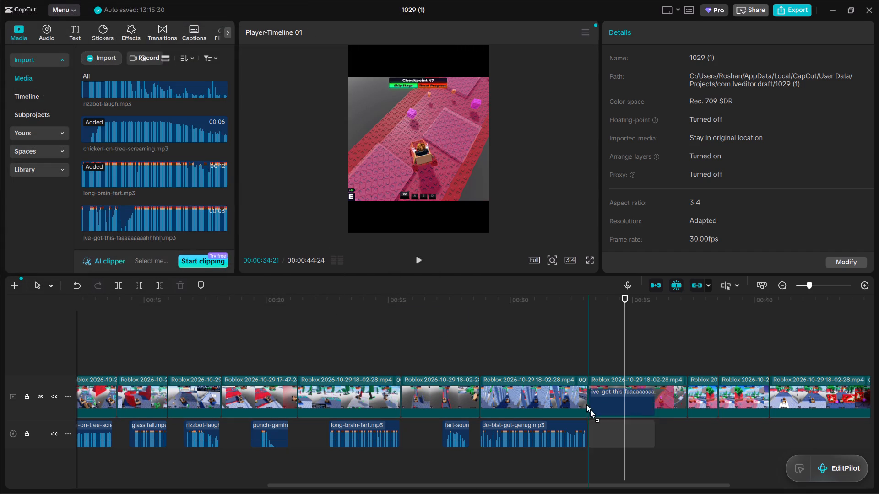
left_click_drag(590, 409, 615, 433)
Play back the Checkpoint 47 clip twice, from 00:00:33:21 and from its start, to check the ive-got-this sound's timing.
left_click(601, 367)
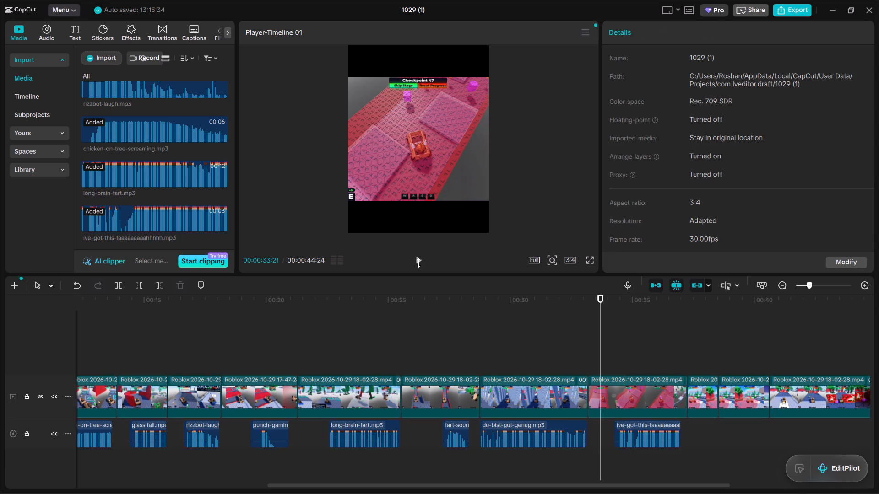
left_click(418, 263)
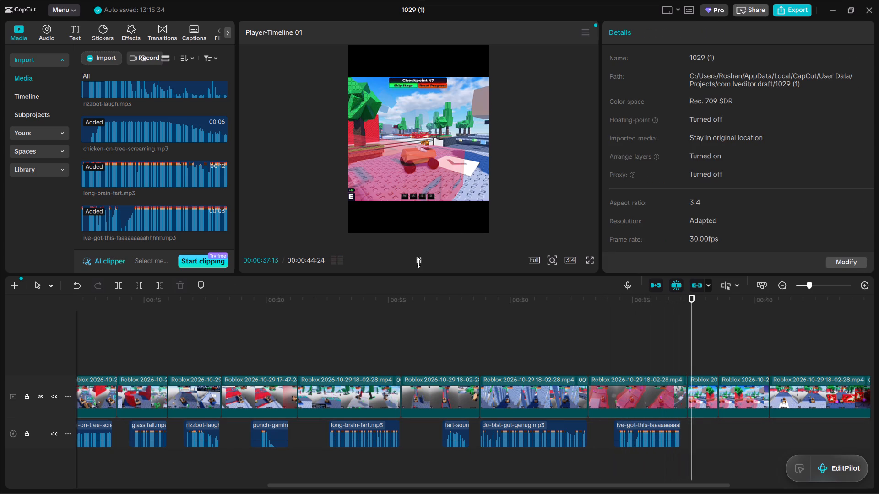
left_click(418, 263)
left_click(585, 372)
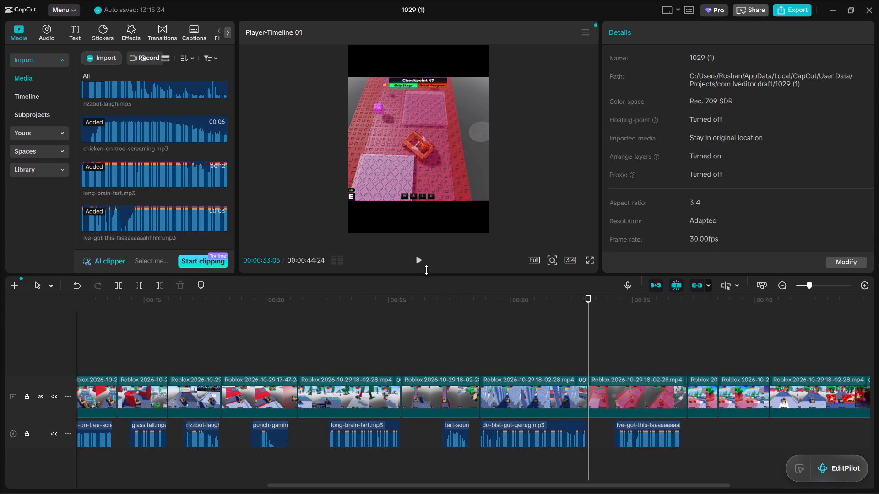
left_click(417, 263)
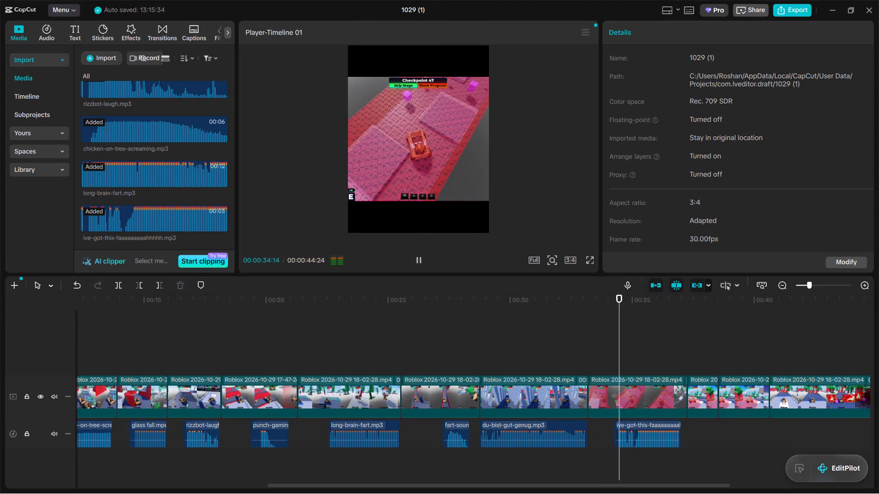
left_click(417, 263)
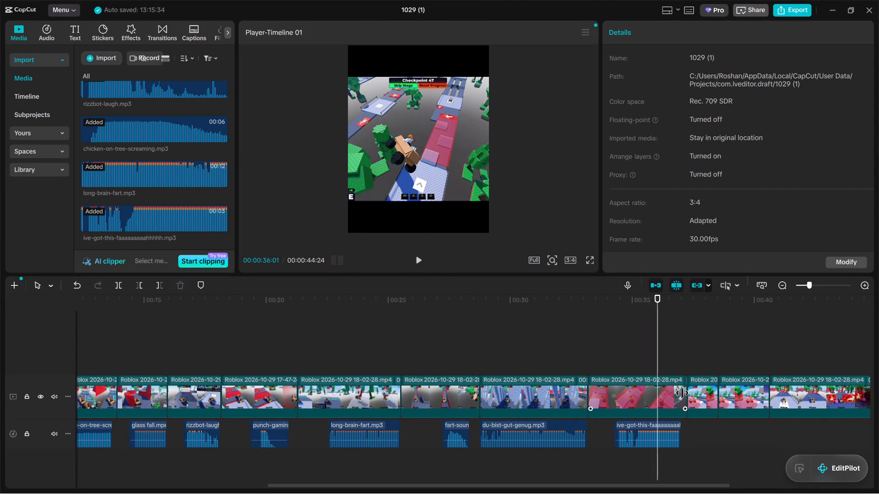
Shift the ive-got-this sound slightly earlier on the audio track beneath the Checkpoint 47 clip.
left_click(653, 430)
left_click(653, 430)
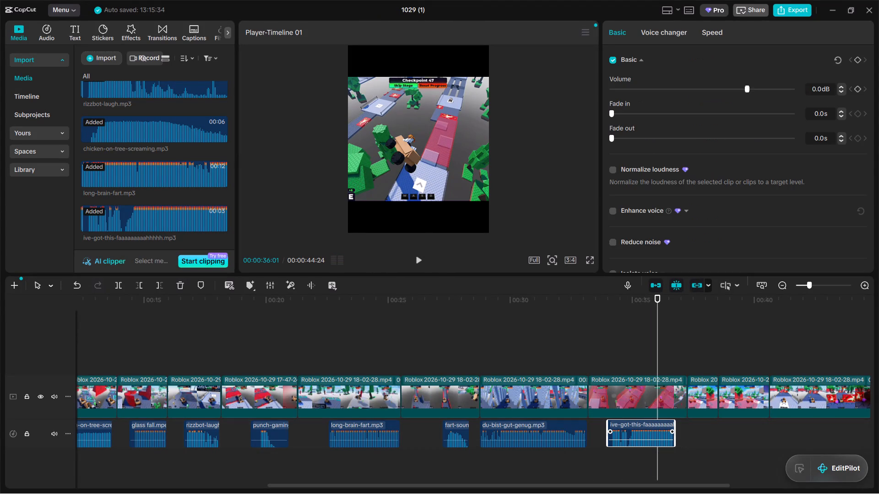
Play from the end of the Checkpoint 45 clip through the Checkpoint 47 clip to 00:00:37:04, checking the shifted sound.
left_click(579, 368)
left_click(418, 263)
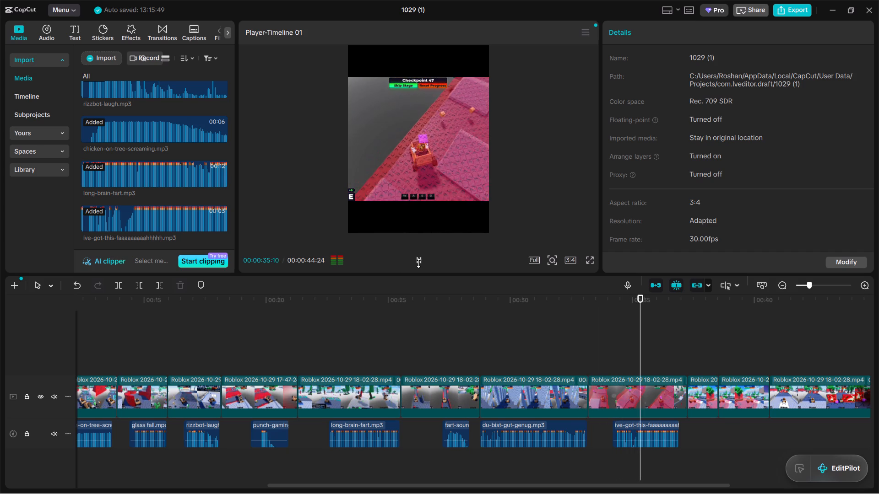
key("space")
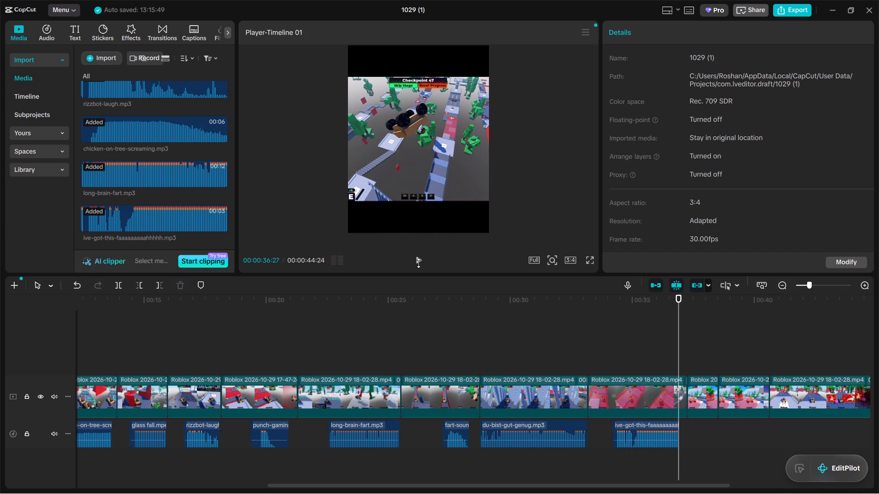
key("space")
key("space")
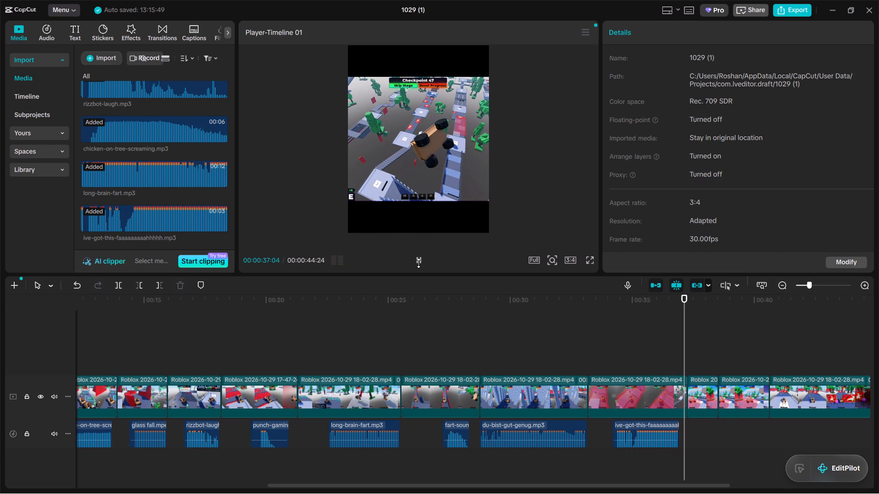
Trim the end of the Checkpoint 47 video clip to 00:00:36:18.
left_click(671, 360)
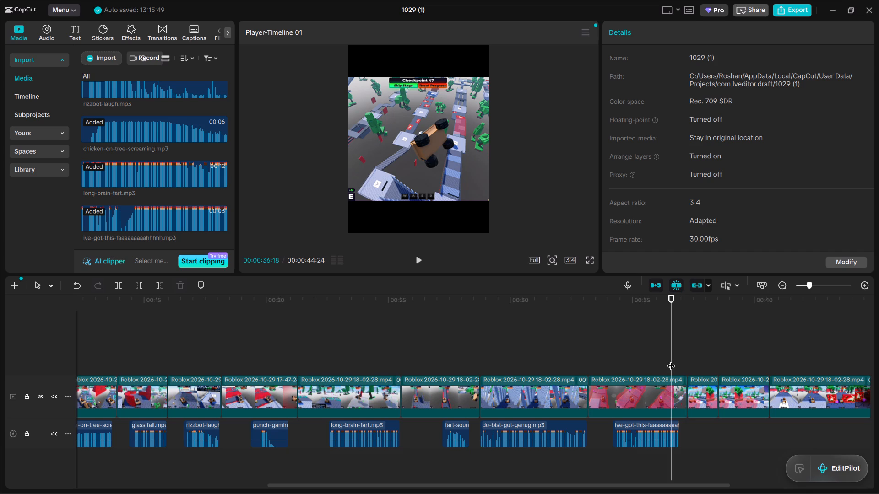
left_click(669, 397)
left_click_drag(687, 380, 677, 381)
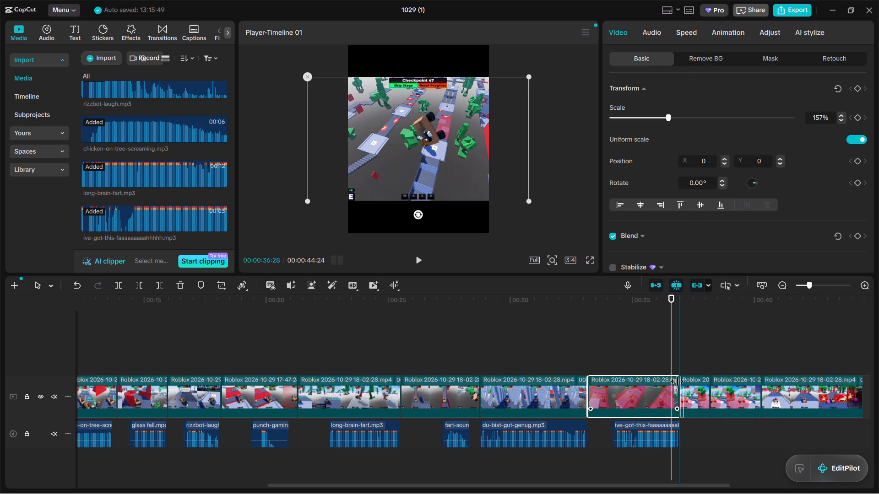
left_click_drag(677, 381, 672, 381)
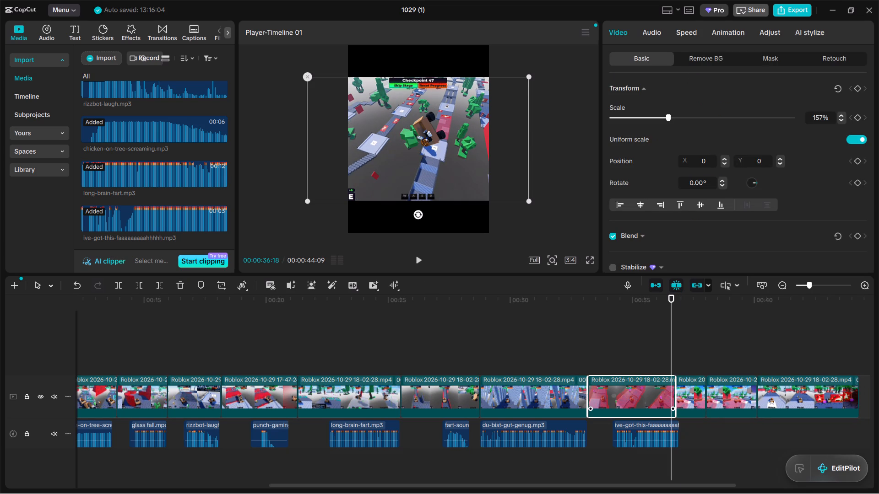
left_click(159, 283)
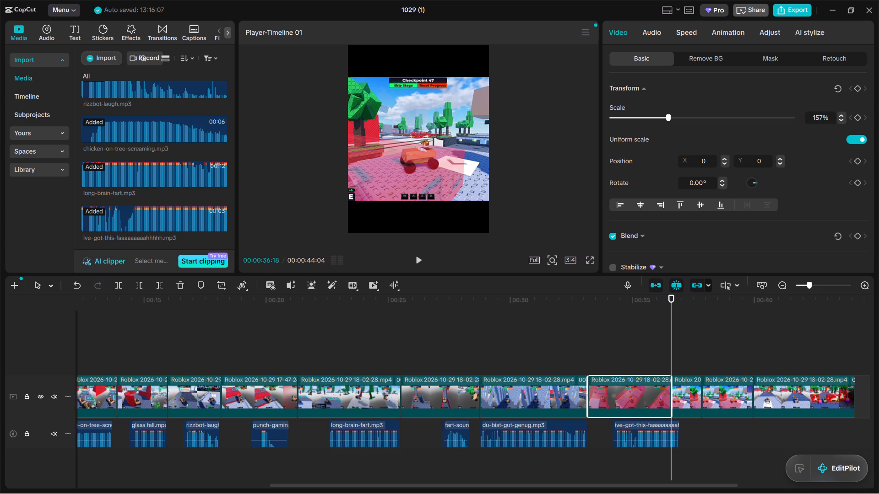
Trim the end of the ive-got-this sound to 00:00:36:18, matching the end of the video clip above it.
left_click(654, 430)
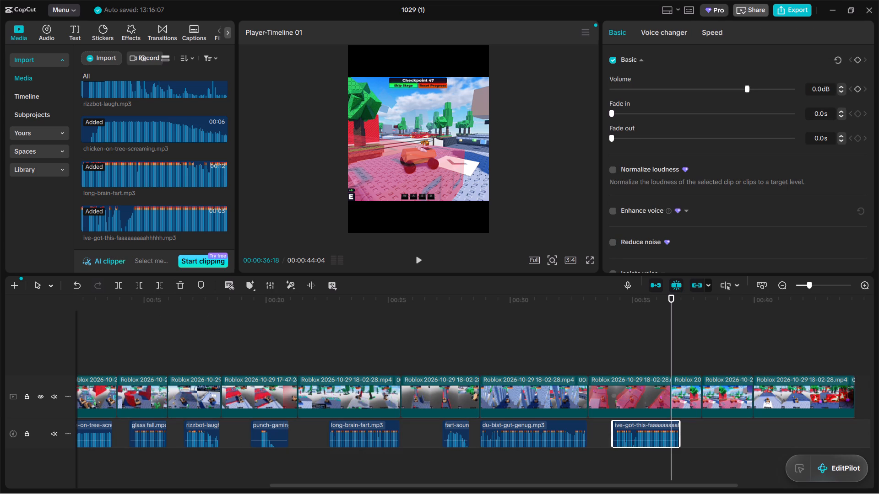
left_click(154, 285)
Play from 00:00:32:17 through the Checkpoint 47 clips to check the trimmed ive-got-this sound.
left_click(571, 365)
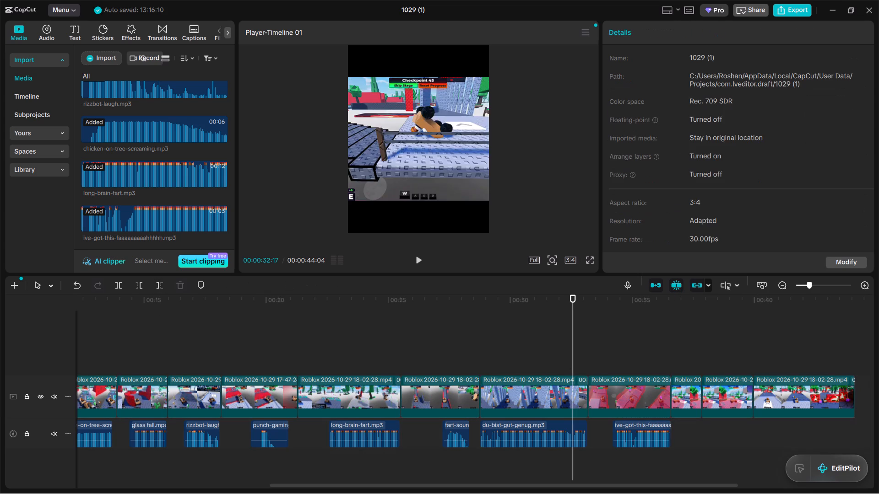
key("space")
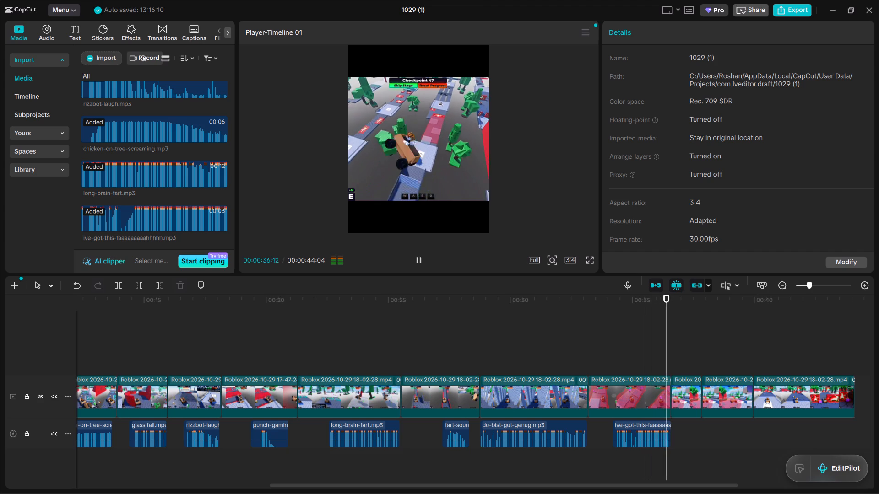
key("space")
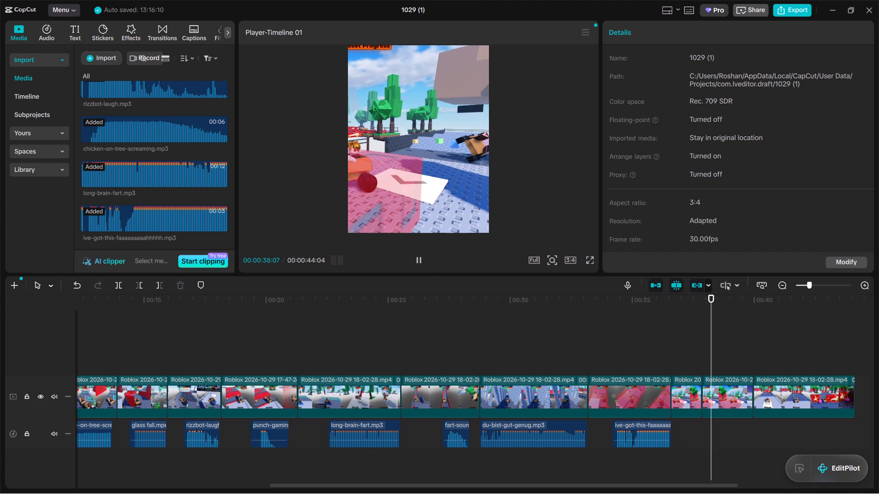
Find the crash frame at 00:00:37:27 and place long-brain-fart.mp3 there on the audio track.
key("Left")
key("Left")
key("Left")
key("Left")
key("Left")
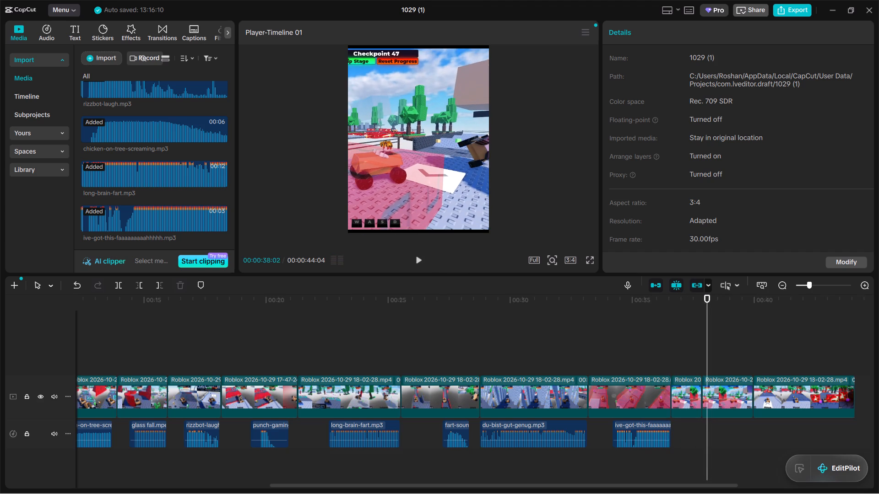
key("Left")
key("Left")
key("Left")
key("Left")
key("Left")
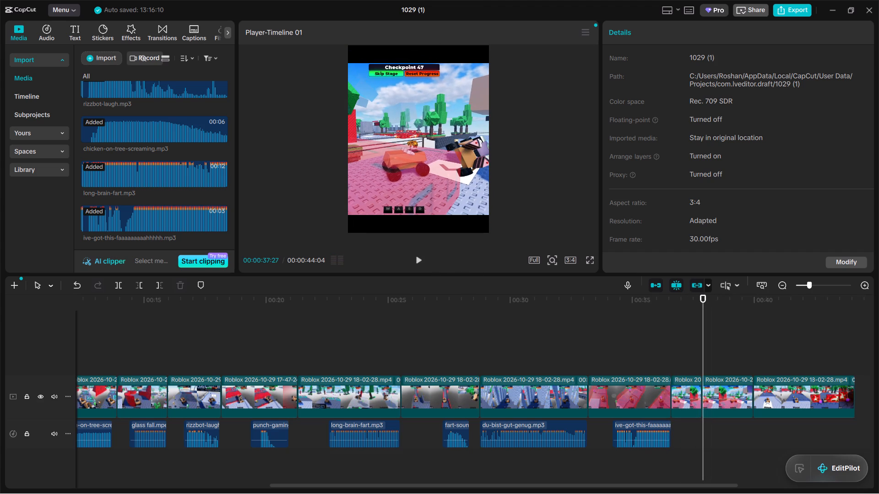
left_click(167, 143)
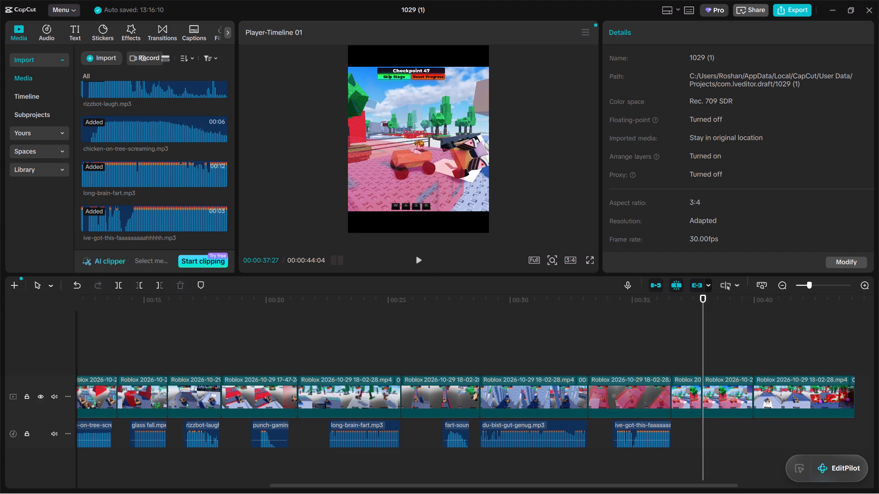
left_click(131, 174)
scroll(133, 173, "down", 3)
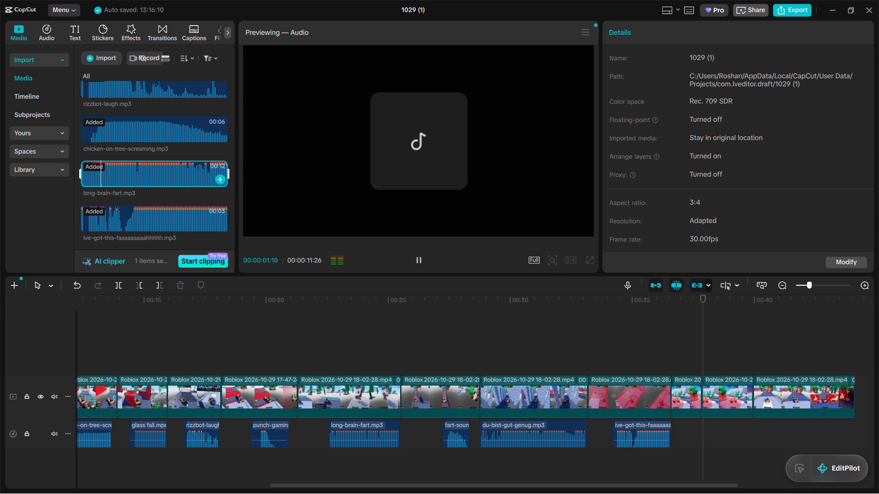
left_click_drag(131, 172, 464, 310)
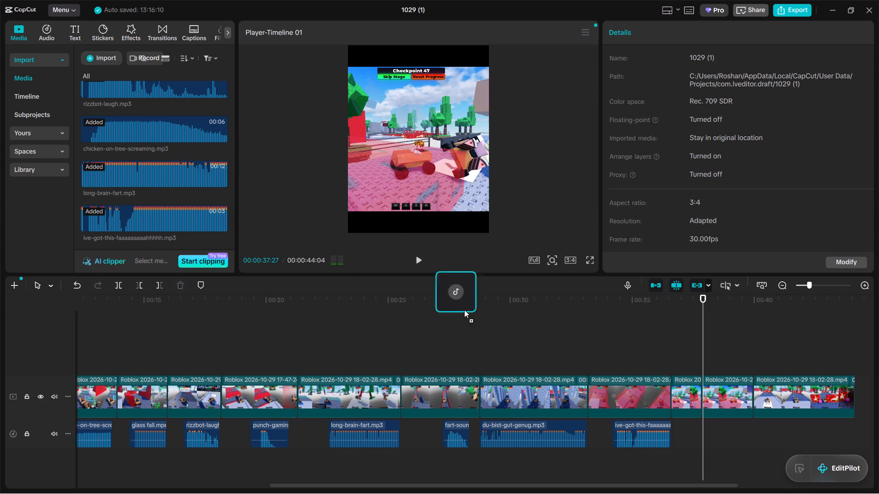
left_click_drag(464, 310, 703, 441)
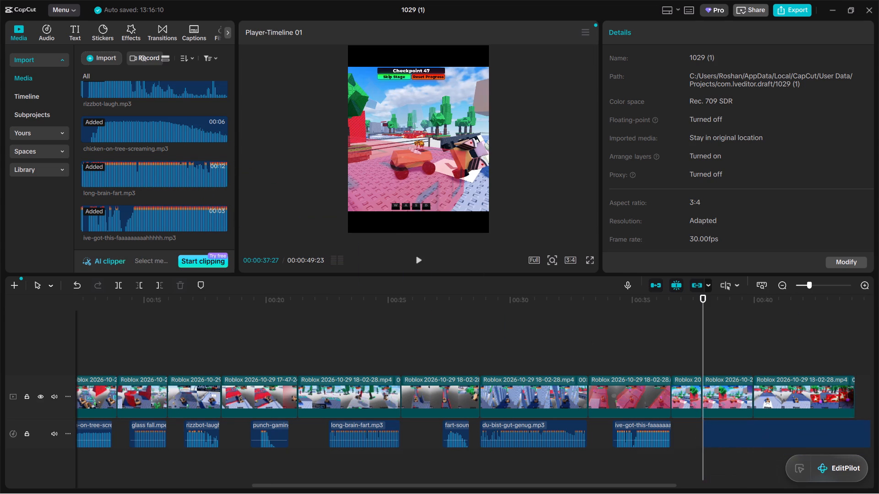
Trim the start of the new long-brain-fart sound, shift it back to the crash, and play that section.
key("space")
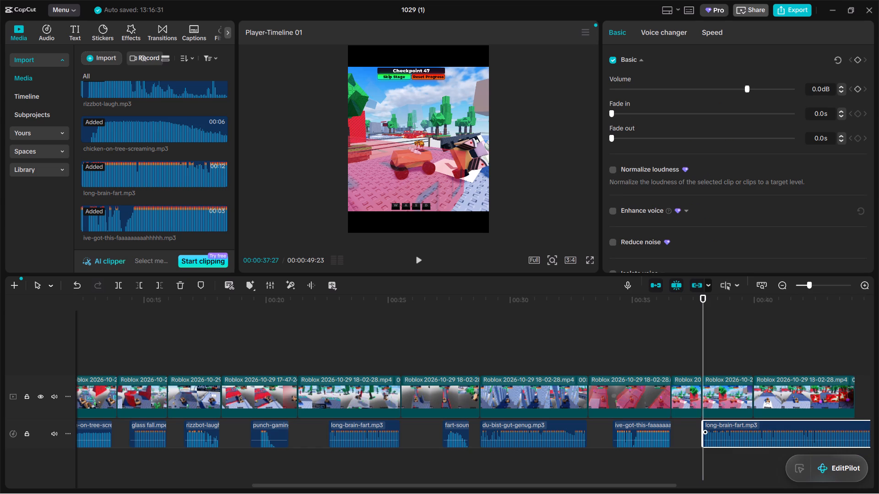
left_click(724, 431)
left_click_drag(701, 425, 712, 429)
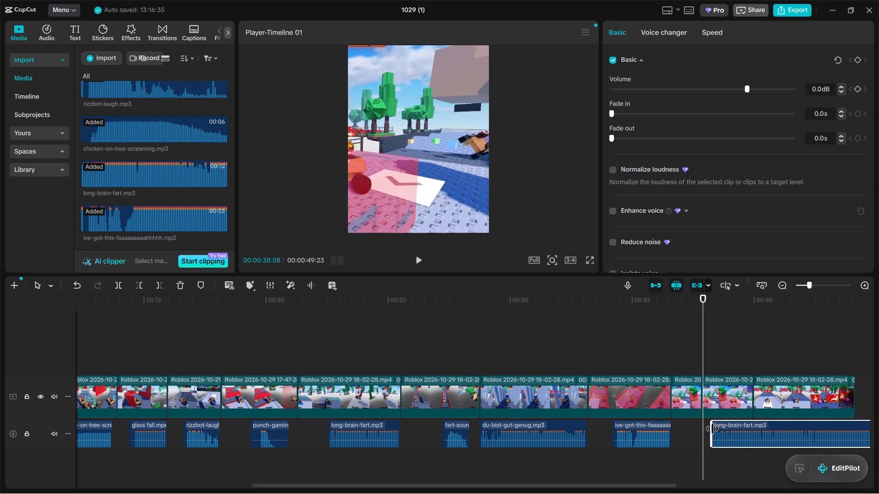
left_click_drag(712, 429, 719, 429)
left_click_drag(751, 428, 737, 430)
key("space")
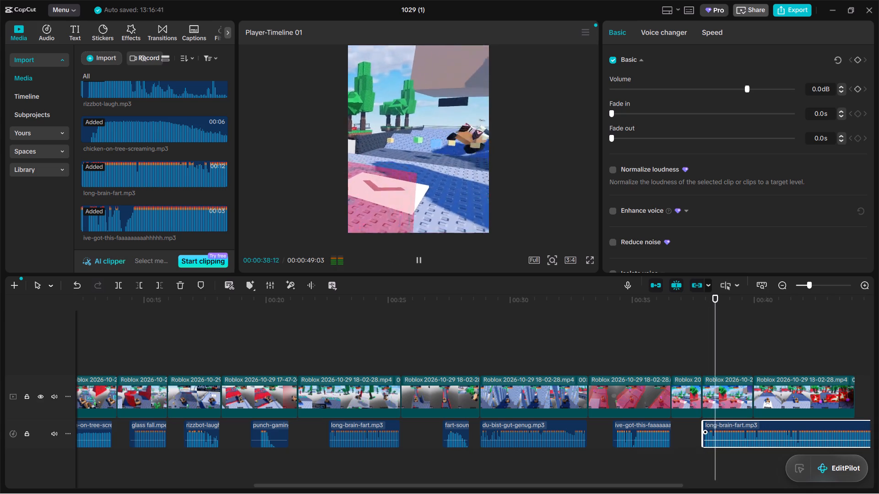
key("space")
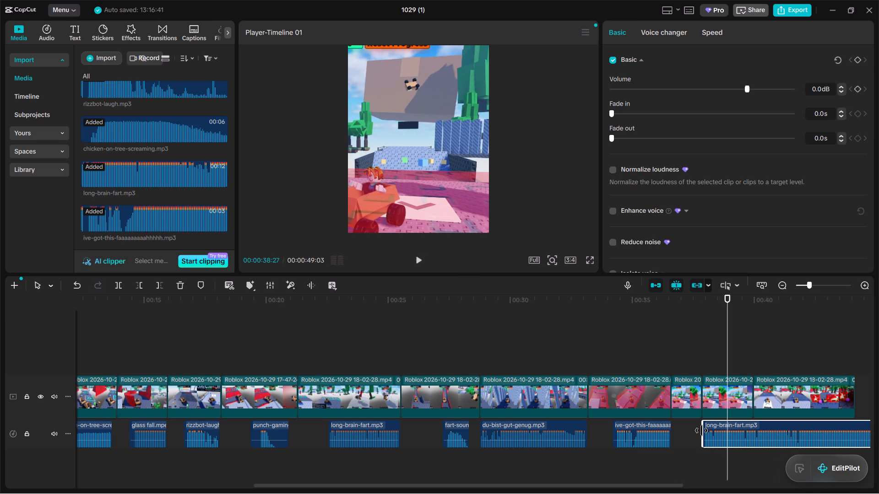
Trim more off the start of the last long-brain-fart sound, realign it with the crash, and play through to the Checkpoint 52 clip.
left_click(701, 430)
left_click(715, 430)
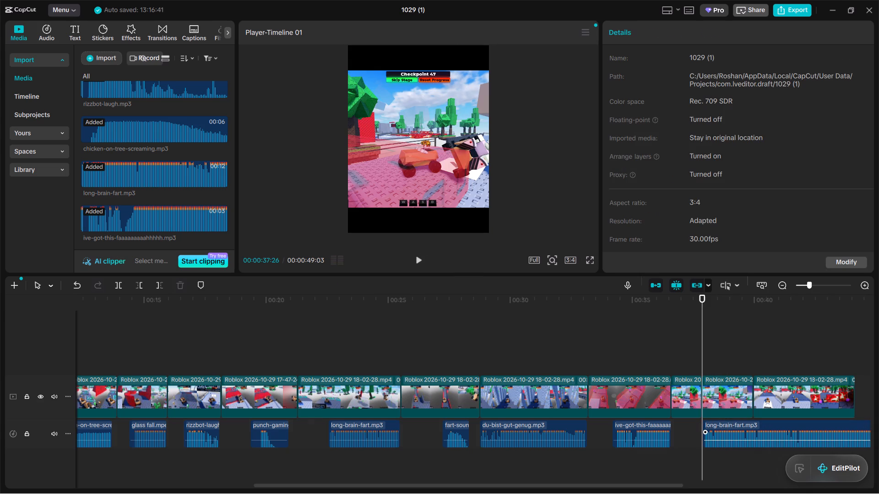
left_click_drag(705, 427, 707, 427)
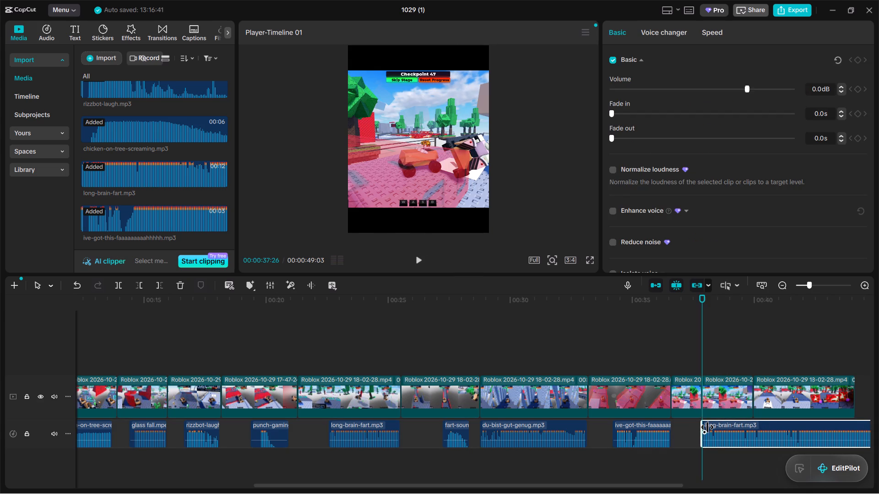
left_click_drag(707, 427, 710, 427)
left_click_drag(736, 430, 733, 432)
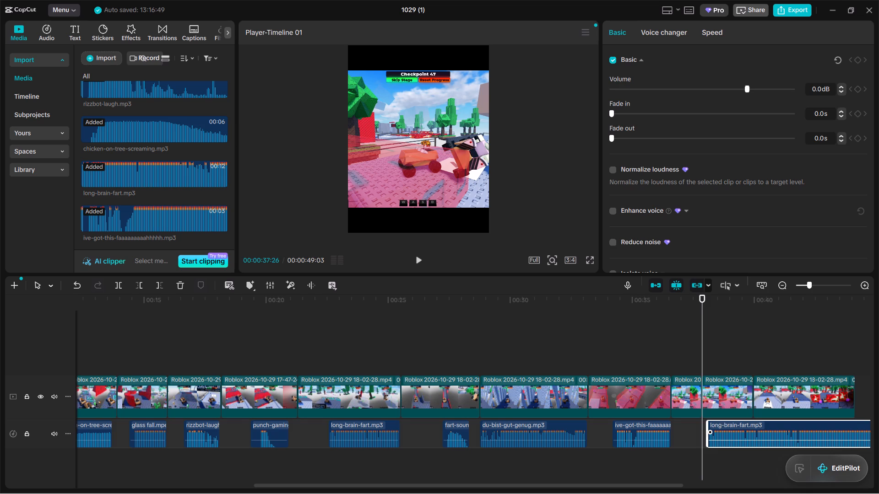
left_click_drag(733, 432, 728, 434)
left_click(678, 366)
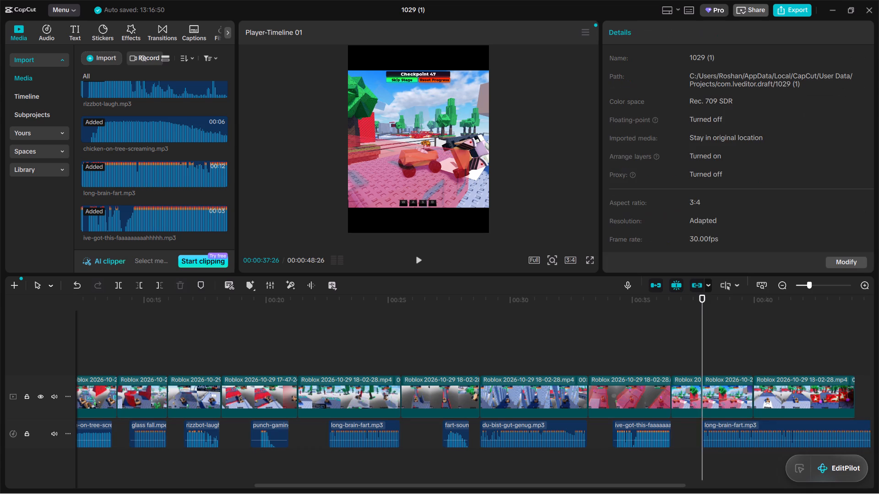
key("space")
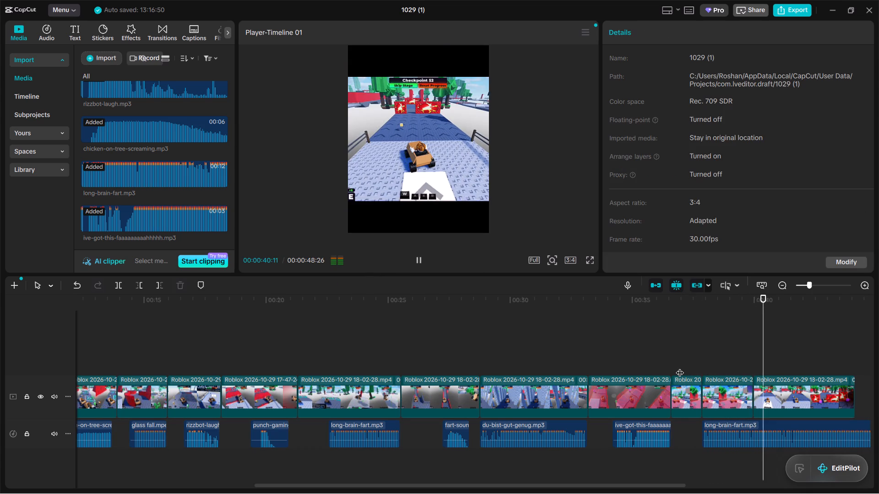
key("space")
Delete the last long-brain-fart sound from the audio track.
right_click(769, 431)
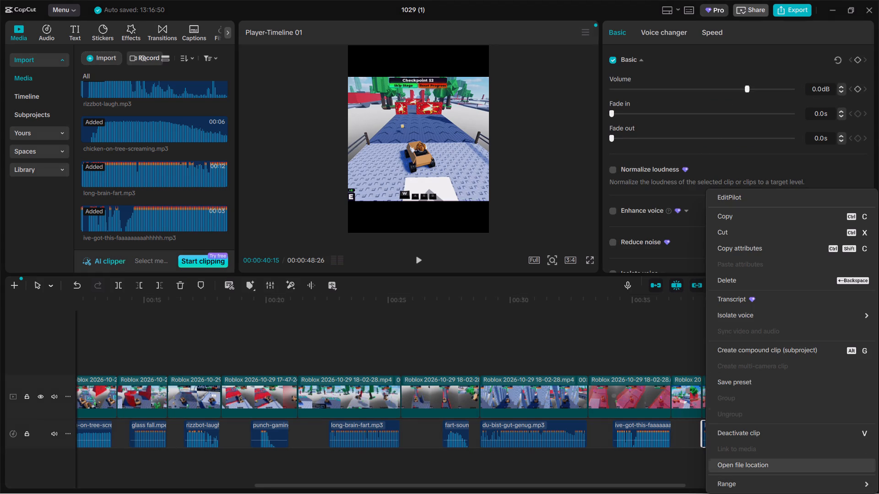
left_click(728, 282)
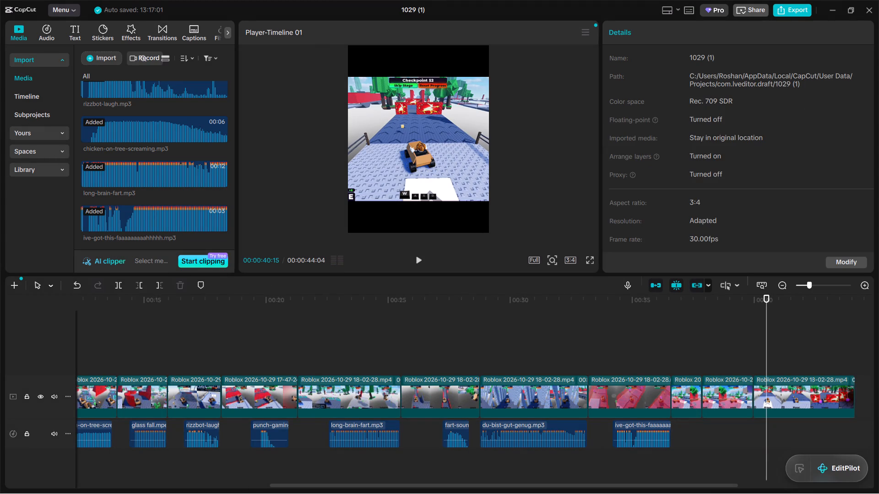
Switch to Brave and preview the Taco Bell Bong and Cyberpunk 2077 phone sounds on Myinstants, returning to CapCut.
left_click(722, 359)
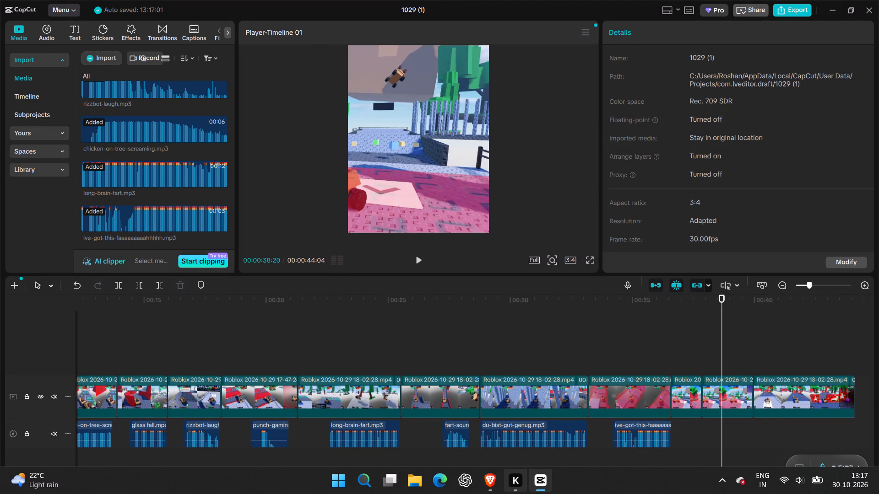
left_click(492, 487)
left_click(372, 223)
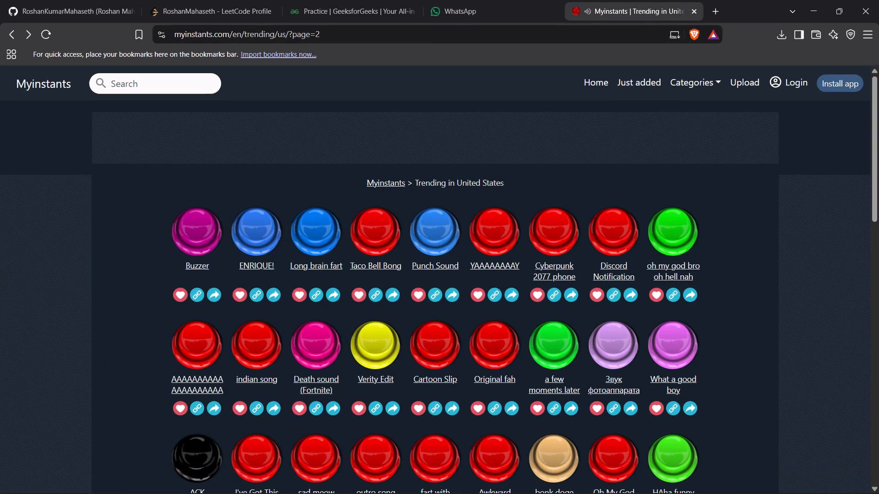
left_click(569, 239)
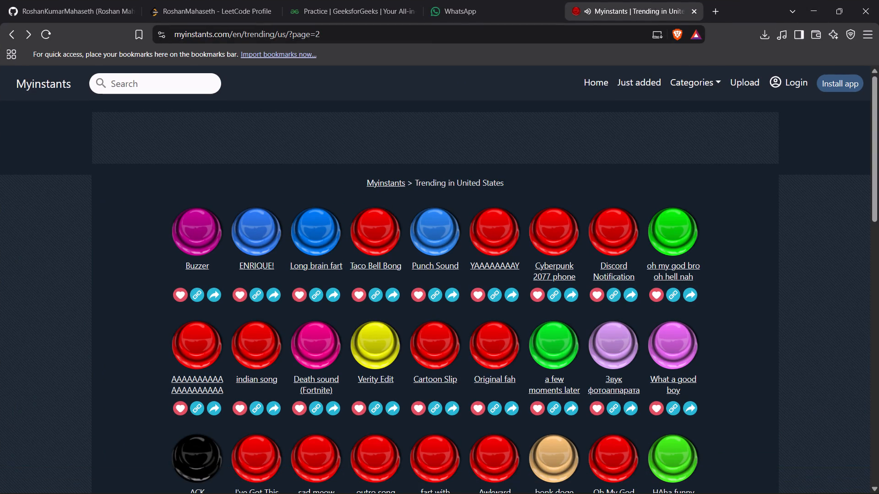
left_click(388, 248)
left_click(814, 4)
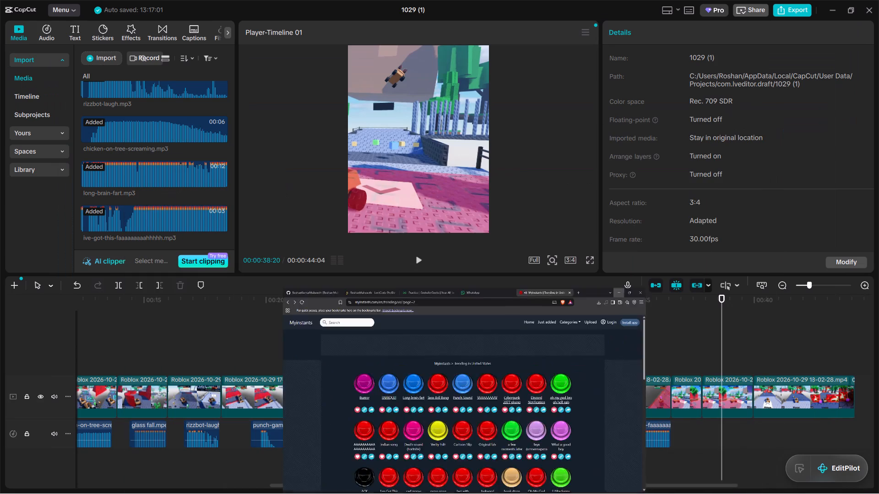
Set the playhead to the Checkpoint 47 crash at 00:00:37:21 and import the undertakers-bell_2UwFCIe sound from New Volume (D:).
left_click_drag(723, 354, 699, 354)
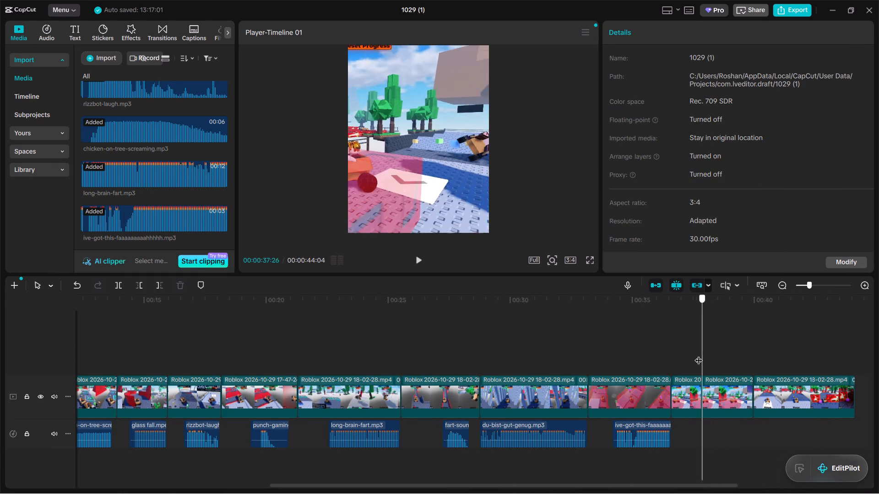
left_click_drag(699, 354, 691, 353)
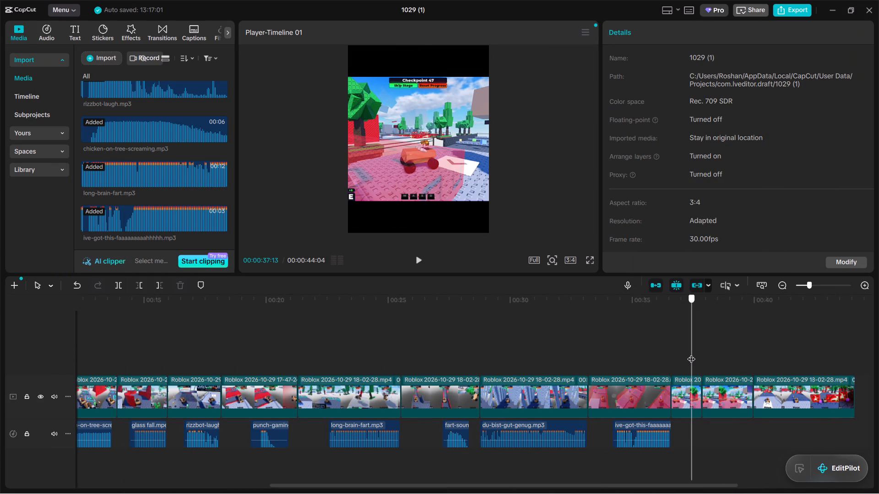
left_click_drag(691, 353, 698, 353)
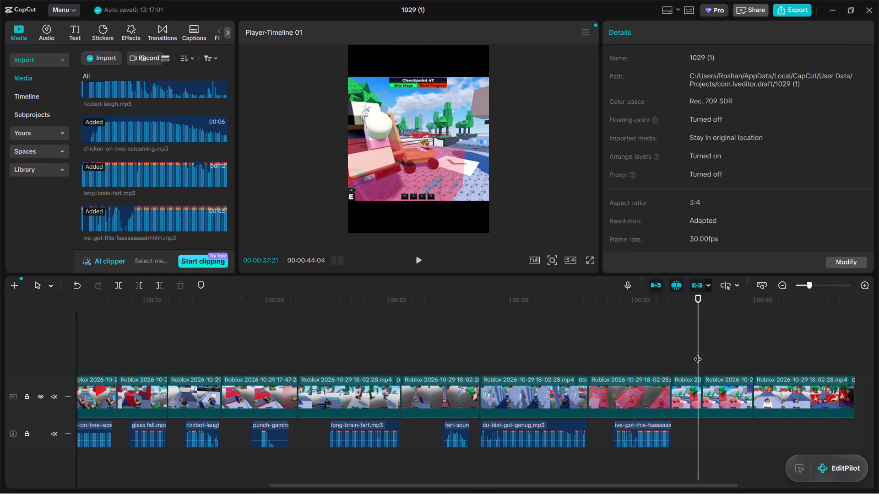
left_click(112, 59)
left_click(120, 81)
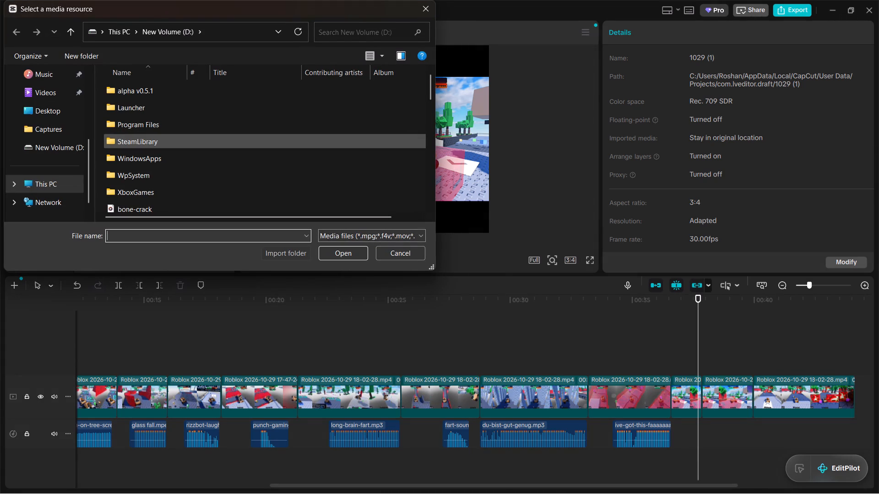
scroll(184, 140, "down", 3)
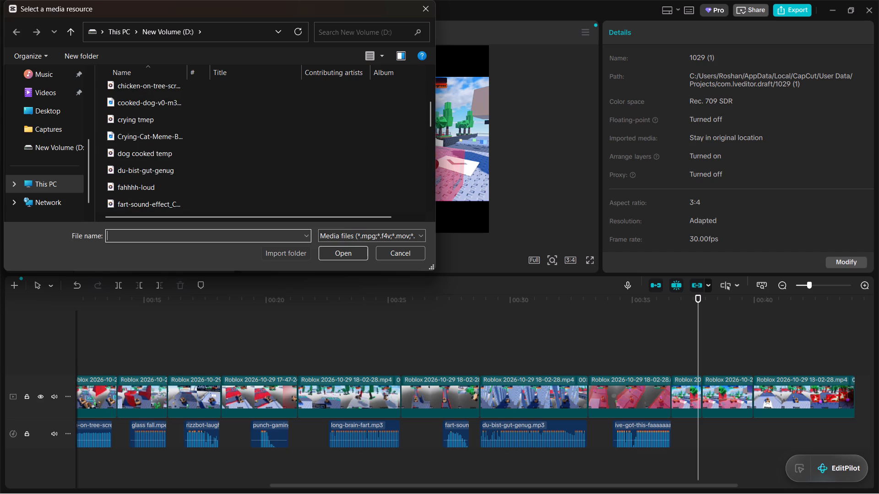
scroll(194, 149, "down", 2)
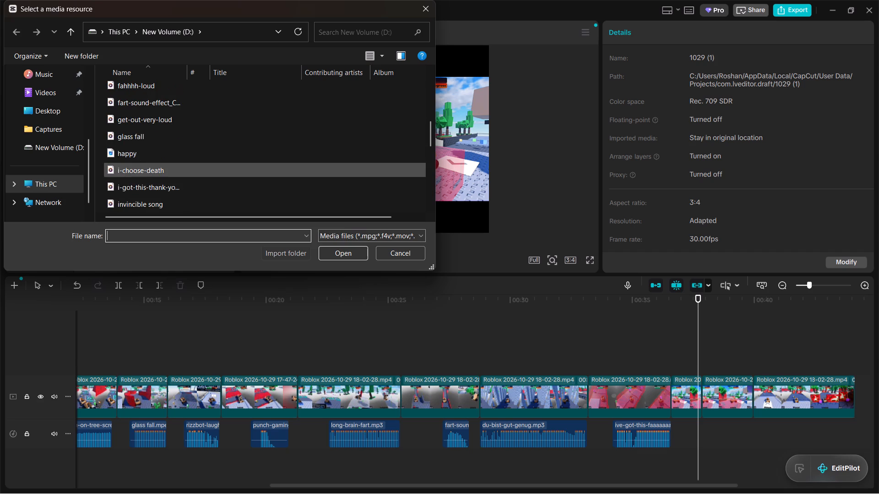
scroll(165, 169, "down", 2)
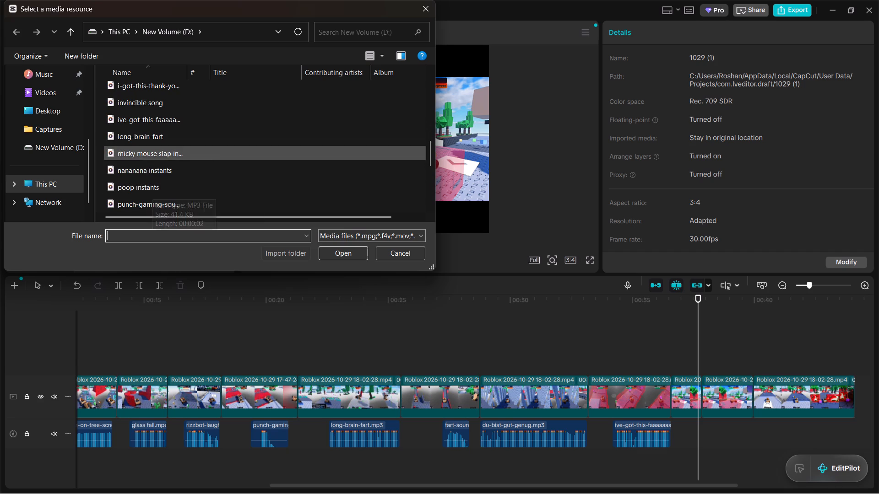
scroll(149, 194, "down", 1)
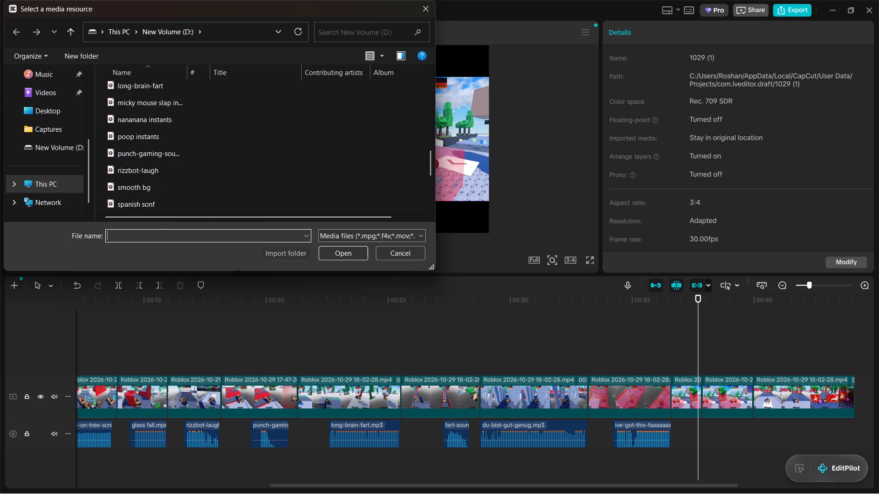
scroll(149, 194, "down", 1)
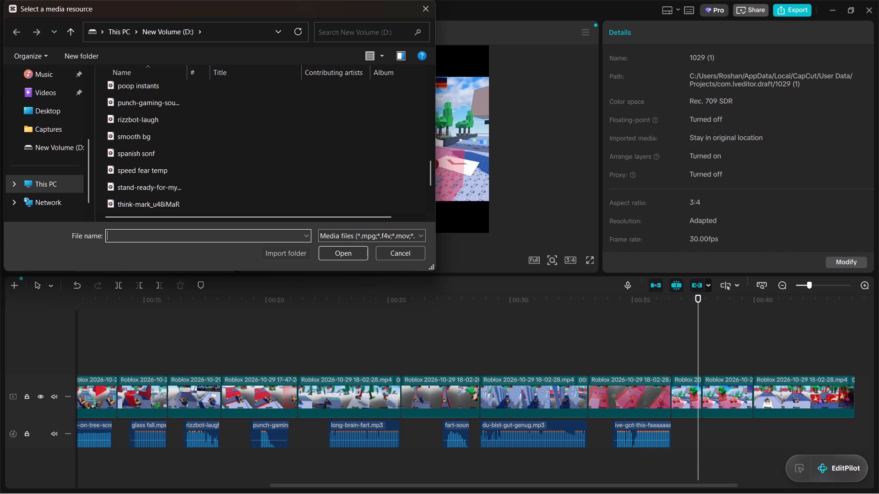
scroll(149, 205, "down", 1)
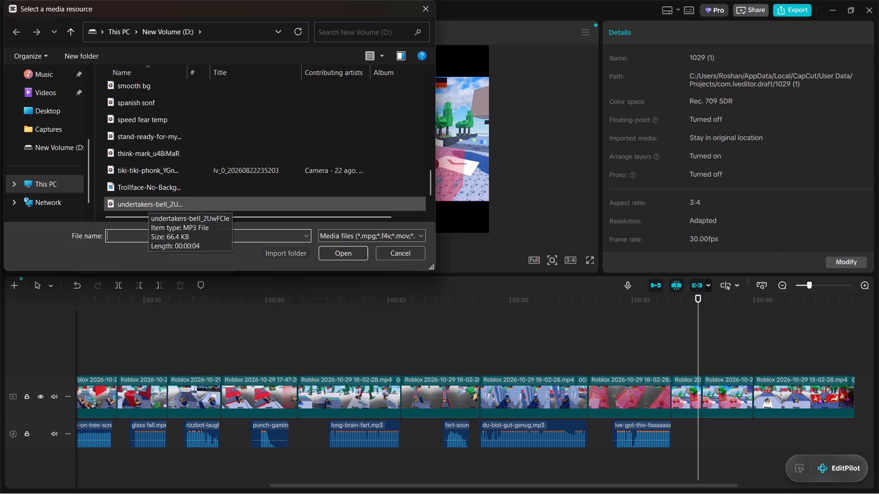
left_click(151, 200)
left_click(343, 252)
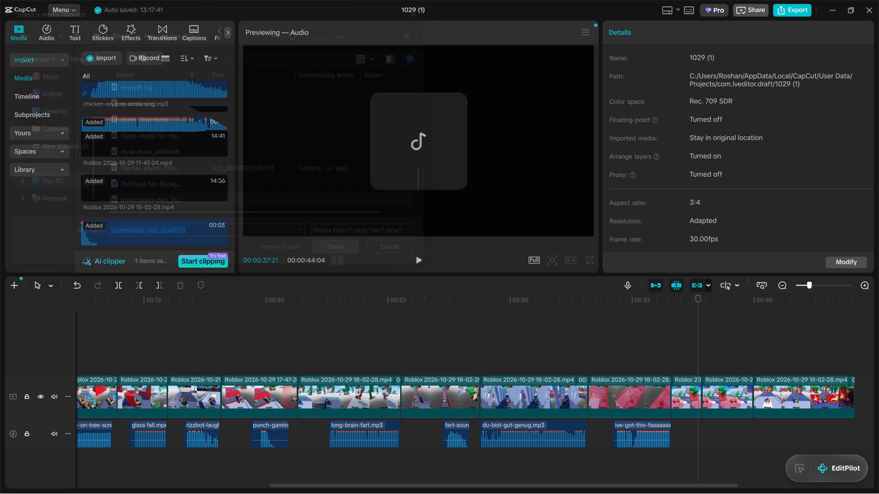
Place the undertakers-bell sound on the audio track at 00:00:37:21 and play from just before the crash.
left_click_drag(116, 205, 694, 437)
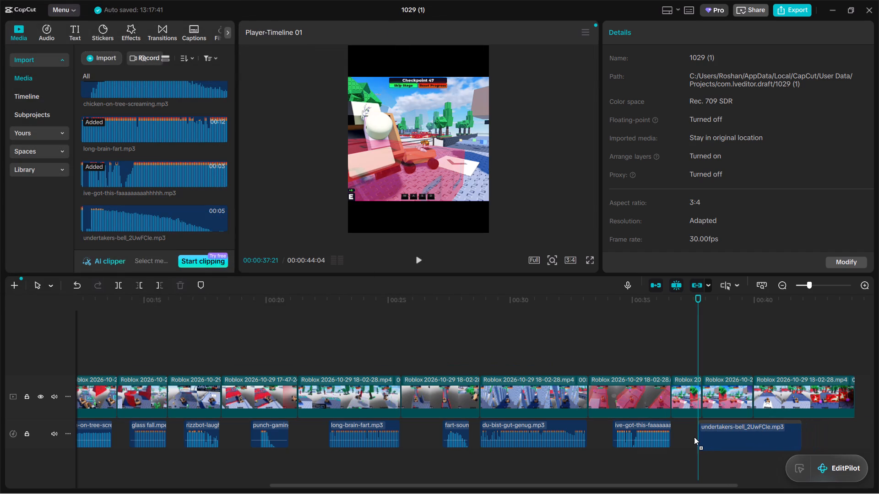
left_click_drag(694, 437, 700, 436)
left_click(676, 362)
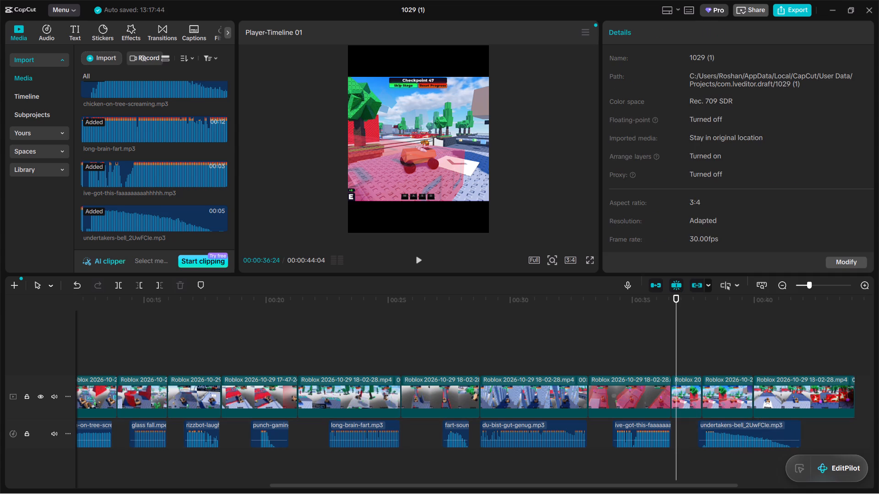
left_click(416, 260)
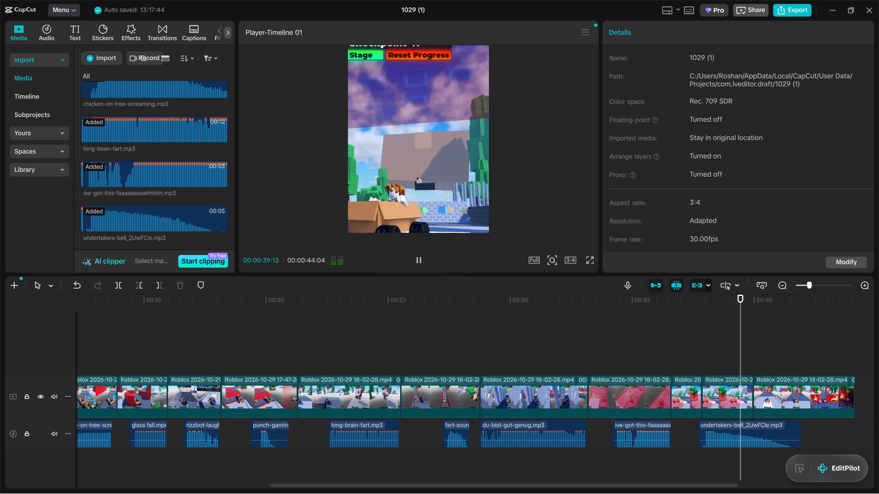
left_click(416, 260)
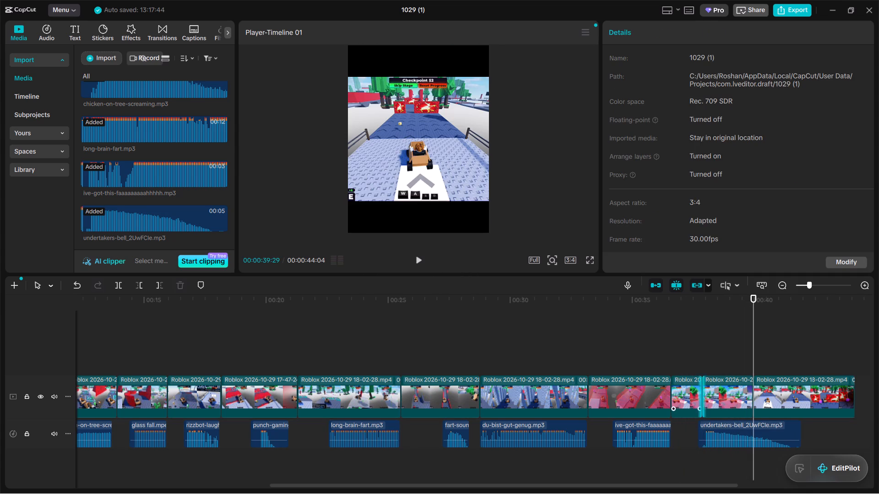
Shift the undertakers-bell sound slightly earlier than the crash frame and replay the section into the Checkpoint 52 clip.
left_click(697, 350)
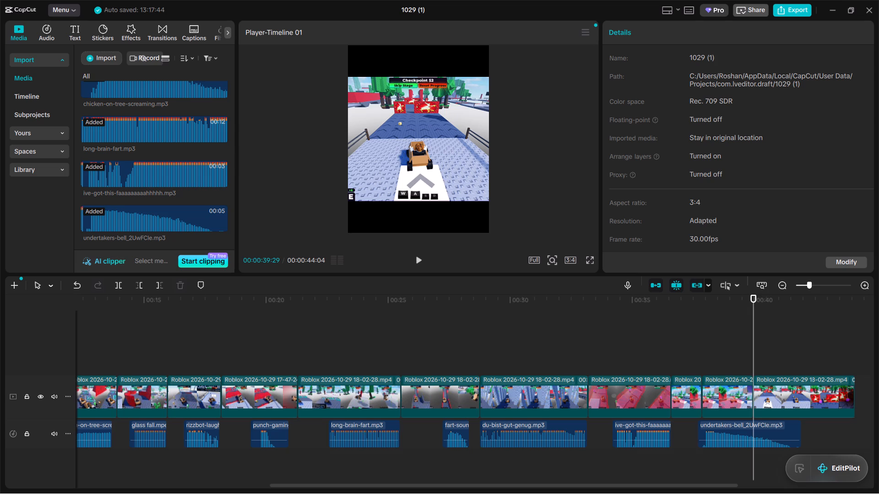
left_click(725, 428)
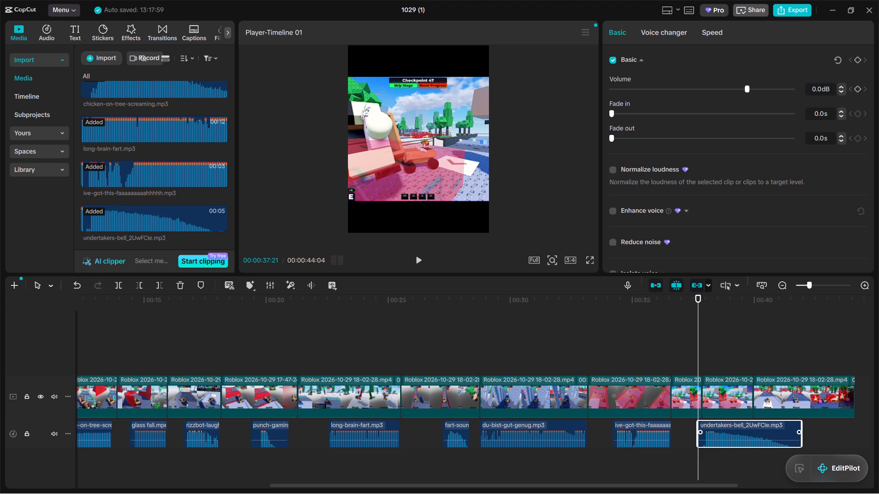
left_click_drag(731, 424, 729, 430)
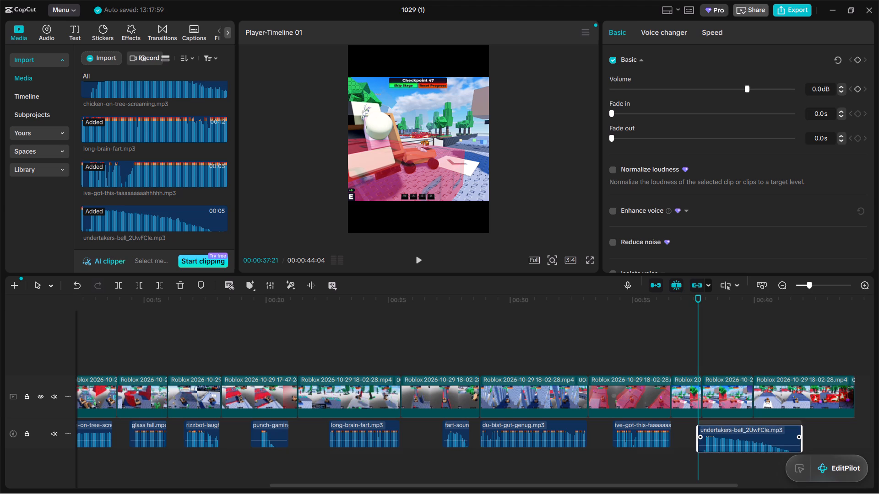
left_click_drag(729, 430, 726, 427)
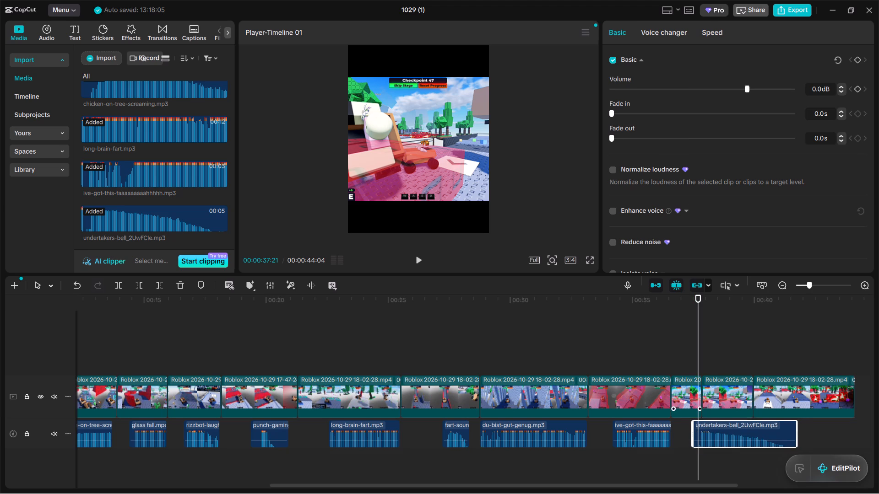
left_click(680, 369)
left_click(418, 263)
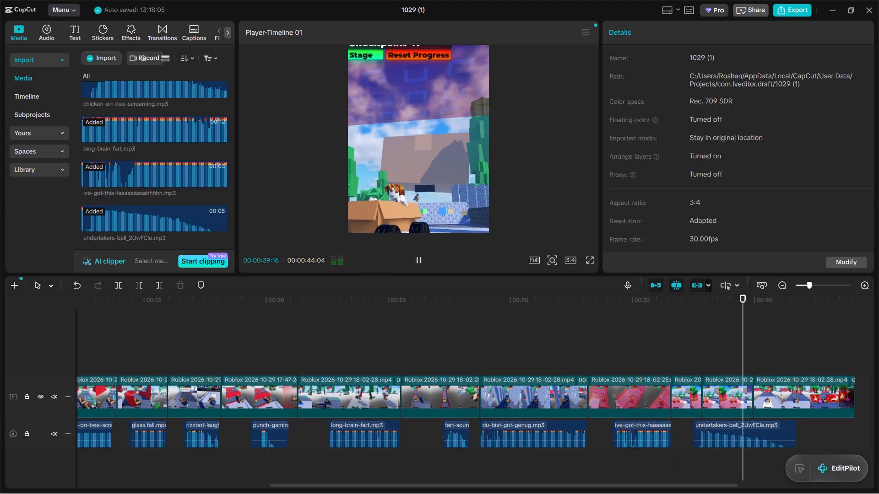
left_click(418, 263)
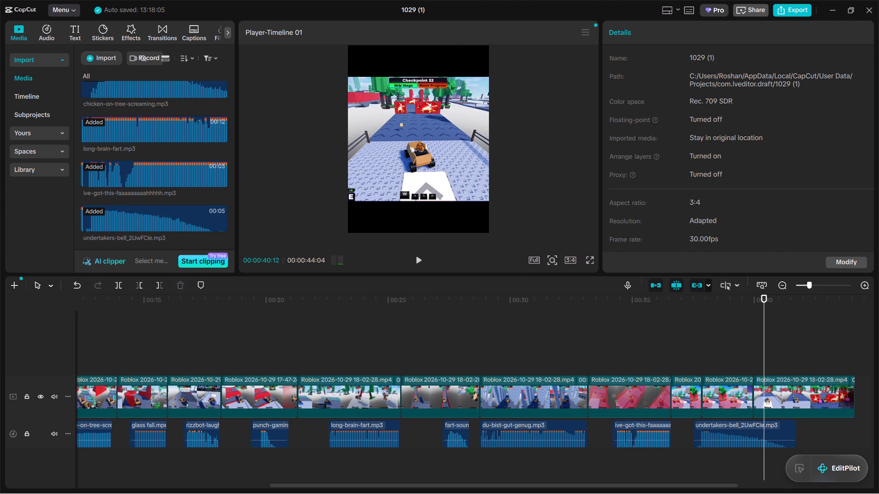
Trim the end of the undertakers-bell sound to 00:00:39:27, just before the Checkpoint 52 clip starts.
key("Left")
key("Left")
key("Left")
key("Left")
key("Left")
key("Left")
key("Left")
key("Left")
key("Left")
key("Left")
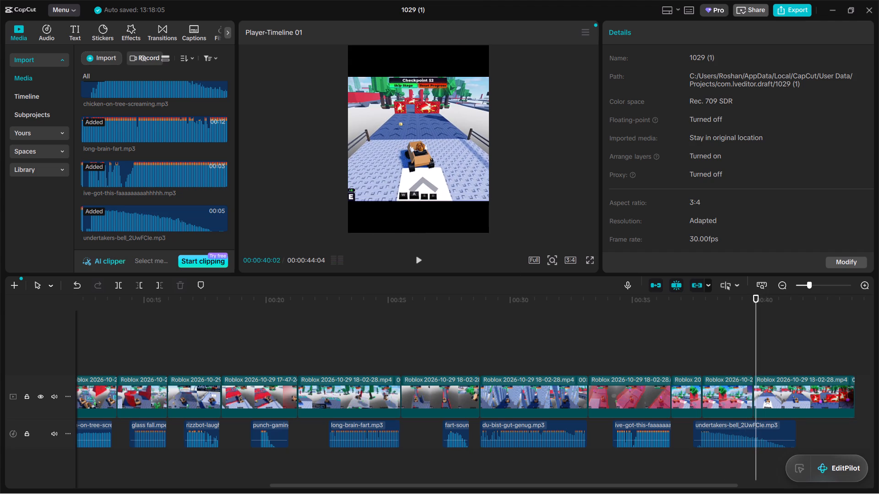
key("Left")
key("Left")
key("Left")
key("Left")
key("Left")
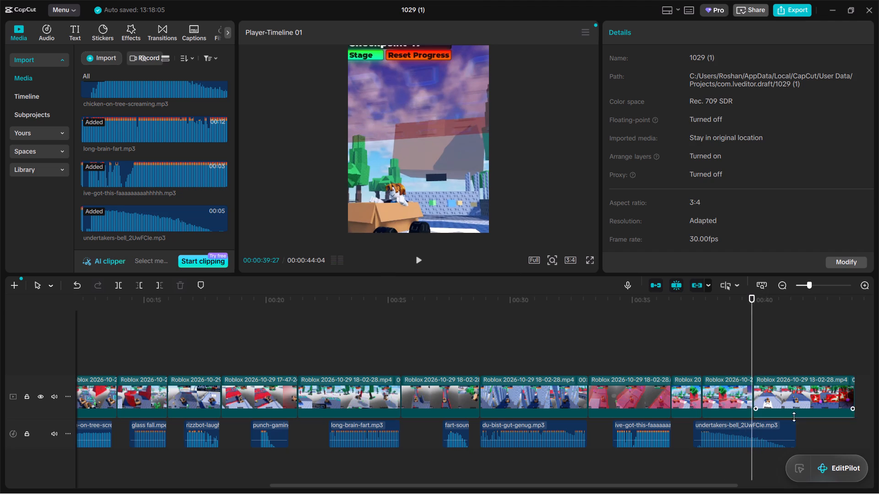
left_click(793, 432)
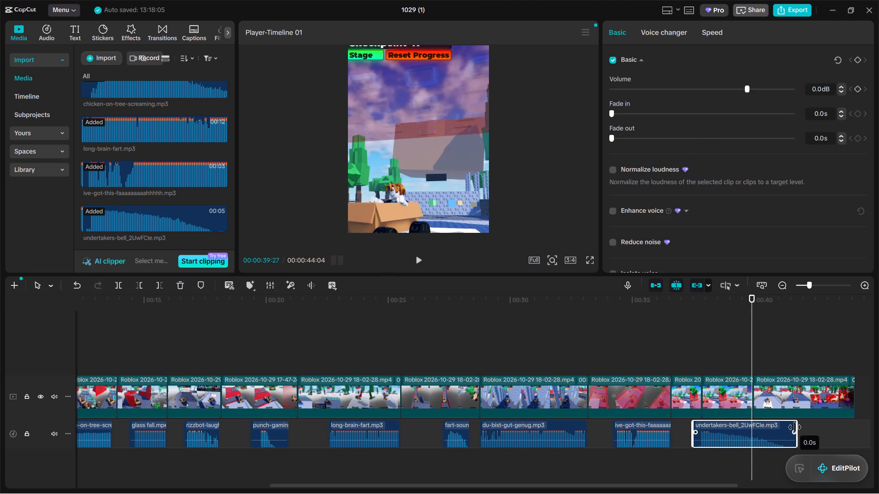
left_click_drag(795, 427, 754, 436)
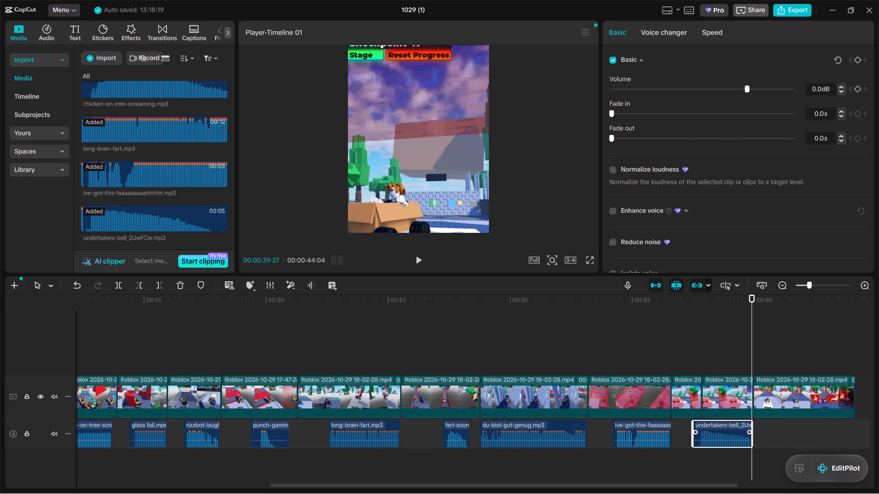
Play to the Checkpoint 52 crash, add the poop instants sound at about 00:00:42:03, and play it through to the end.
key("space")
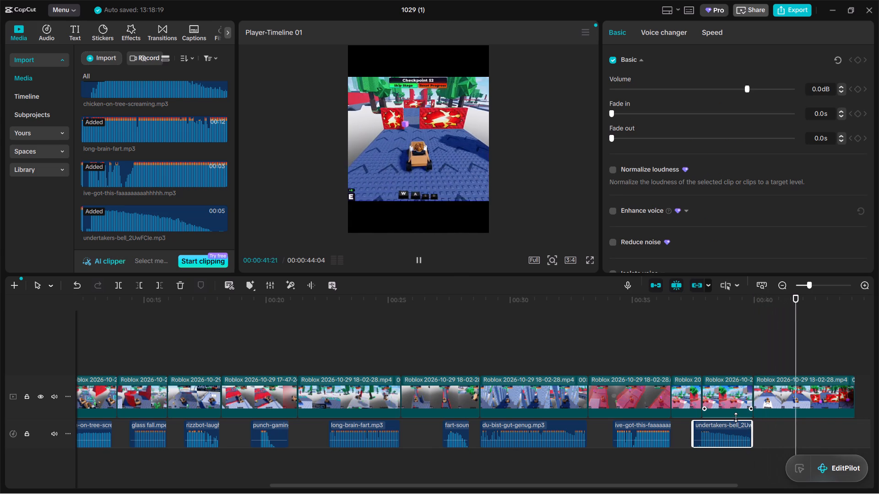
key("space")
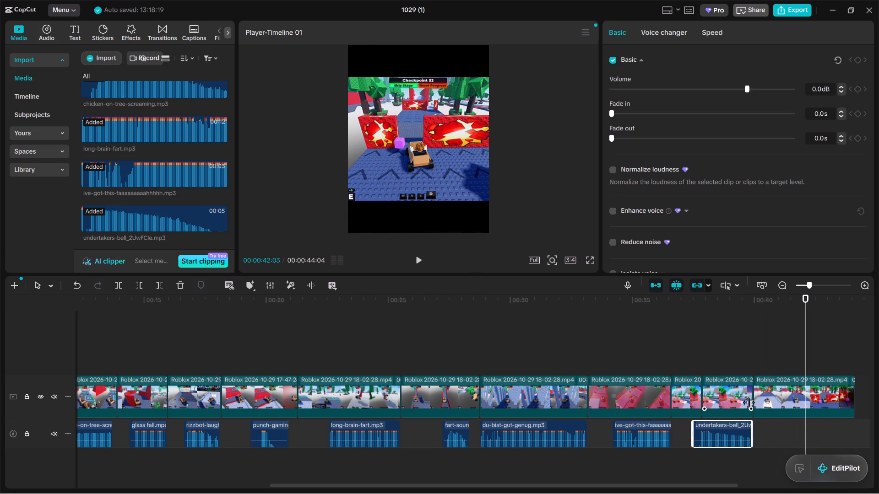
scroll(192, 119, "up", 3)
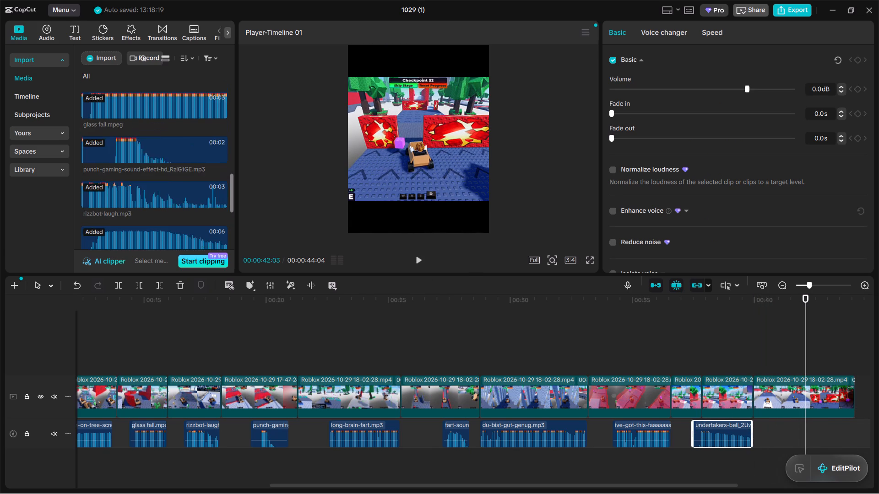
scroll(193, 122, "up", 10)
scroll(141, 177, "down", 3)
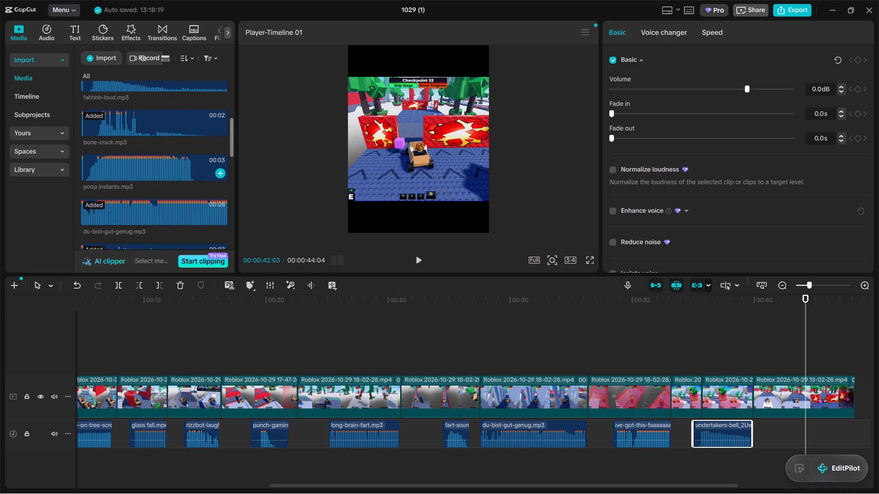
left_click(129, 127)
scroll(129, 127, "up", 1)
left_click(132, 212)
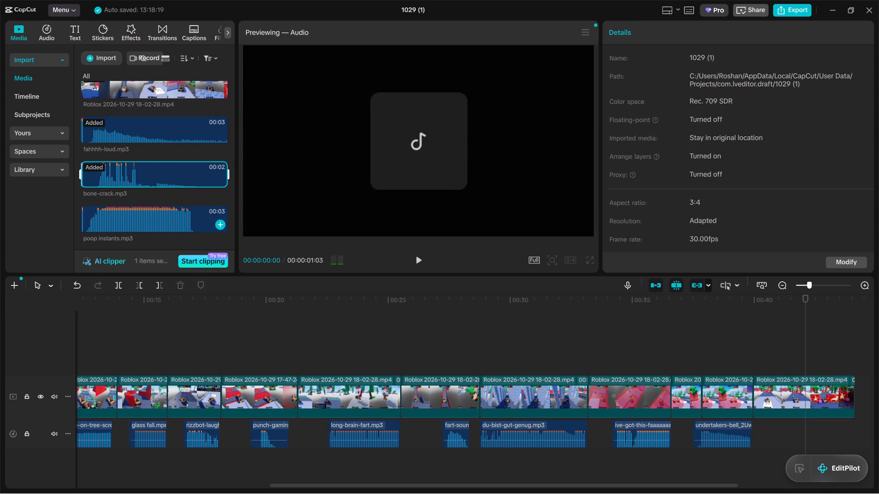
left_click_drag(132, 212, 813, 434)
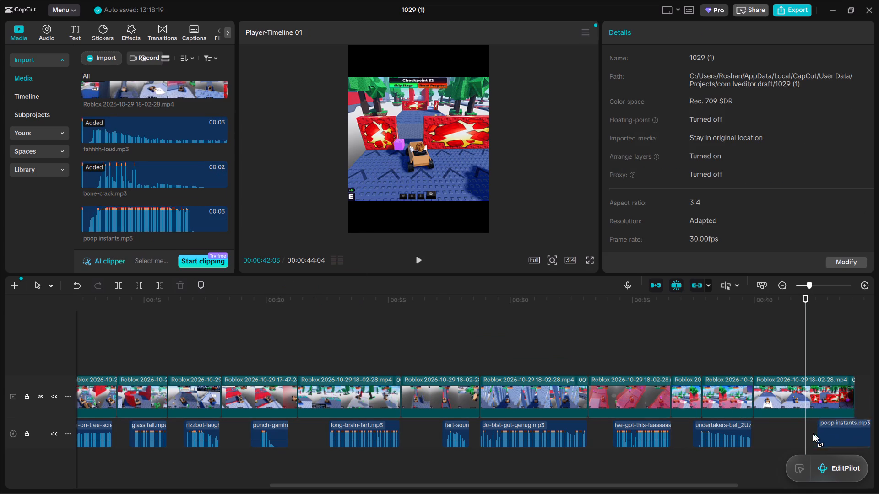
left_click_drag(813, 434, 808, 435)
left_click(769, 360)
key("space")
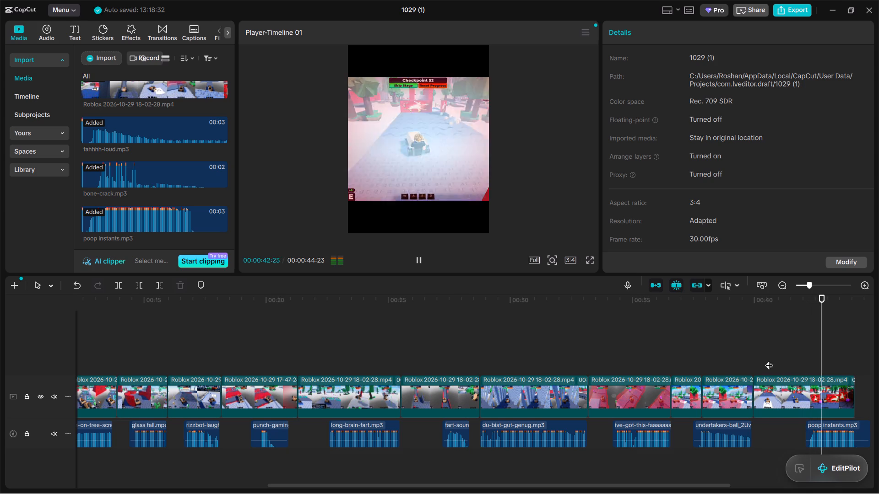
key("space")
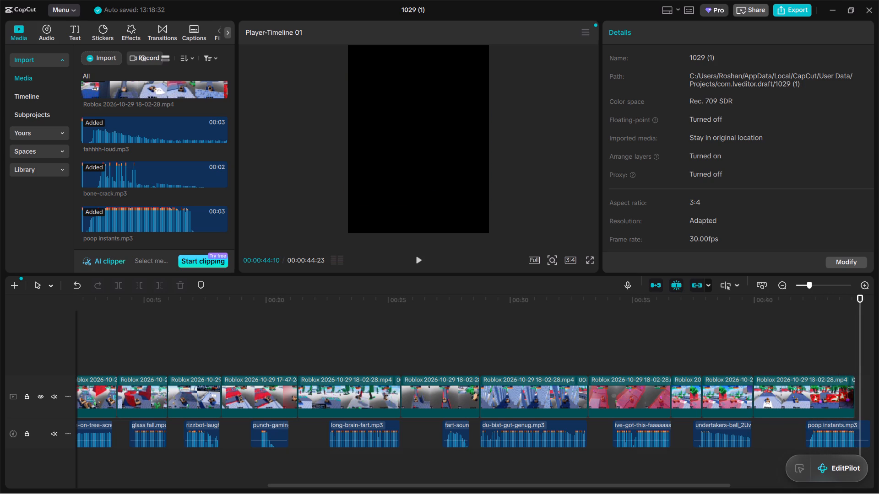
Cut off the end of the poop instants sound at 00:00:44:04, where the last video clip ends.
left_click_drag(859, 354, 853, 354)
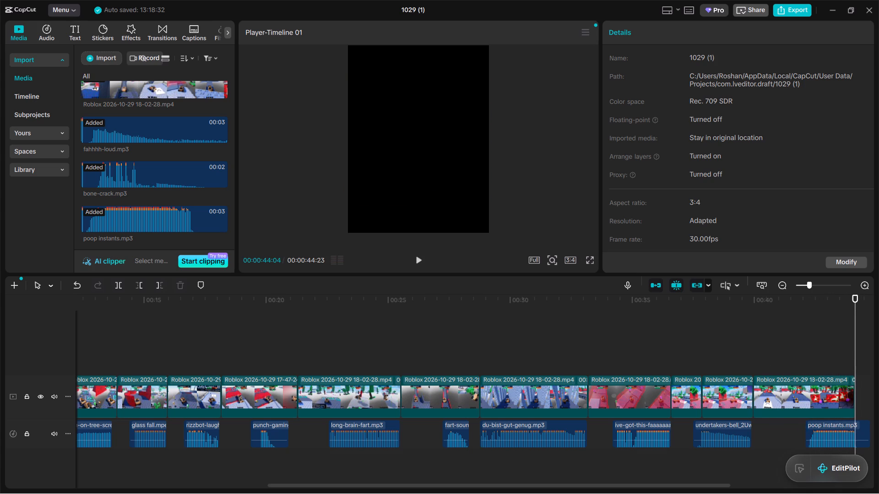
left_click(854, 433)
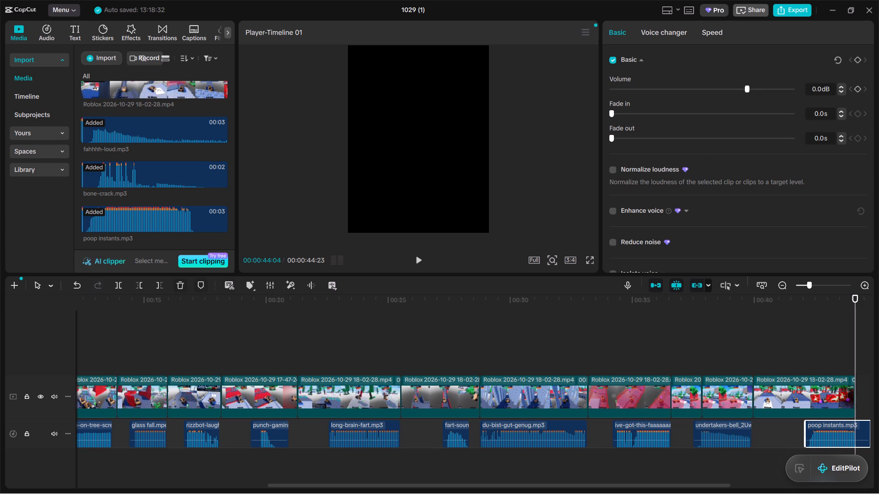
left_click(153, 283)
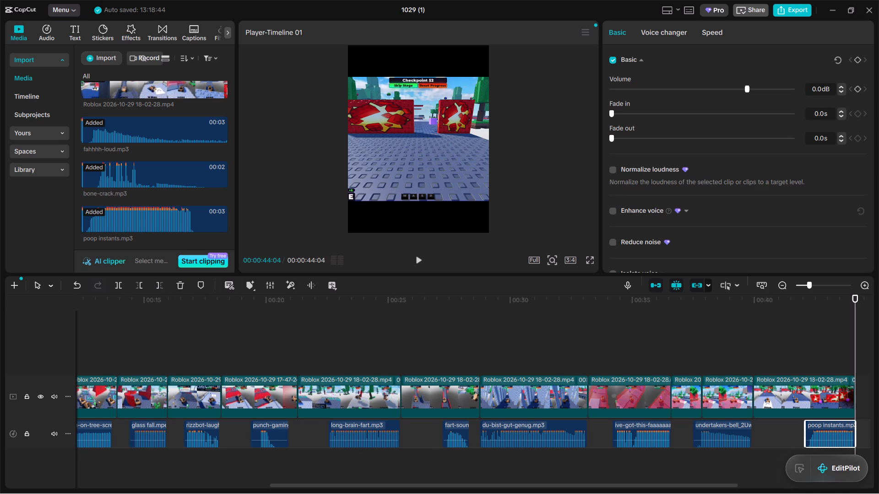
Return the playhead to the start of the timeline and play the whole edit.
left_click_drag(856, 328, 67, 370)
left_click(416, 258)
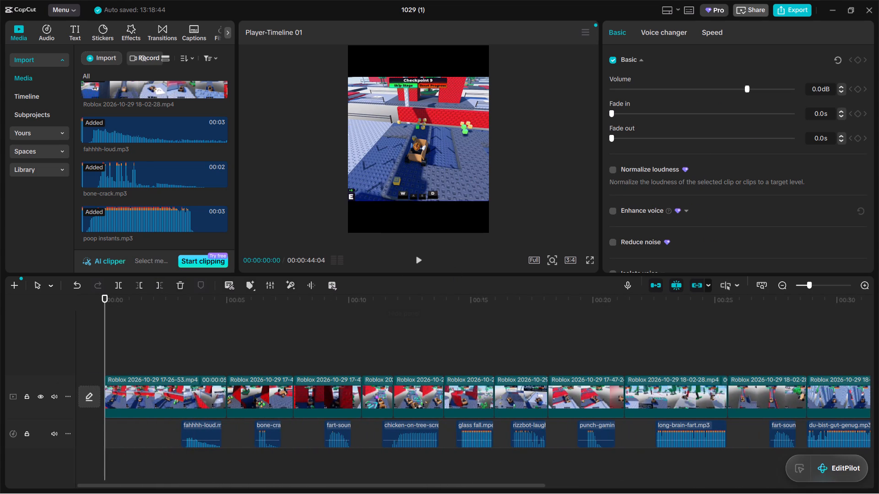
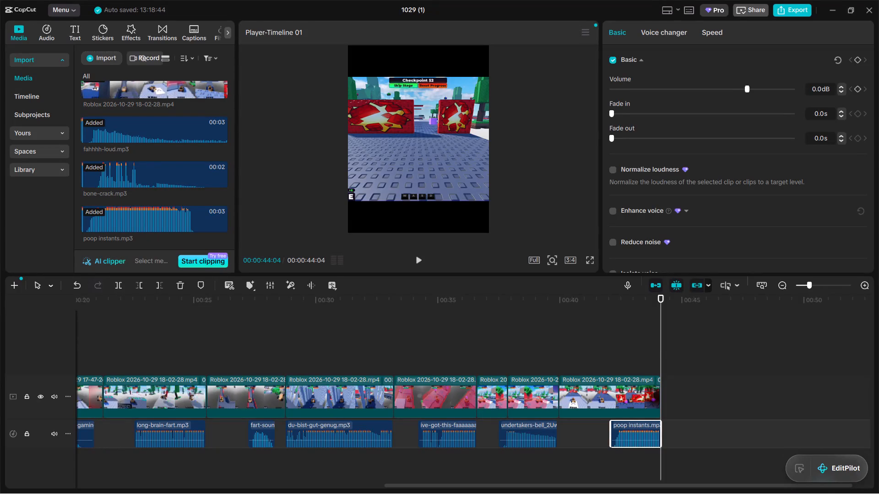
Return the playhead to the start of the timeline at 00:00:00:00.
left_click_drag(664, 346, 0, 372)
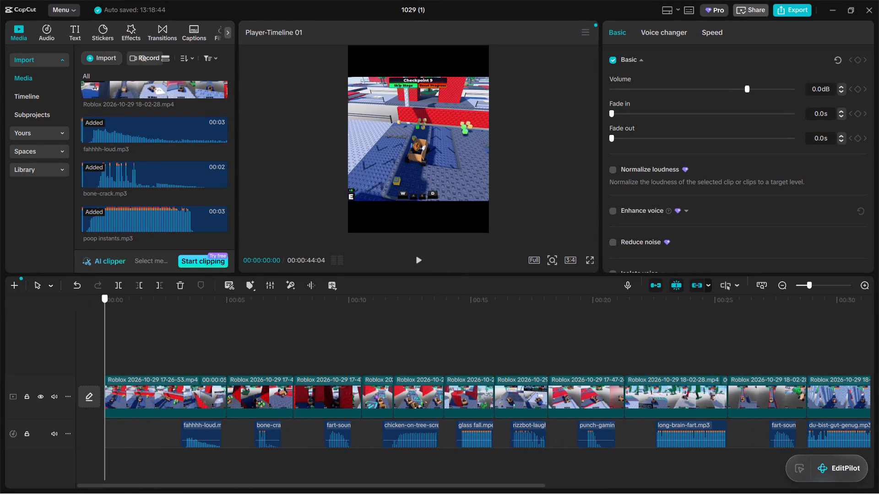
left_click_drag(0, 372, 0, 370)
Import the "invincible song" file from New Volume (D:) into the project media and play its preview.
left_click(100, 64)
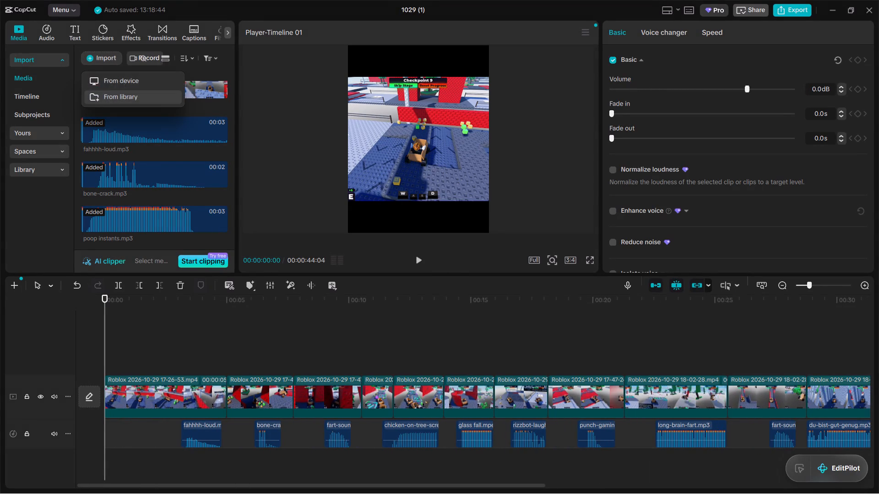
left_click(118, 81)
scroll(145, 174, "down", 1)
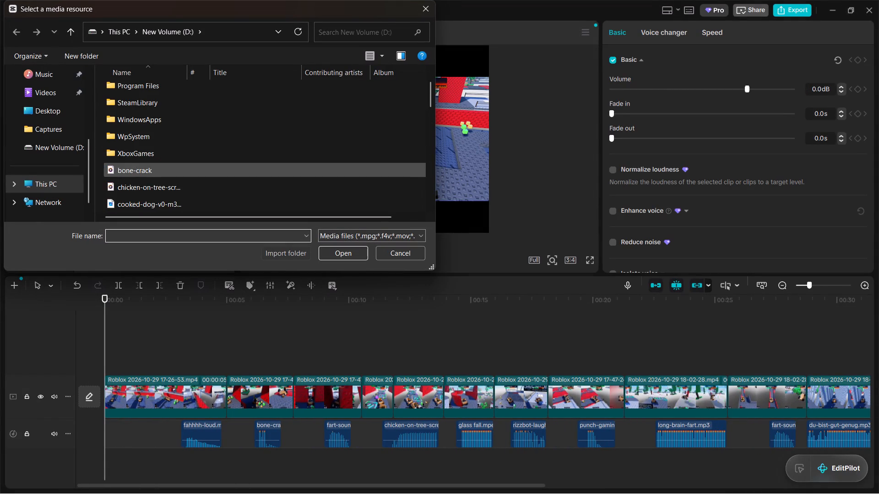
scroll(145, 186, "down", 2)
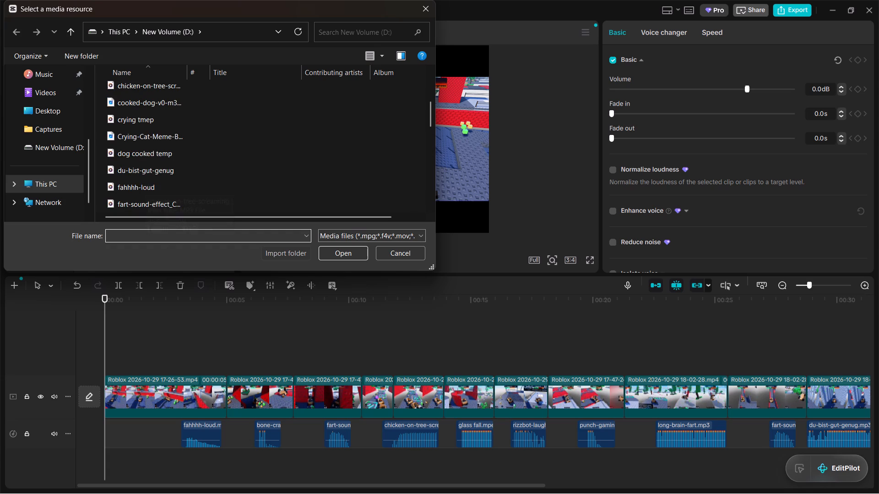
scroll(144, 202, "down", 3)
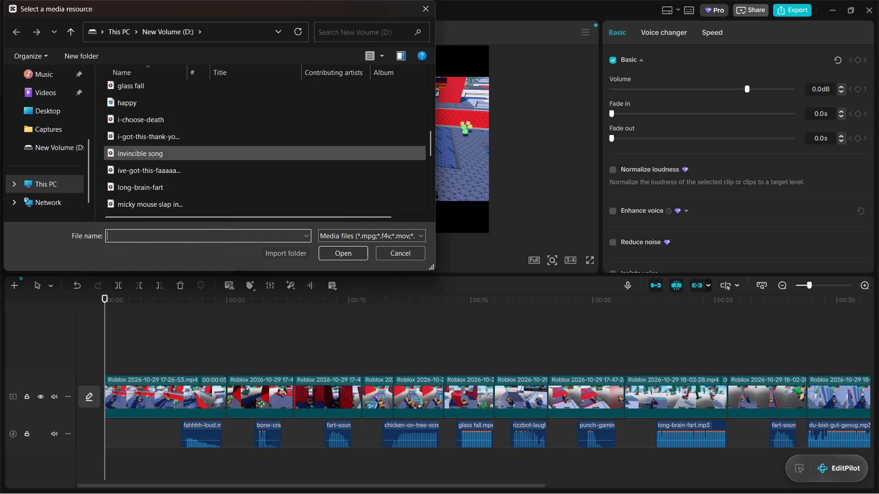
left_click(138, 155)
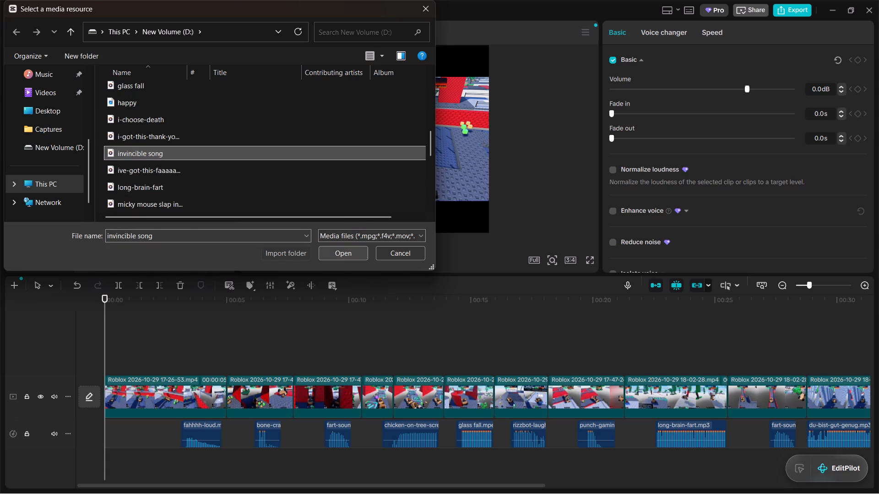
left_click(342, 250)
left_click(416, 261)
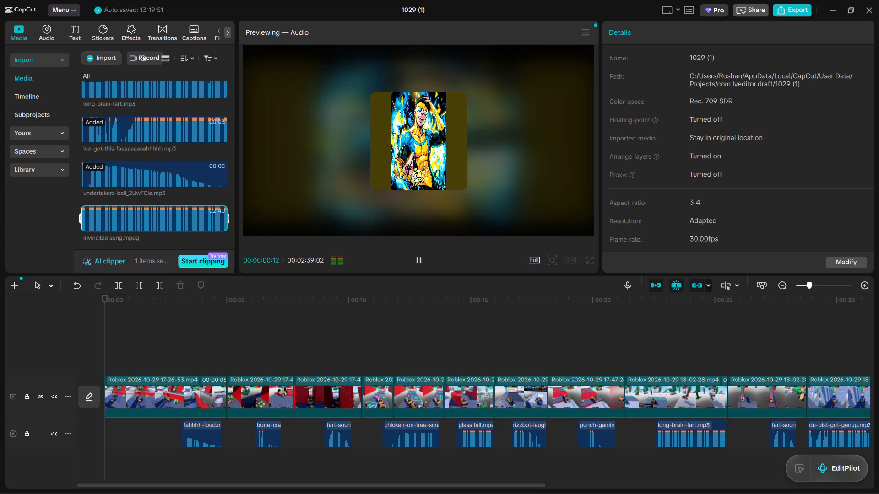
Import the "micky mouse slap instansts" sound from New Volume (D:) into the project media and preview it.
left_click(109, 55)
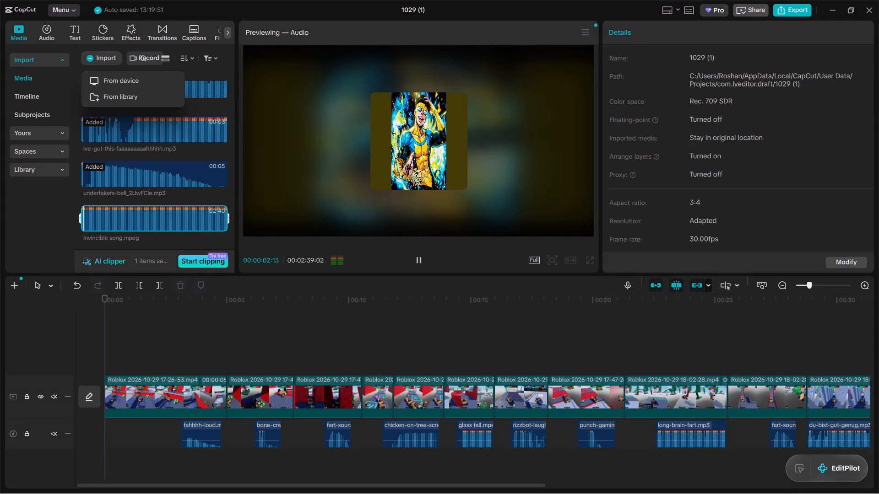
left_click(127, 79)
scroll(157, 144, "down", 4)
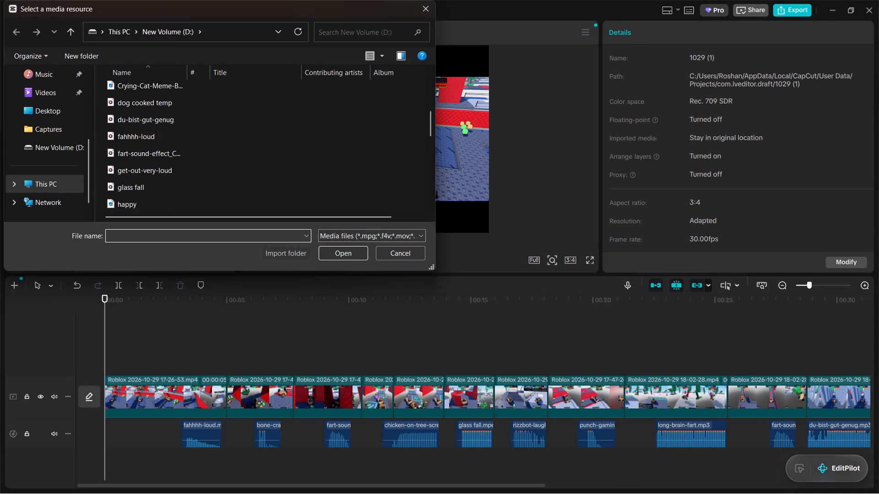
scroll(163, 168, "down", 6)
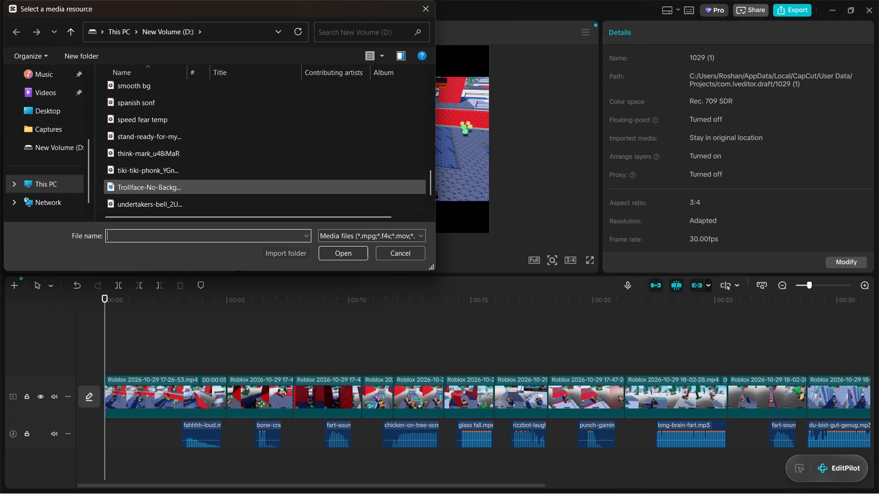
left_click(157, 174)
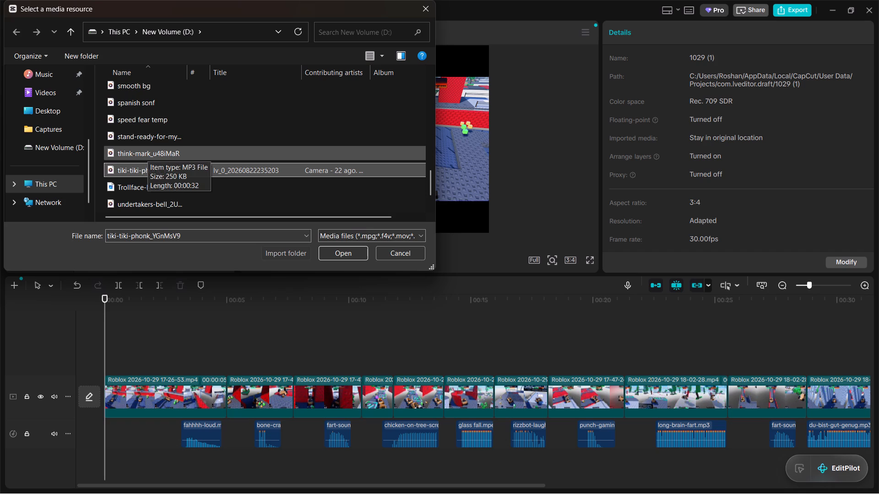
scroll(147, 152, "down", 1)
left_click(147, 185)
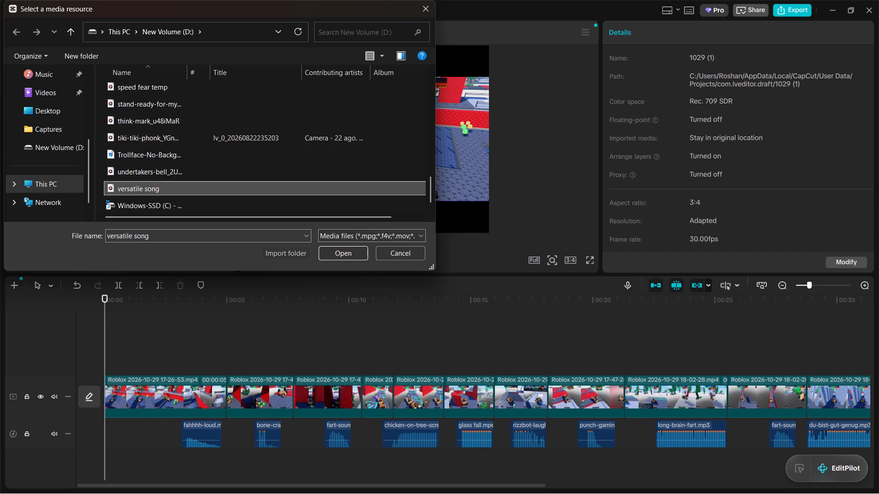
scroll(147, 185, "down", 2)
left_click_drag(429, 186, 429, 187)
left_click_drag(429, 187, 429, 177)
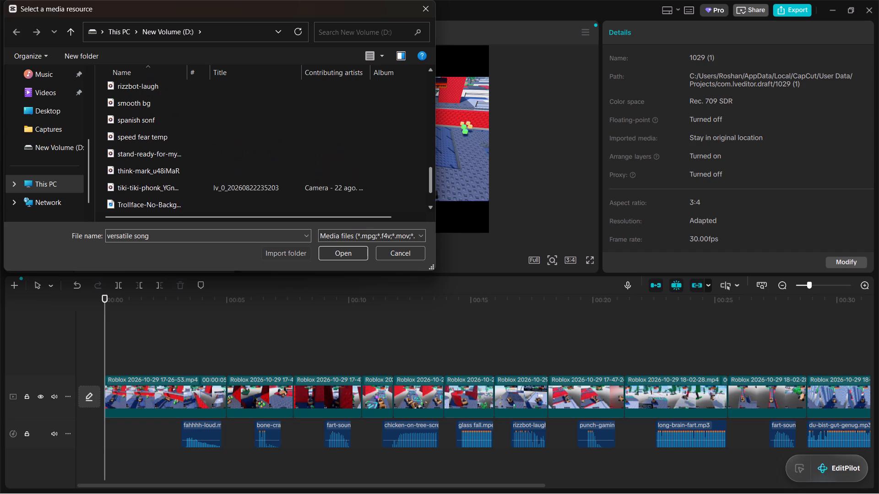
left_click_drag(429, 177, 429, 170)
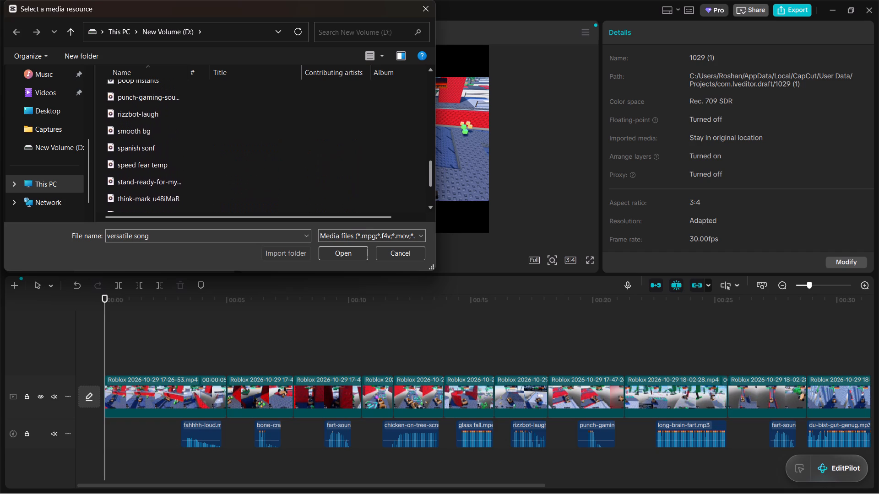
left_click_drag(429, 170, 429, 155)
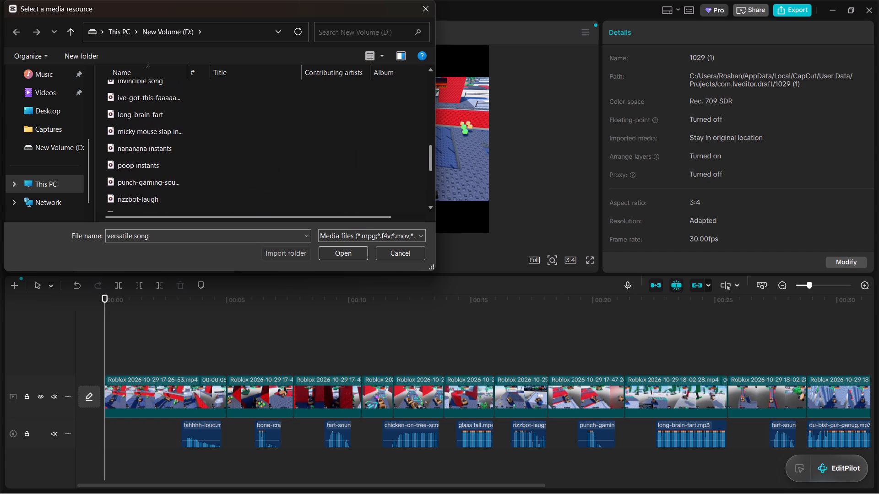
left_click_drag(429, 155, 429, 154)
left_click(231, 136)
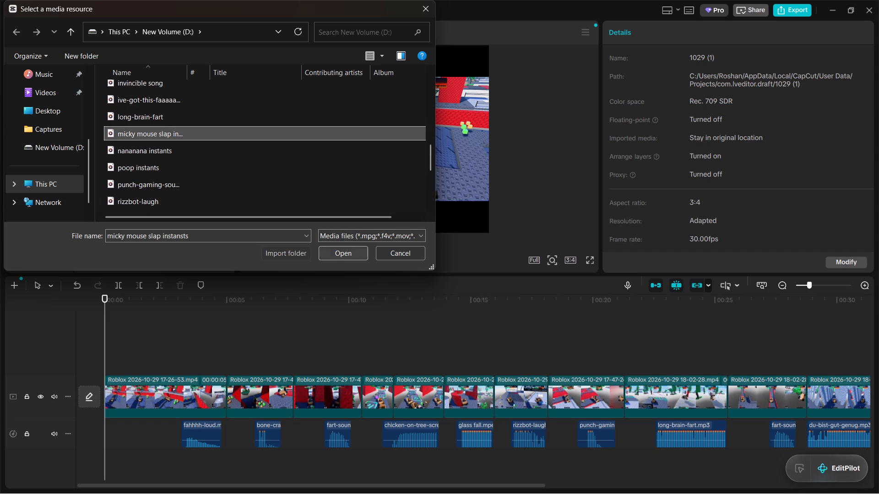
left_click(337, 248)
left_click(418, 259)
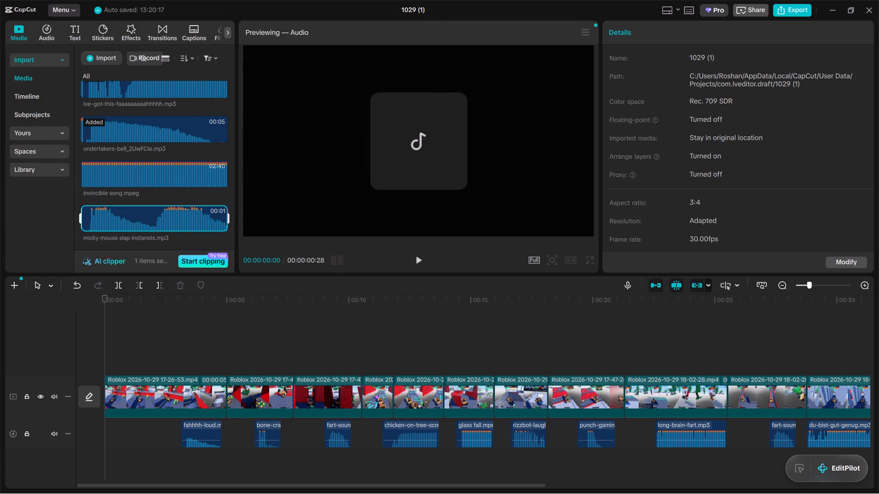
Examine frames across the timeline between about 13 and 40 seconds to find a moment suited to the slap sound.
left_click_drag(438, 485, 637, 469)
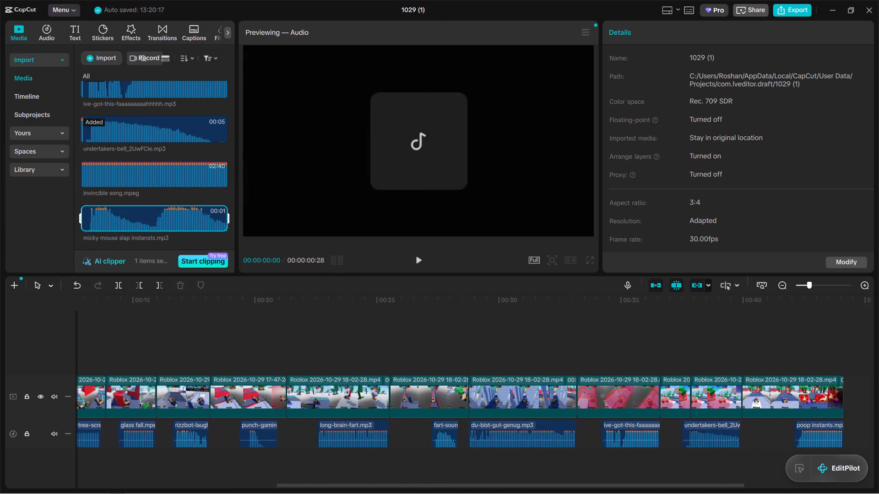
left_click_drag(637, 469, 816, 435)
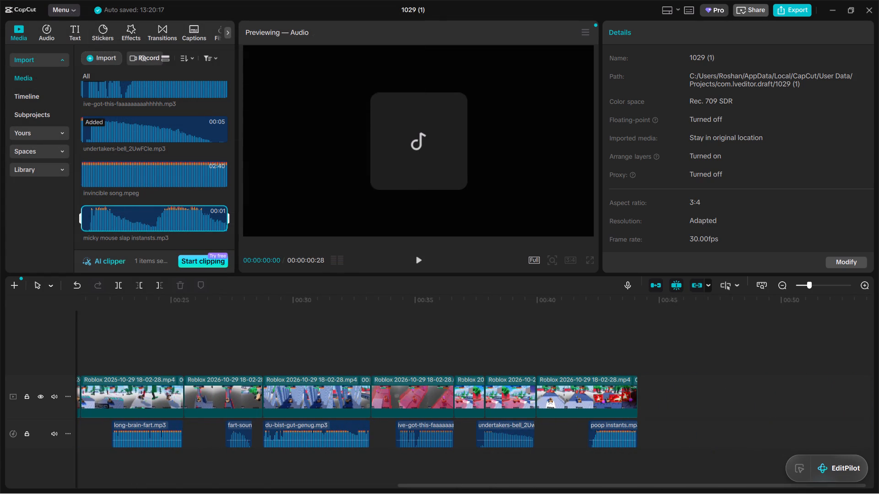
left_click_drag(816, 435, 628, 474)
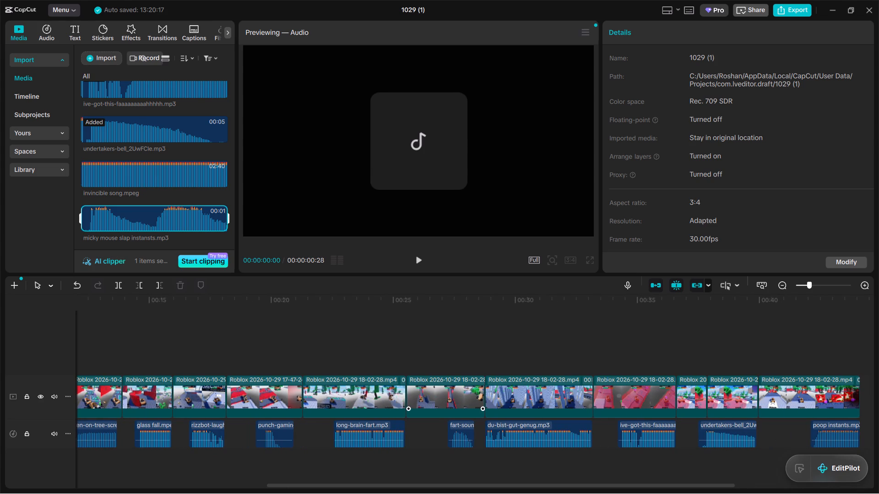
left_click(334, 345)
left_click(269, 357)
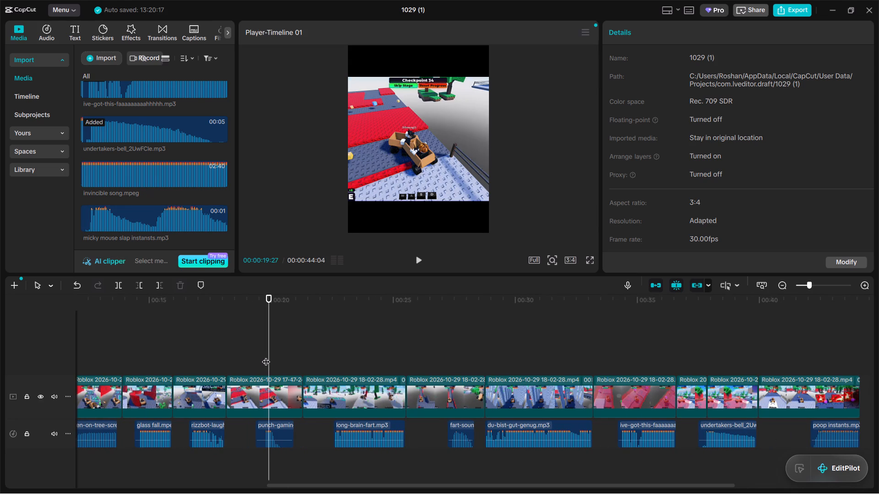
left_click(178, 354)
left_click(119, 357)
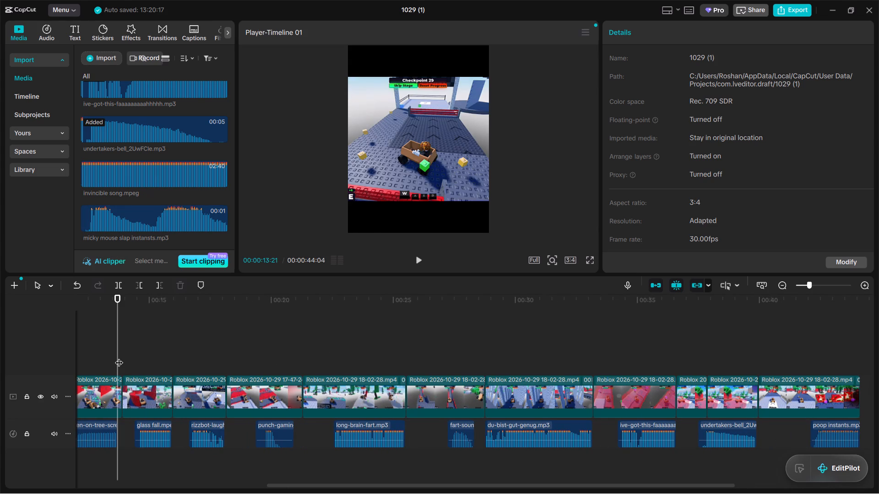
left_click(255, 358)
left_click(385, 359)
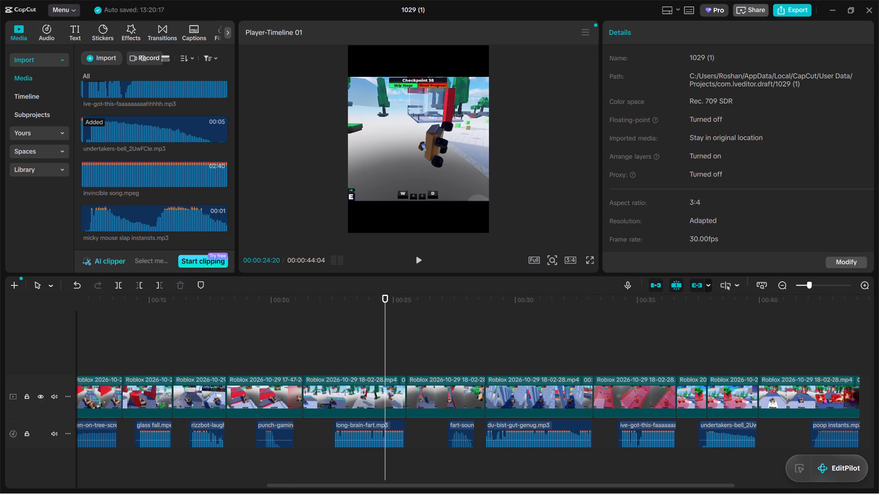
left_click(568, 354)
left_click(648, 354)
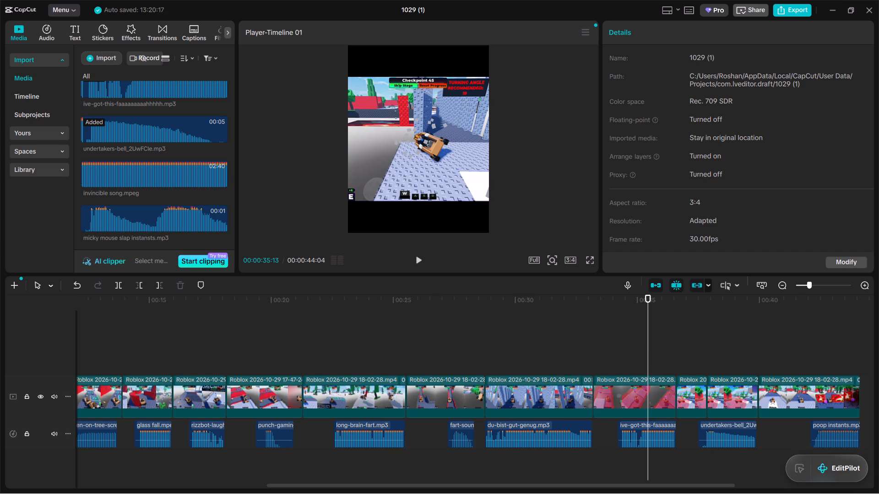
left_click(686, 348)
left_click(722, 347)
left_click(751, 347)
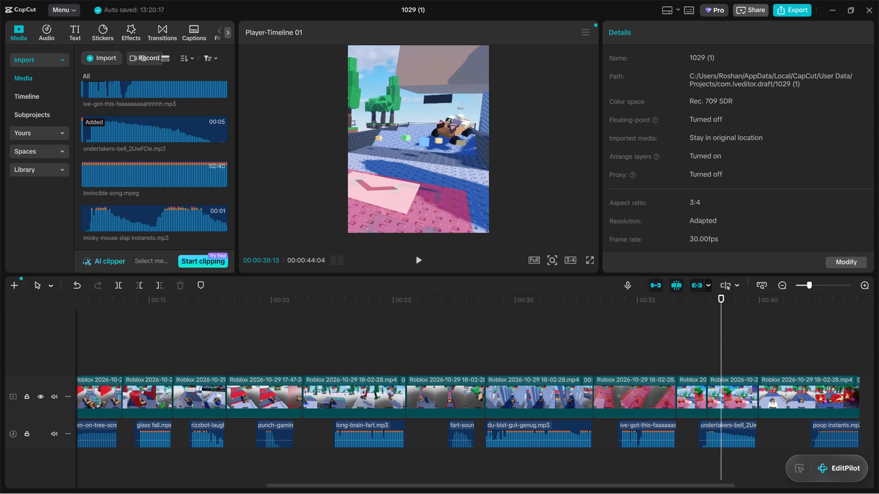
left_click(765, 344)
left_click(786, 343)
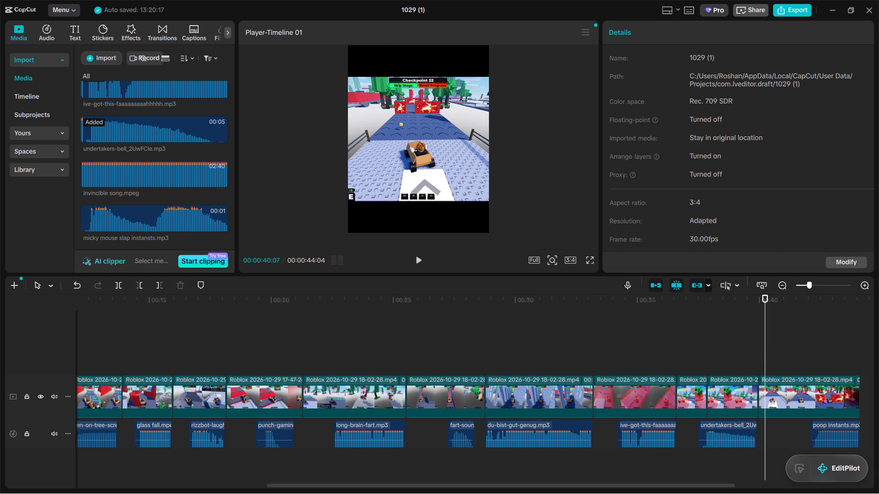
left_click(590, 354)
left_click(548, 354)
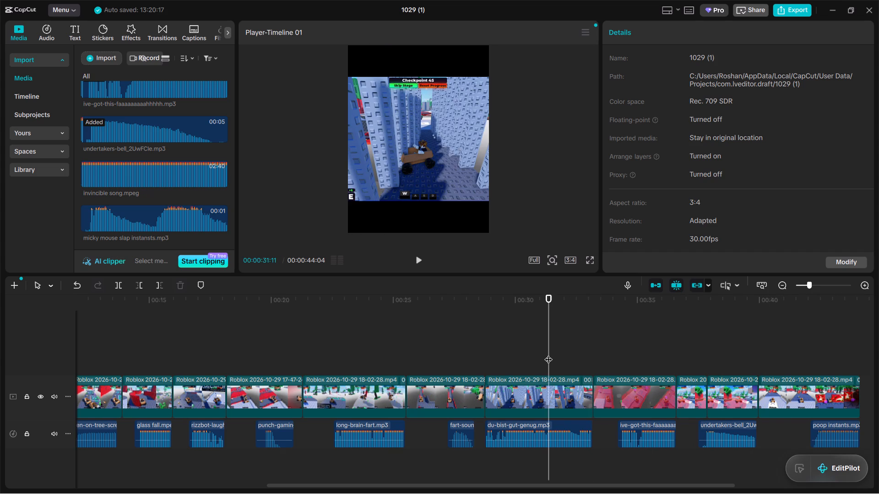
left_click(602, 355)
left_click(586, 355)
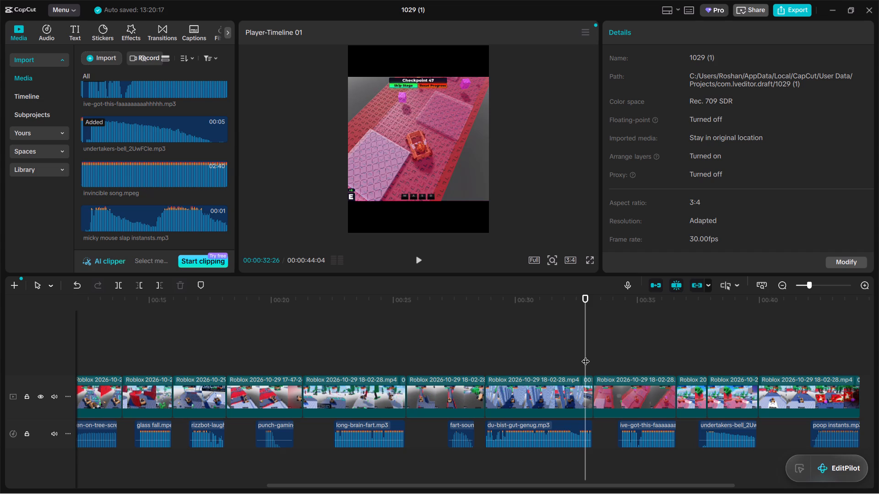
Place the "micky mouse slap instansts" sound on a track below the existing audio, at about 00:00:27:07 near the fart-sound clip.
left_click(475, 337)
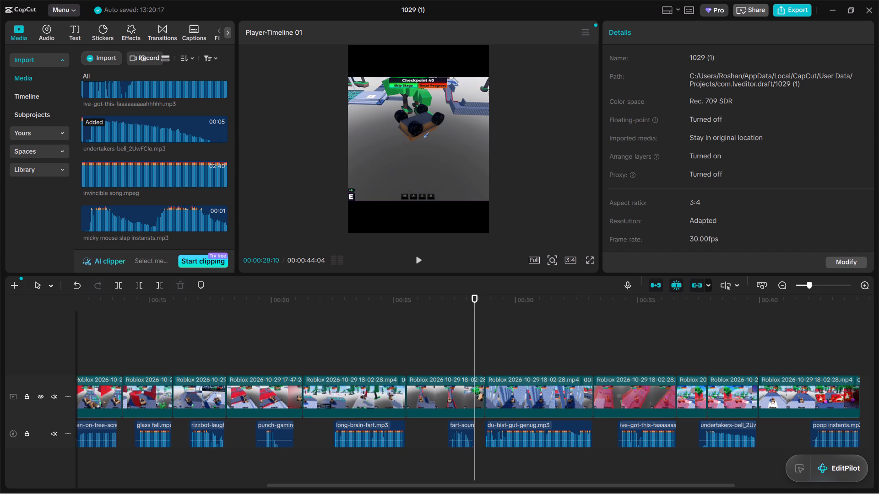
left_click(433, 343)
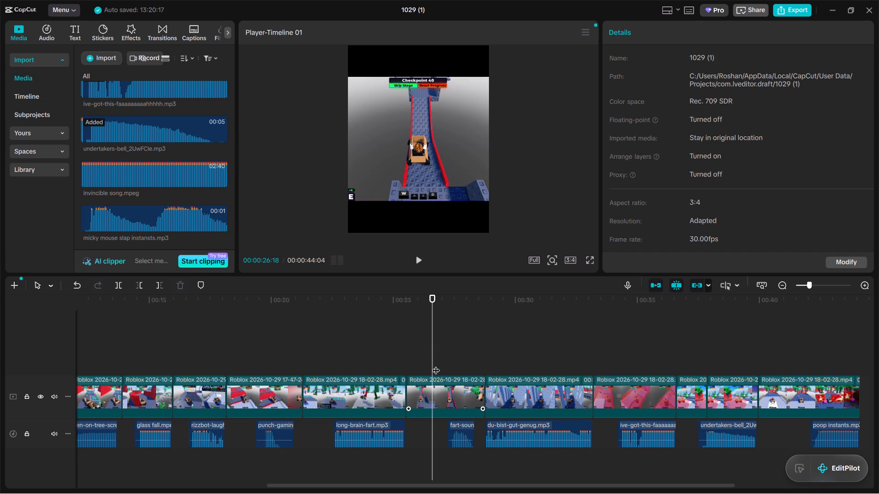
left_click(441, 360)
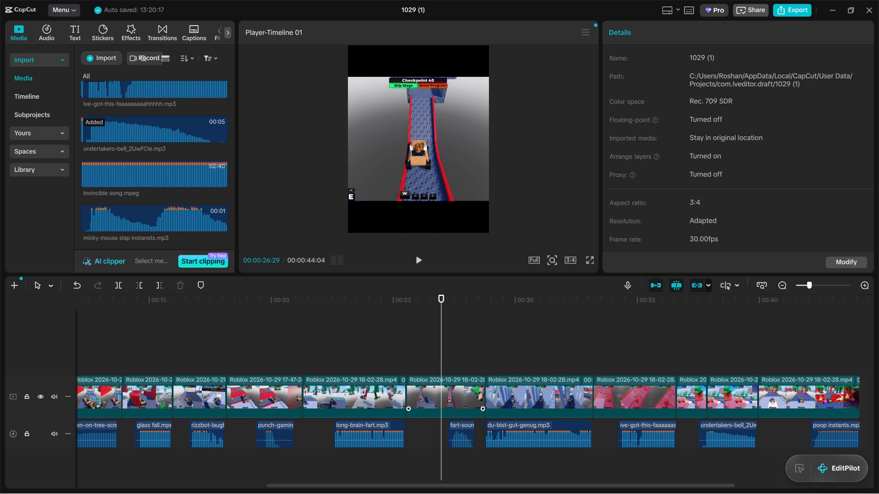
left_click(442, 361)
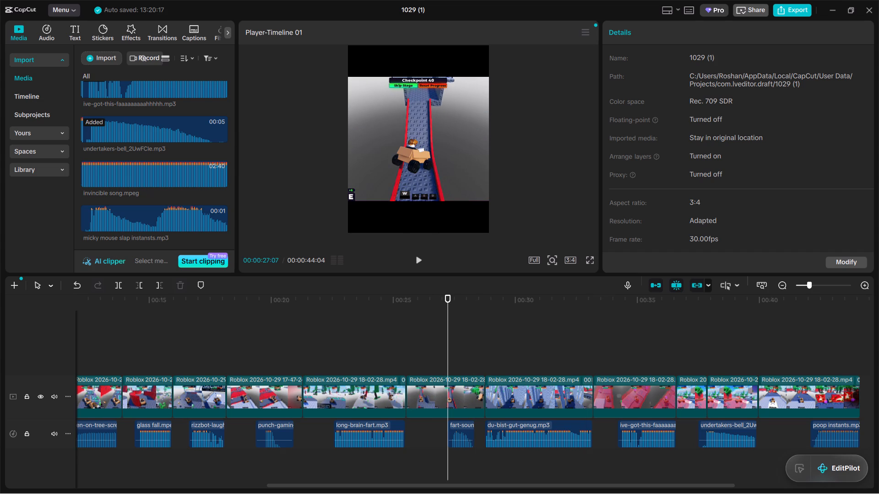
left_click_drag(148, 212, 445, 452)
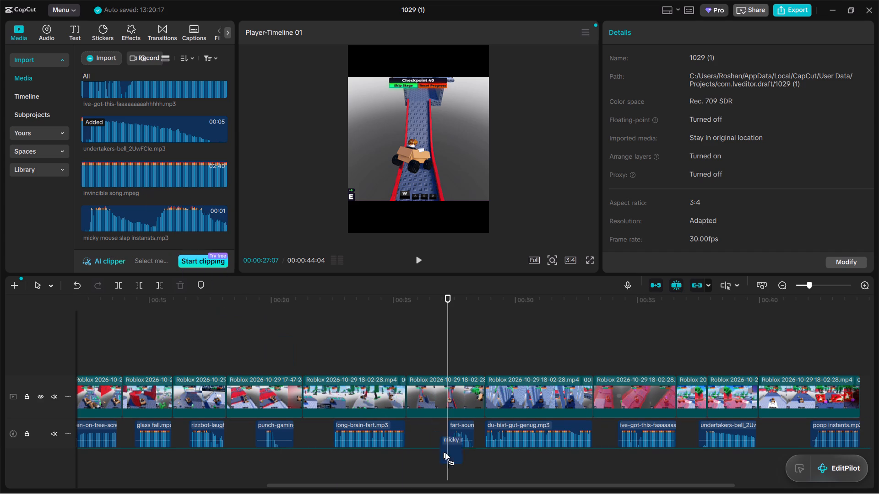
Replace the fart-sound clip at about 00:00:27:07 with the "micky mouse slap instansts" sound on a new track below it.
left_click_drag(445, 452, 447, 463)
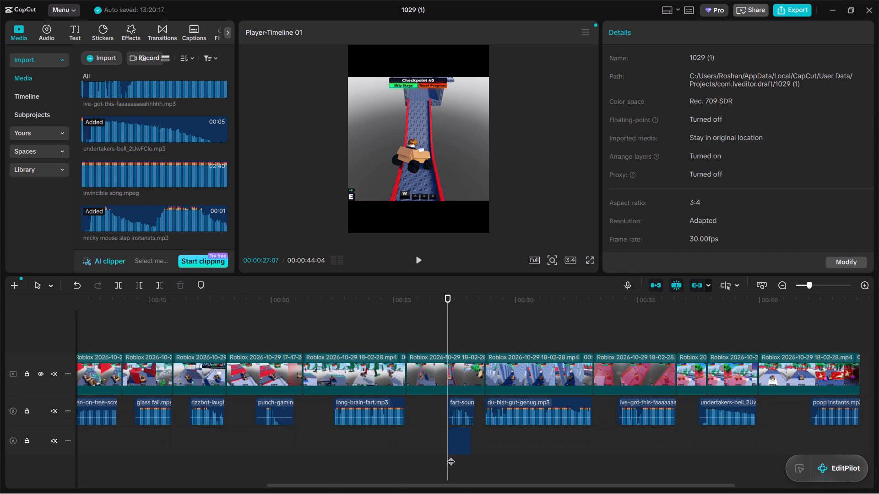
left_click(468, 403)
right_click(468, 403)
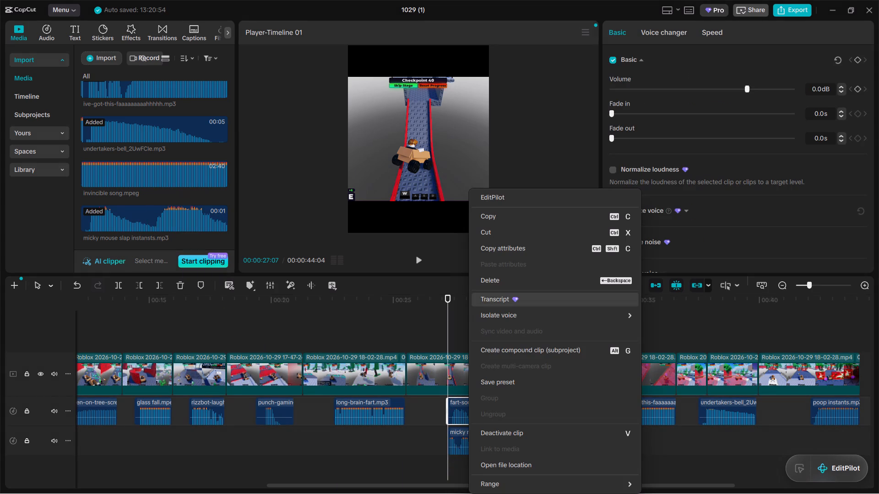
left_click(491, 285)
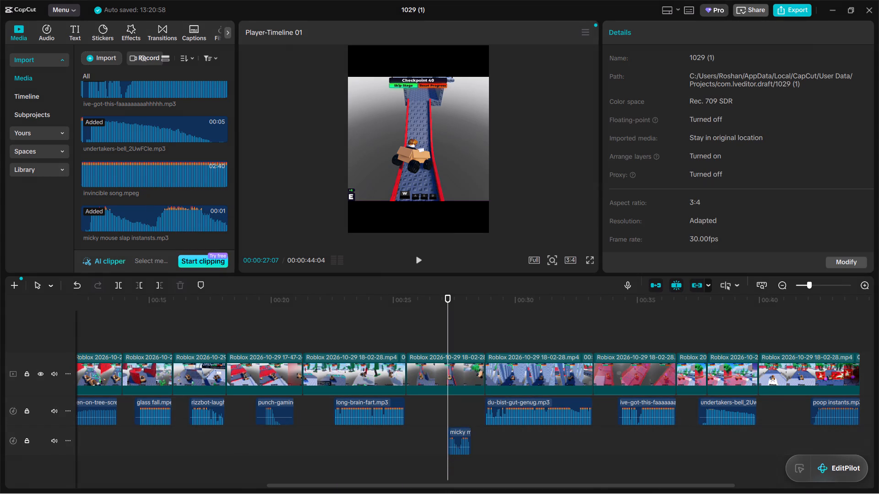
Play back the slap sound against the fall at about 27 seconds and shift its clip slightly earlier.
left_click(417, 321)
left_click(417, 258)
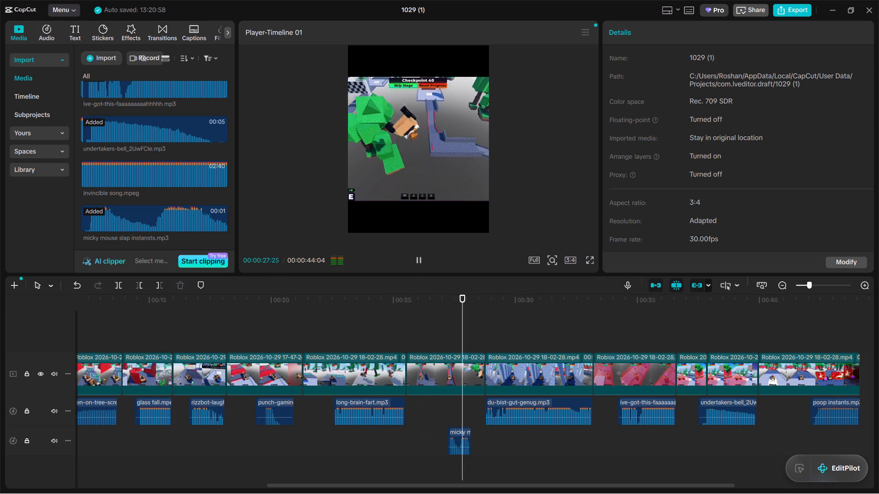
left_click(417, 258)
left_click(454, 439)
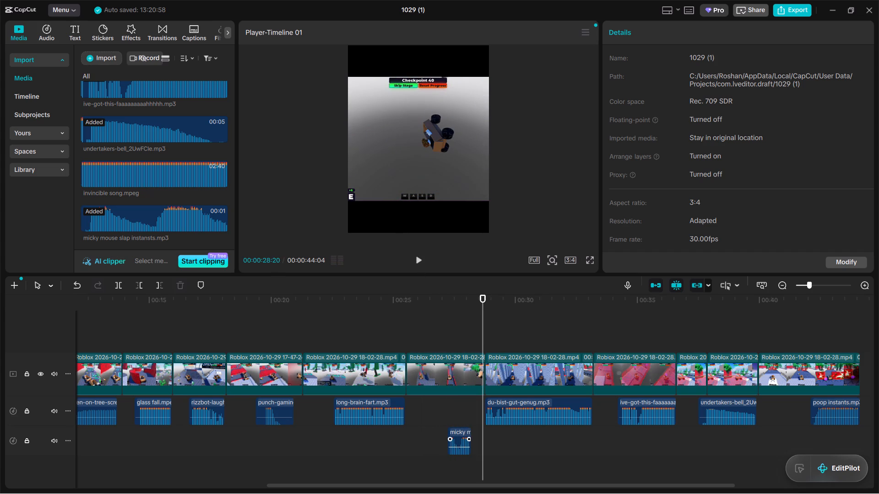
left_click(453, 435)
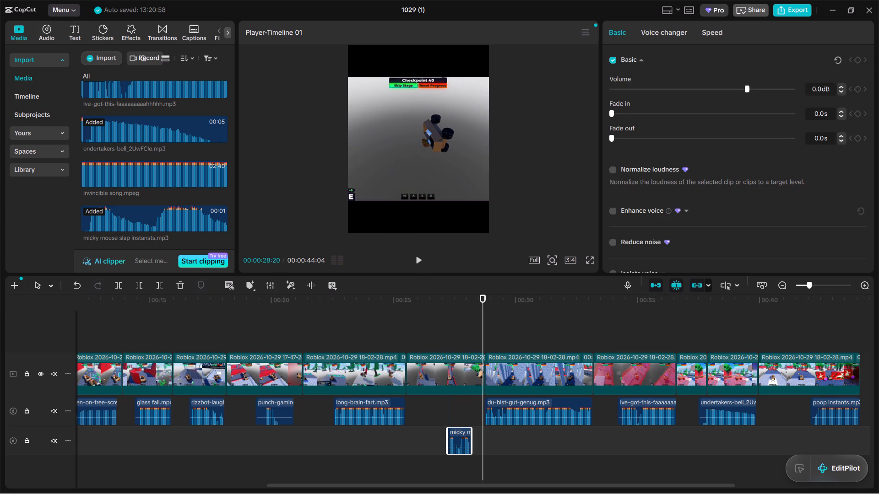
Play the section from about 00:00:26:14 to check the slap sound's timing, and return to the timeline's start.
left_click(430, 340)
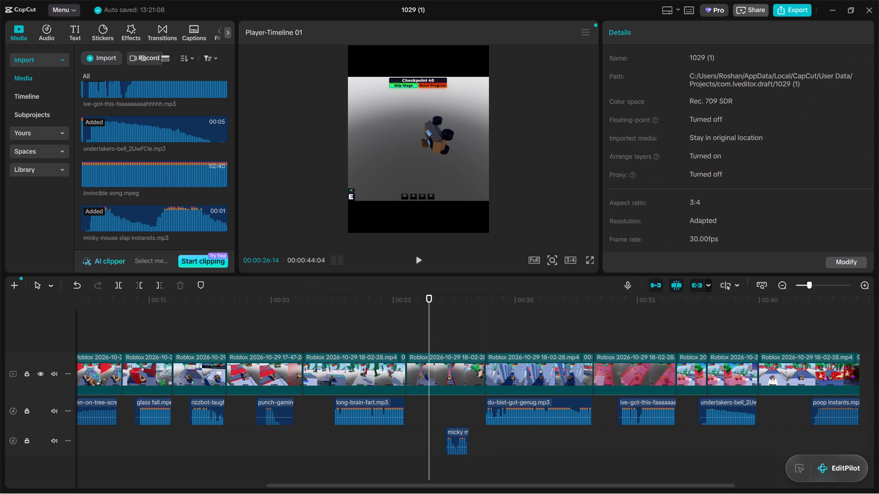
left_click(416, 258)
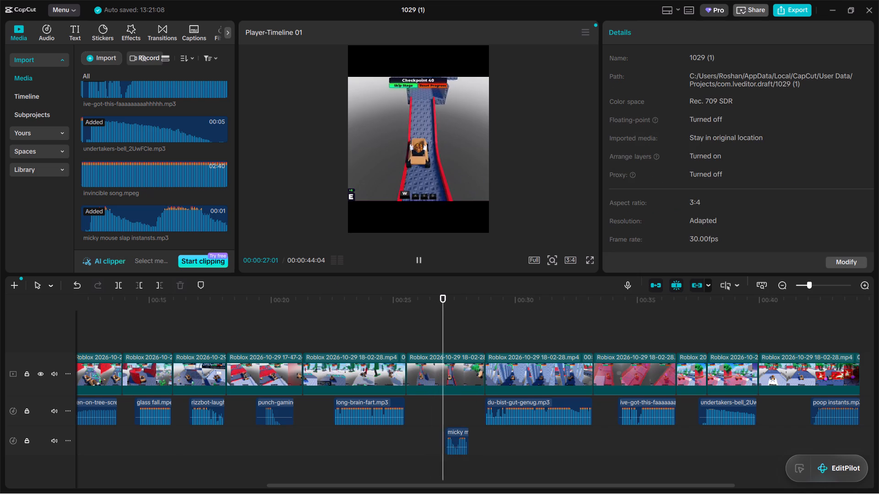
left_click(416, 258)
left_click(416, 258)
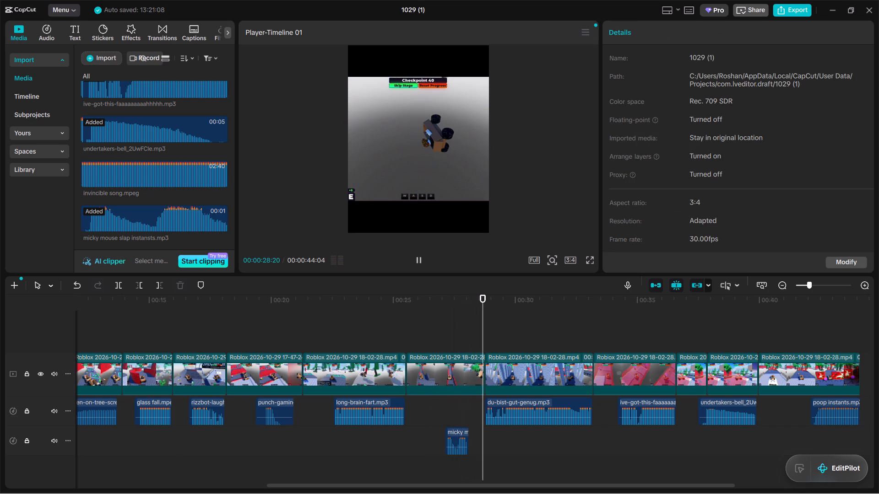
left_click(416, 258)
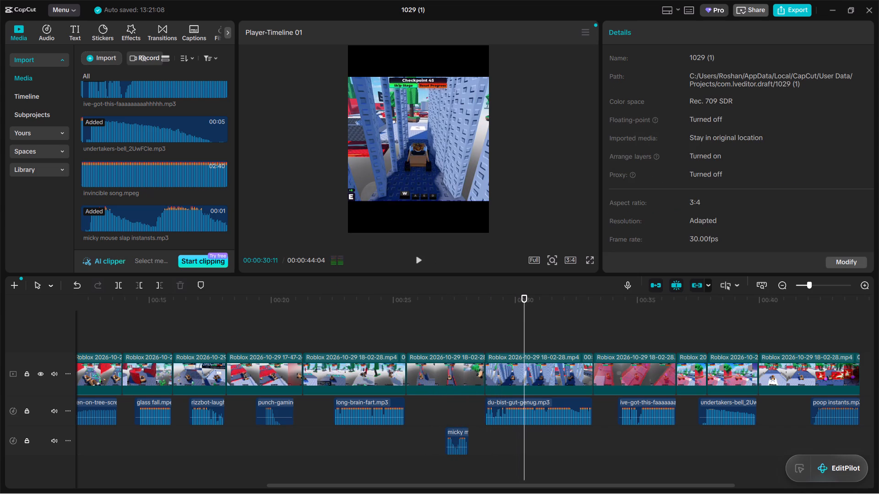
left_click_drag(521, 313, 38, 338)
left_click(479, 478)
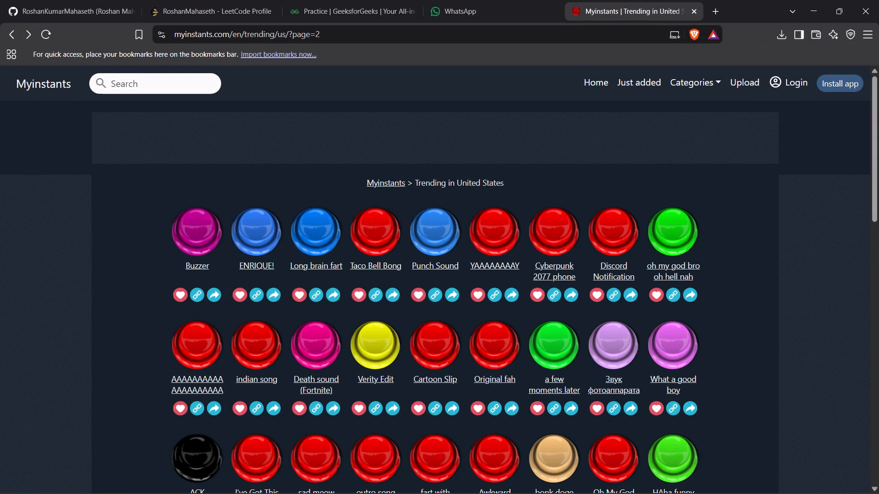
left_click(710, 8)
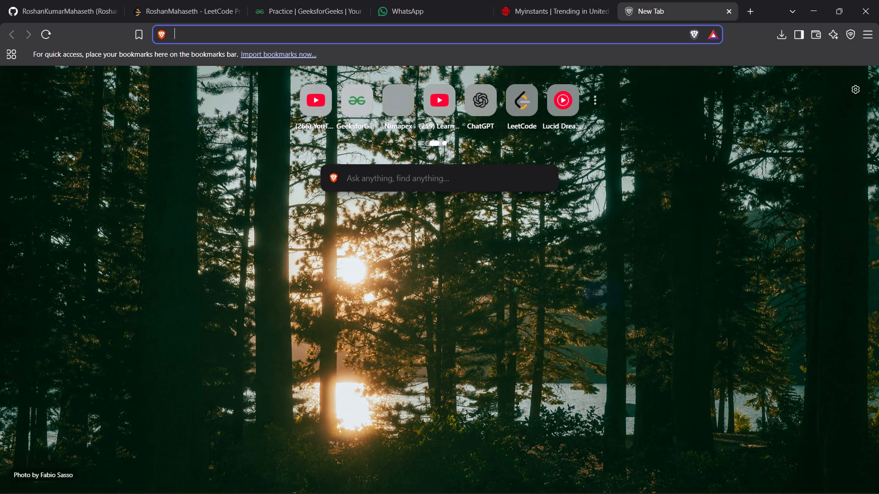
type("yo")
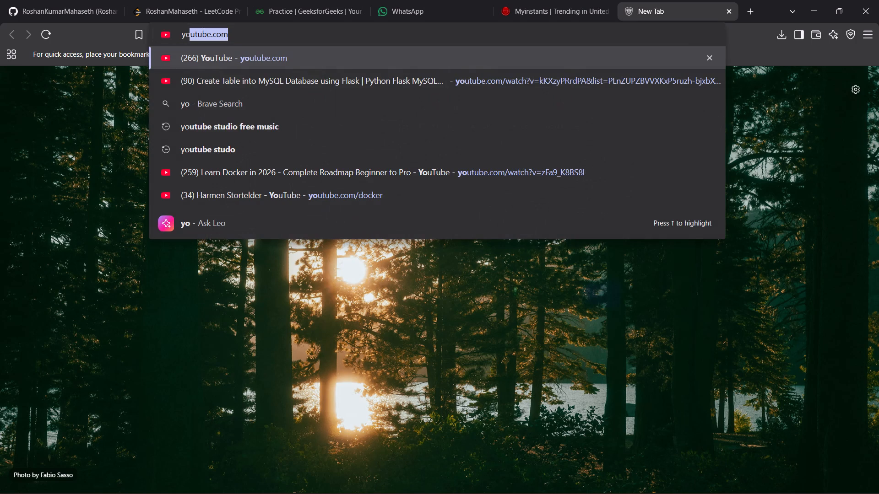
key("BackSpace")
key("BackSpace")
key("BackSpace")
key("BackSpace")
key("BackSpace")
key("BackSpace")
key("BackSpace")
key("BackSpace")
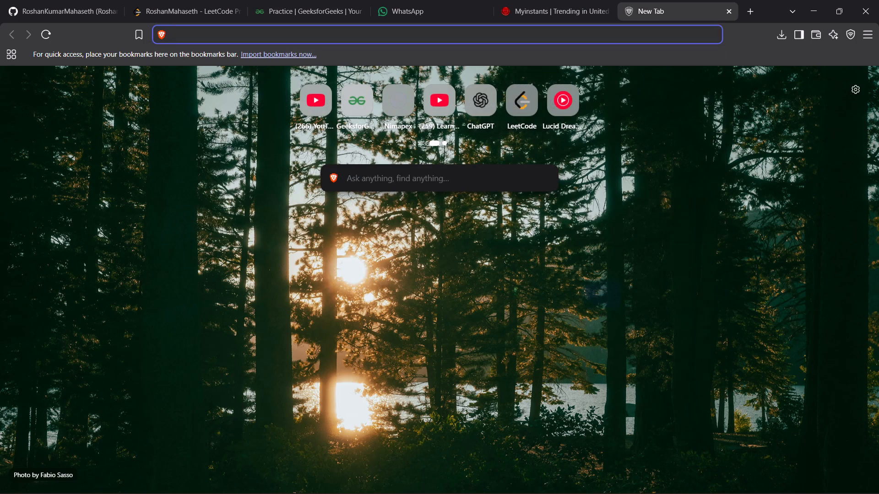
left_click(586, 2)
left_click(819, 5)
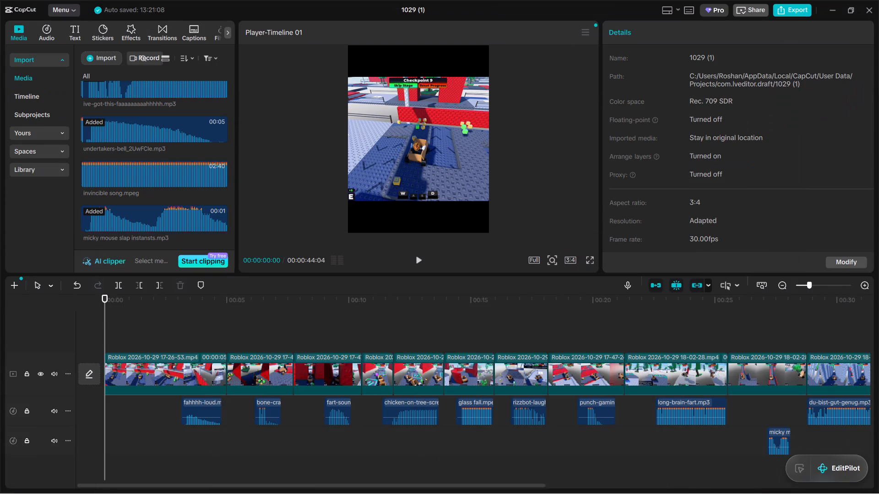